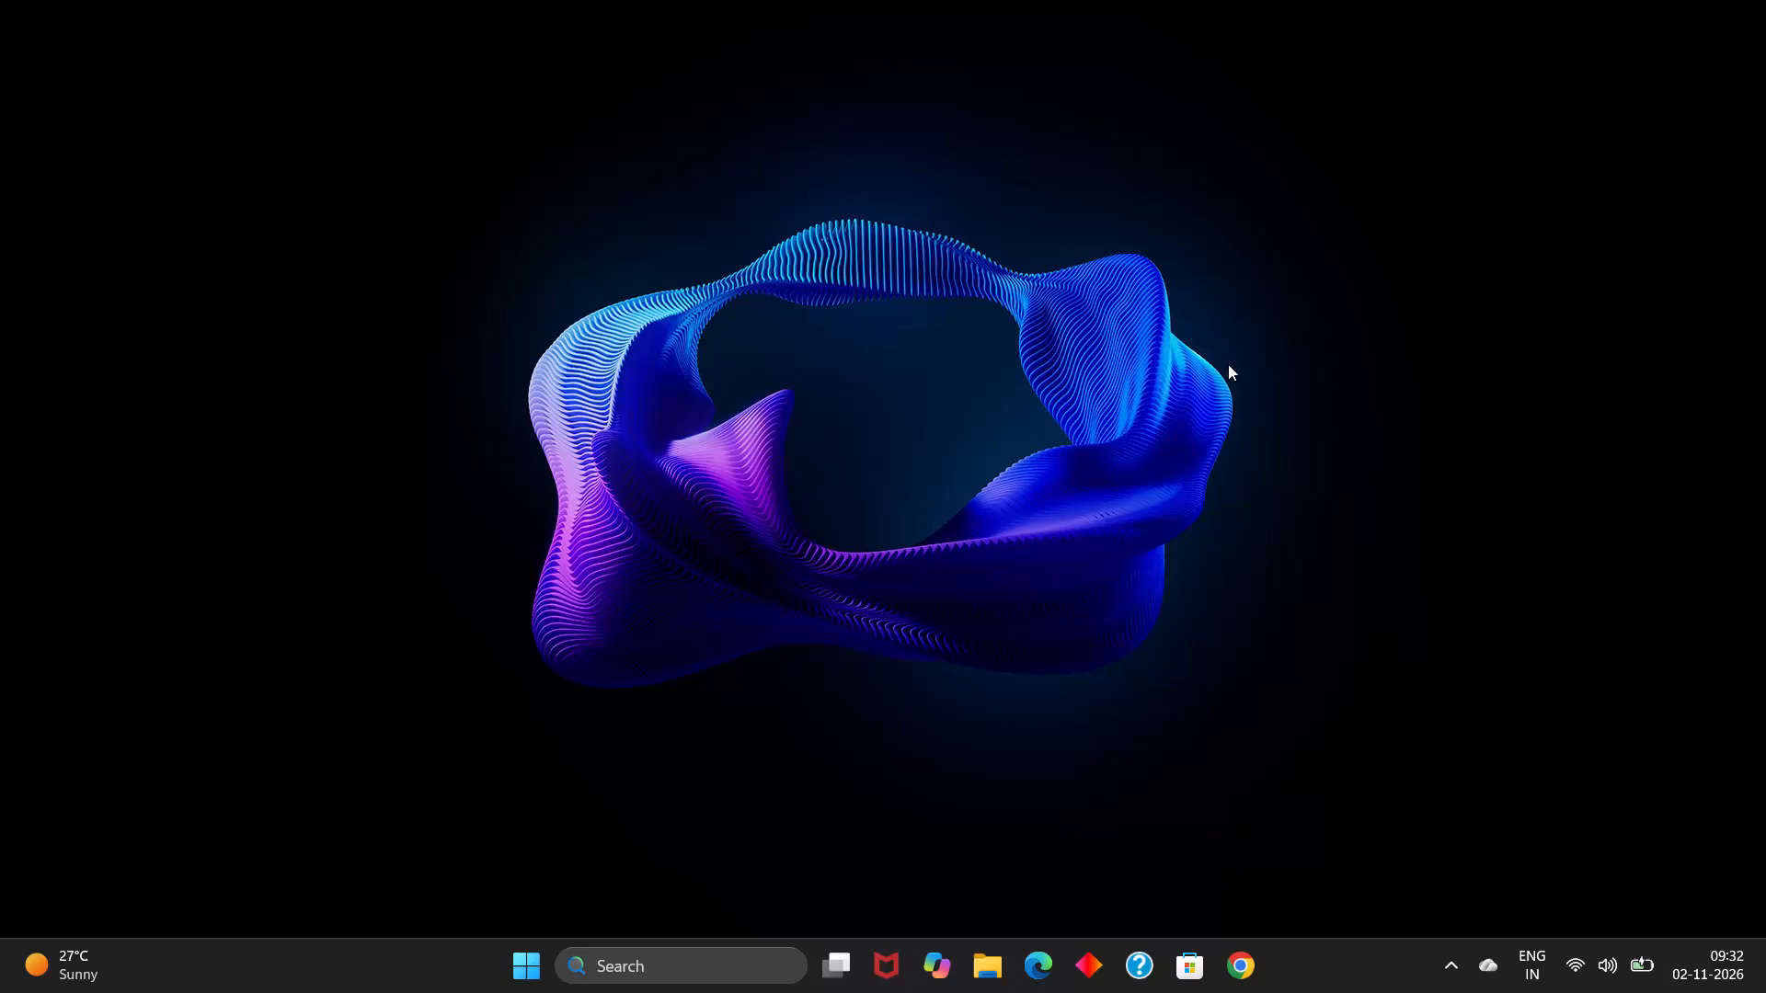
Open the desktop document "VQ forms and annexures 2026-27 PharmD (2)", maximize its window and dismiss the notification.
left_click(1270, 466)
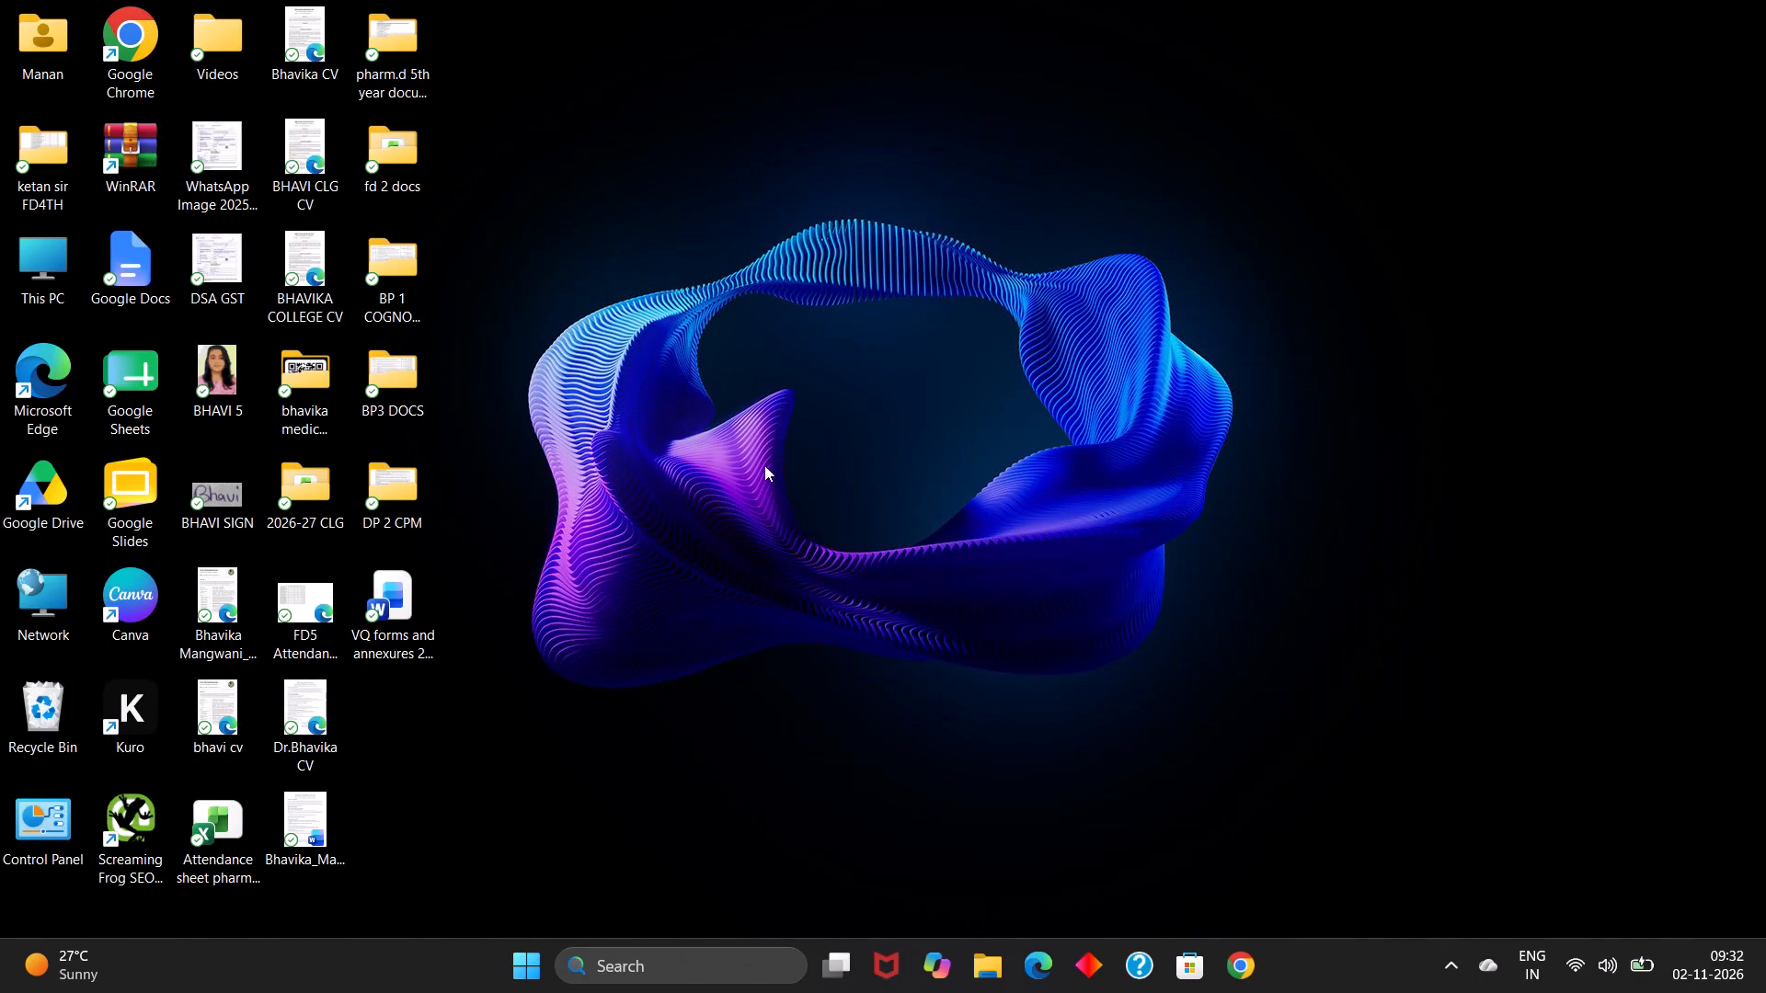
double_click(405, 592)
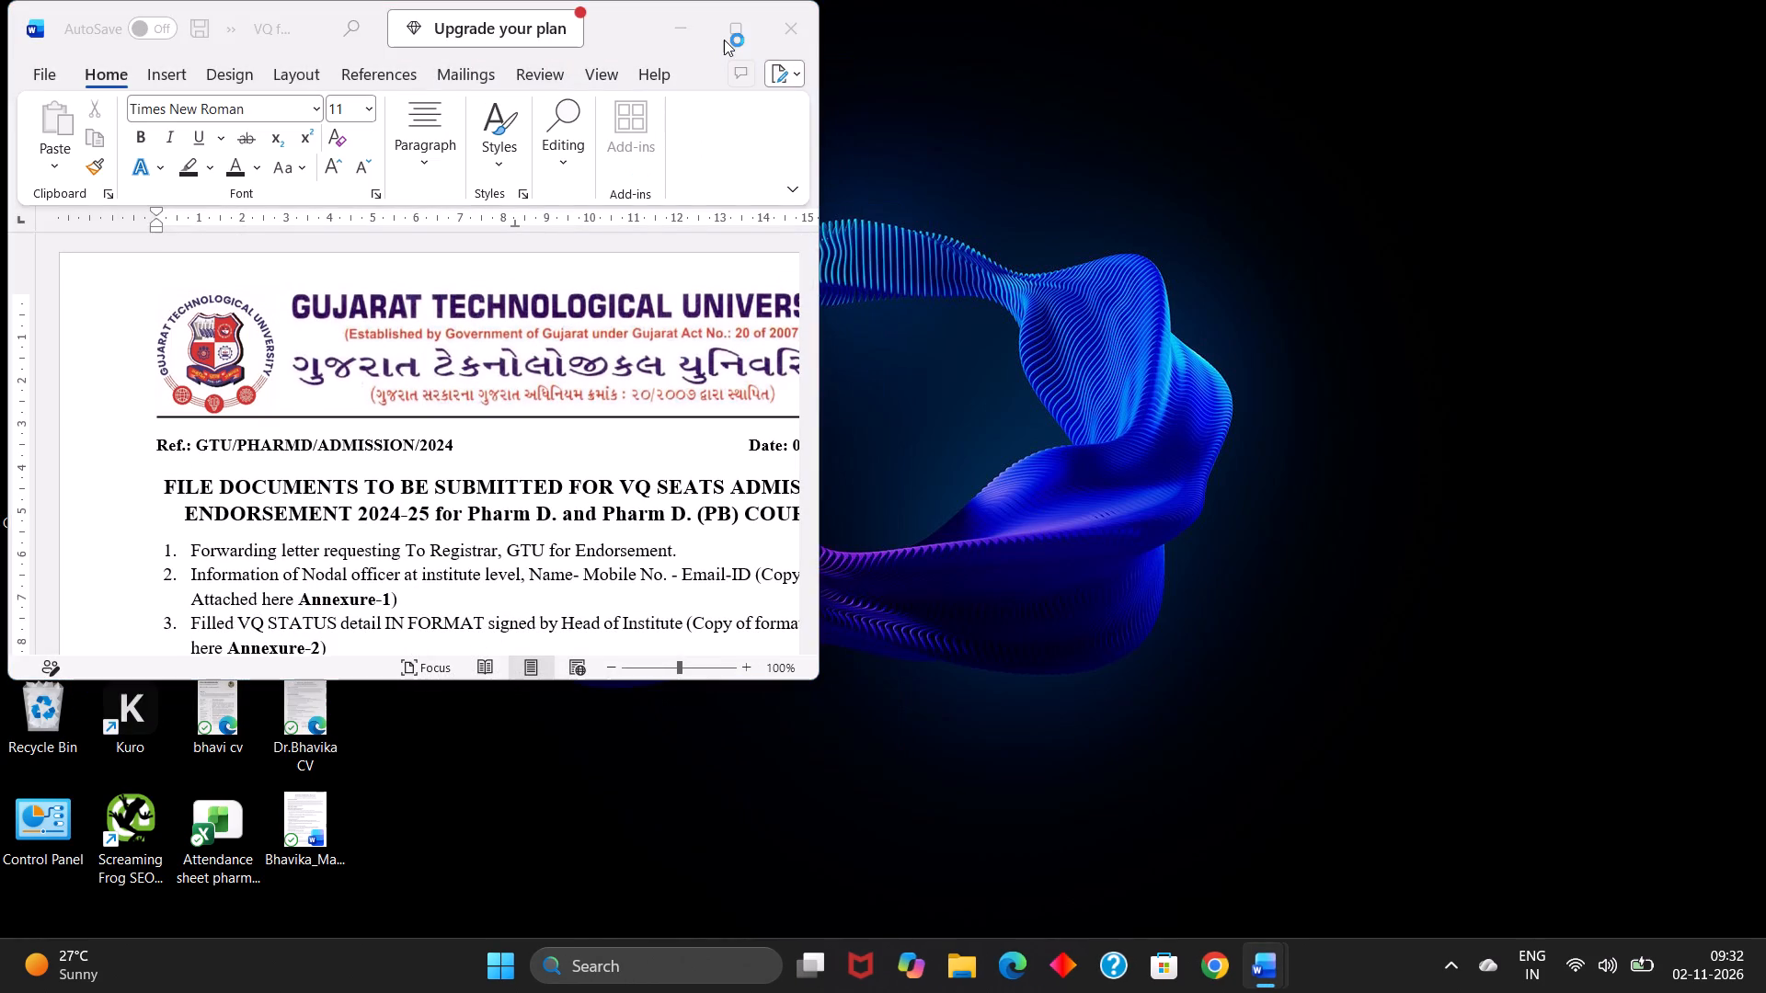
left_click(735, 29)
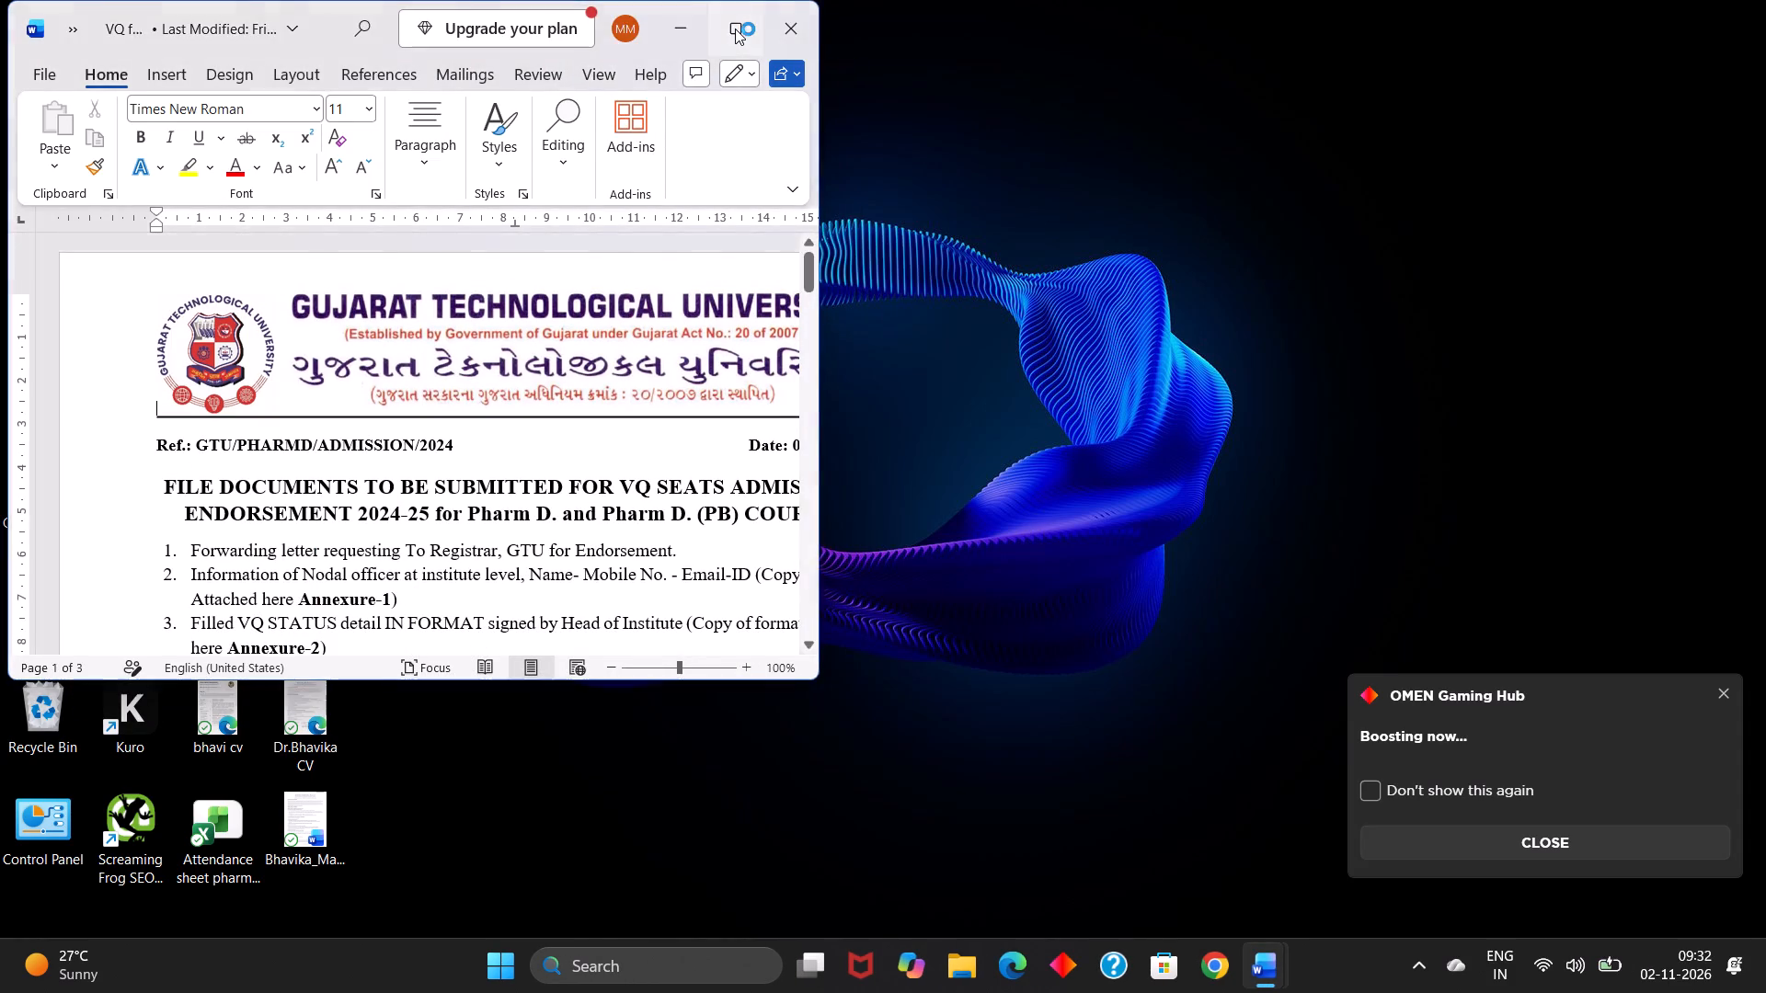
left_click(1723, 698)
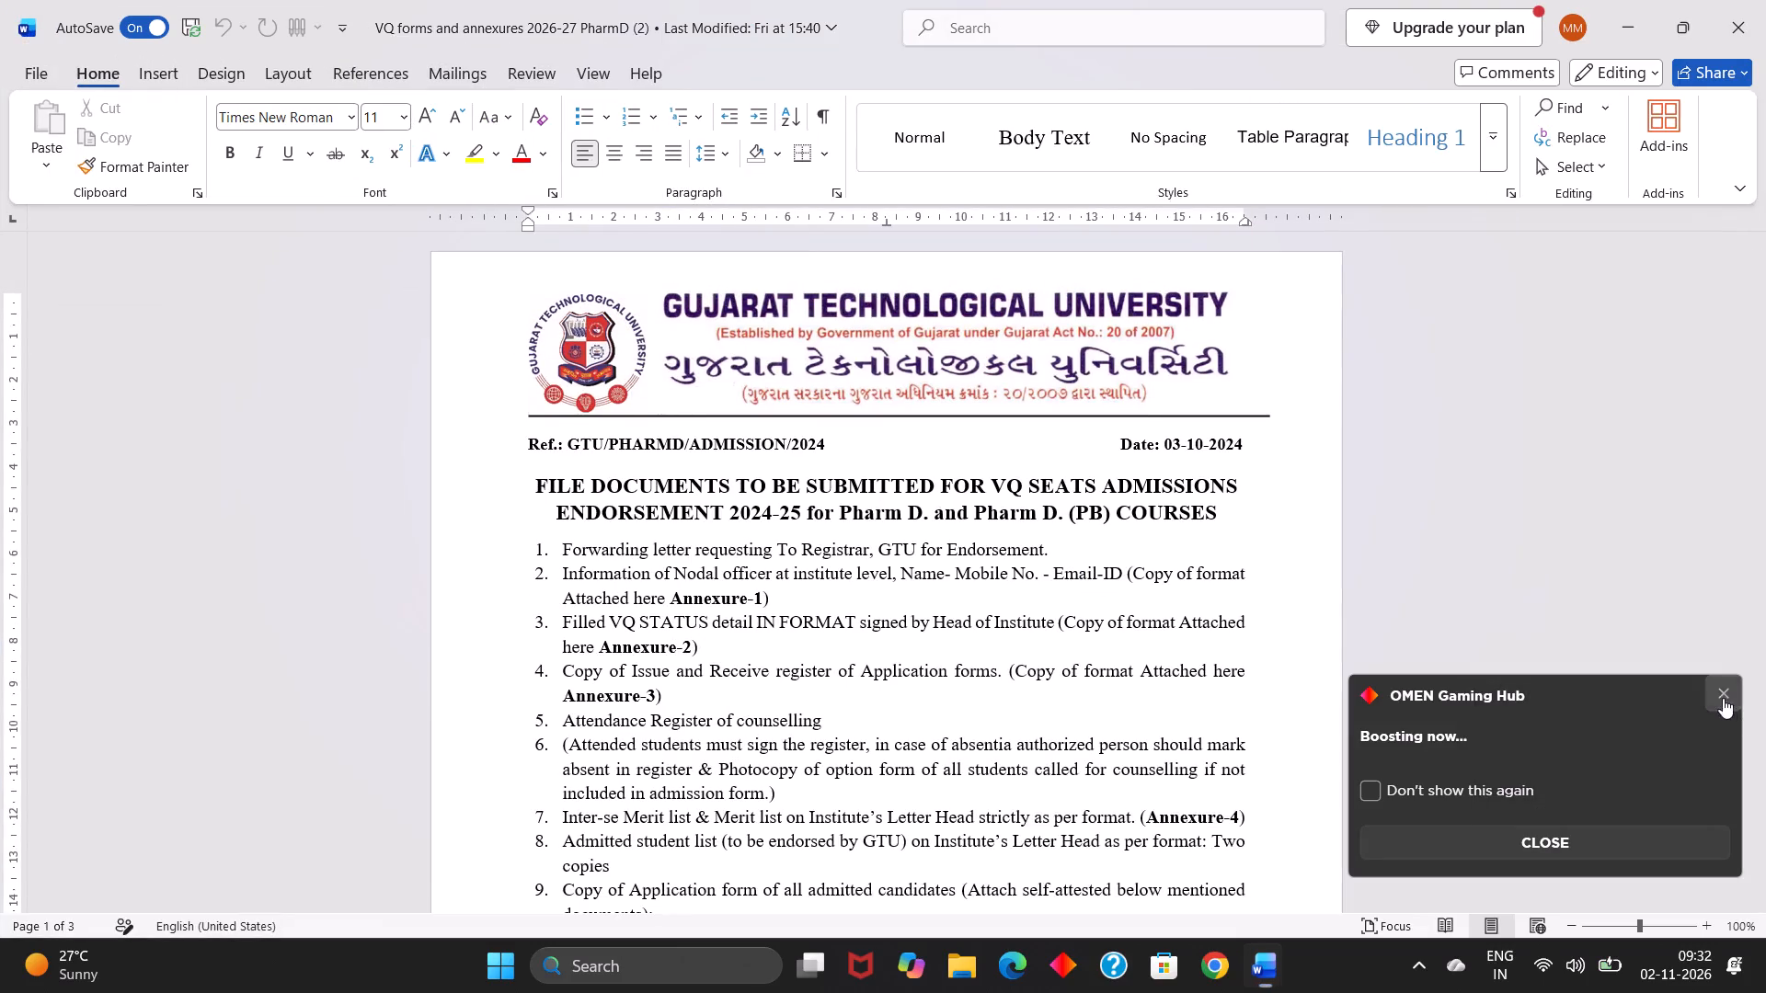
Insert 20 blank lines below the table of the "Admitted student list (to be endorsed by GTU)" to make room on a new page.
scroll(1128, 709, "down", 6)
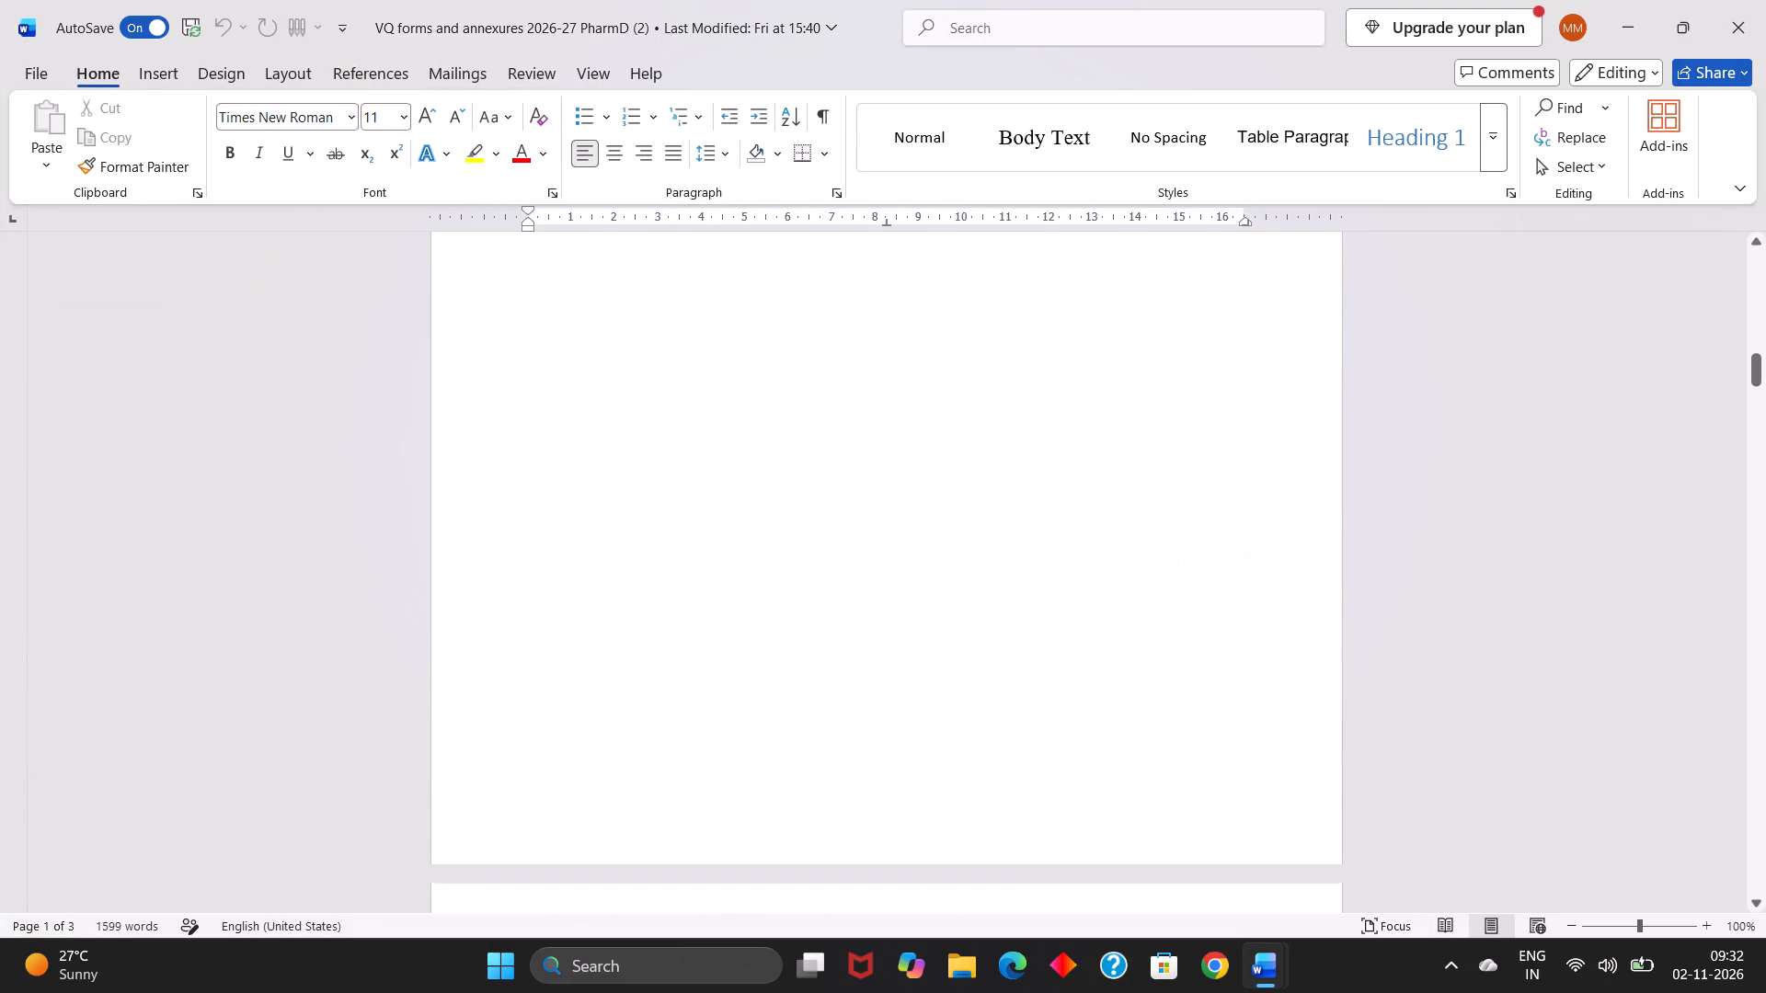
scroll(1128, 709, "down", 10)
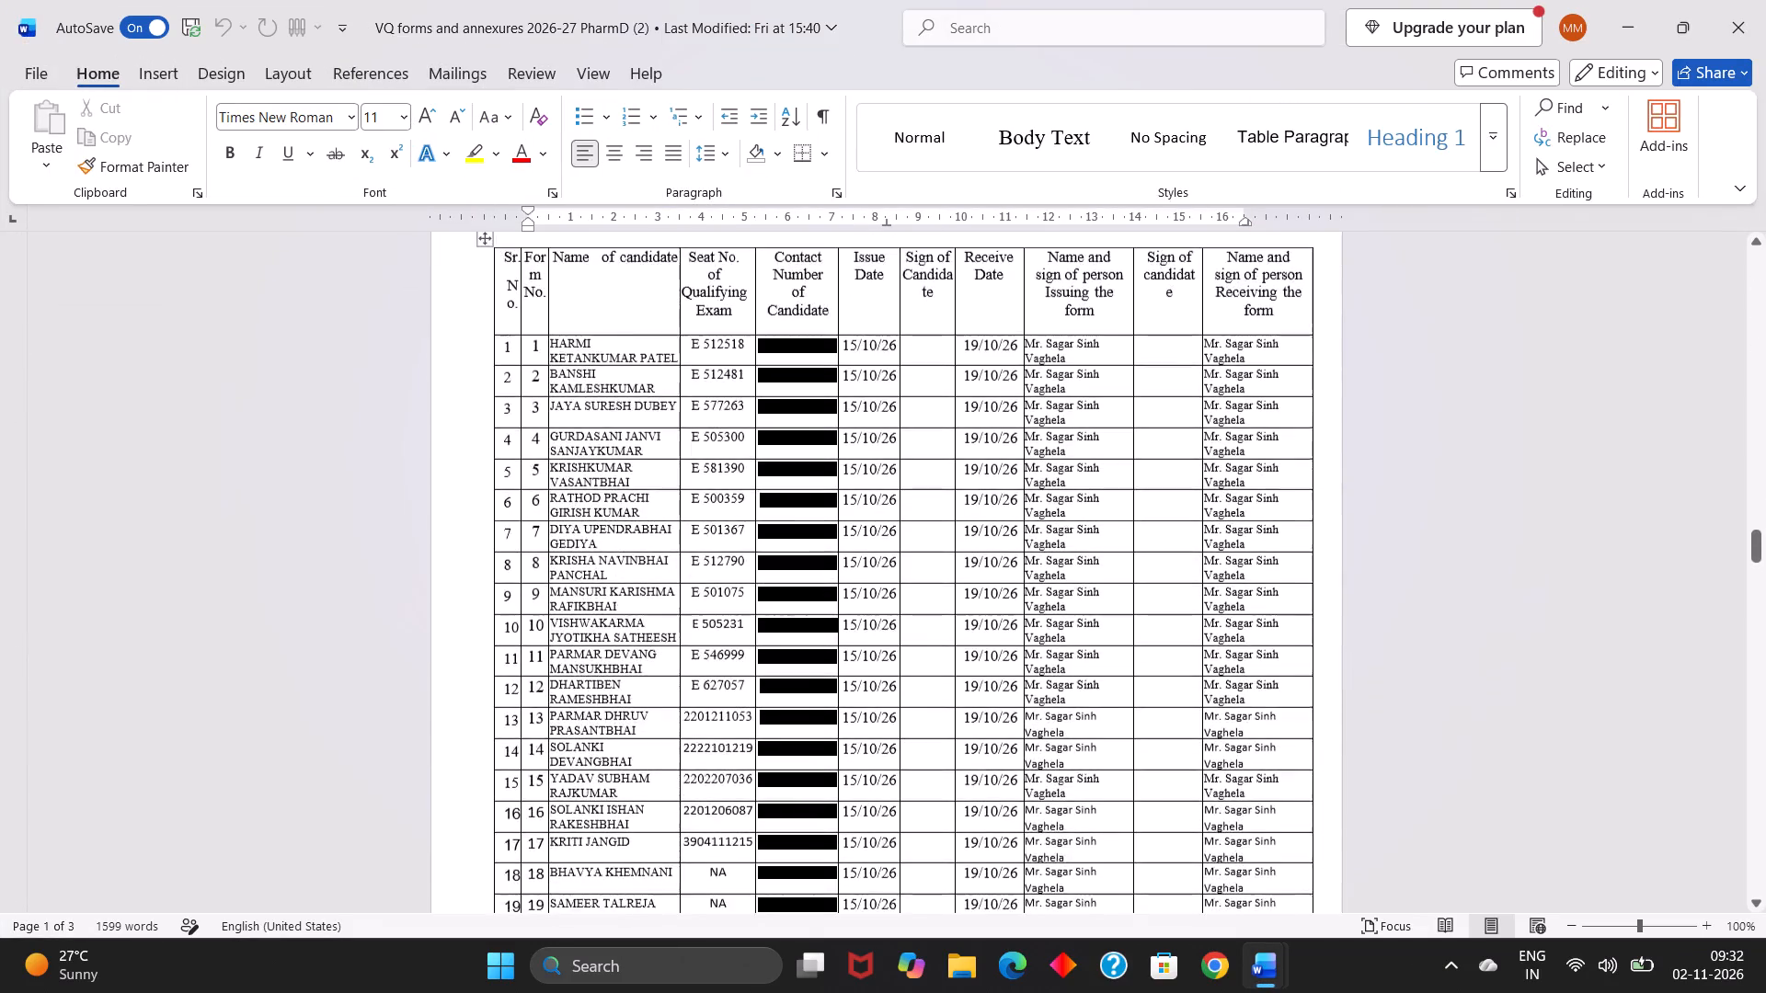
scroll(1128, 709, "down", 10)
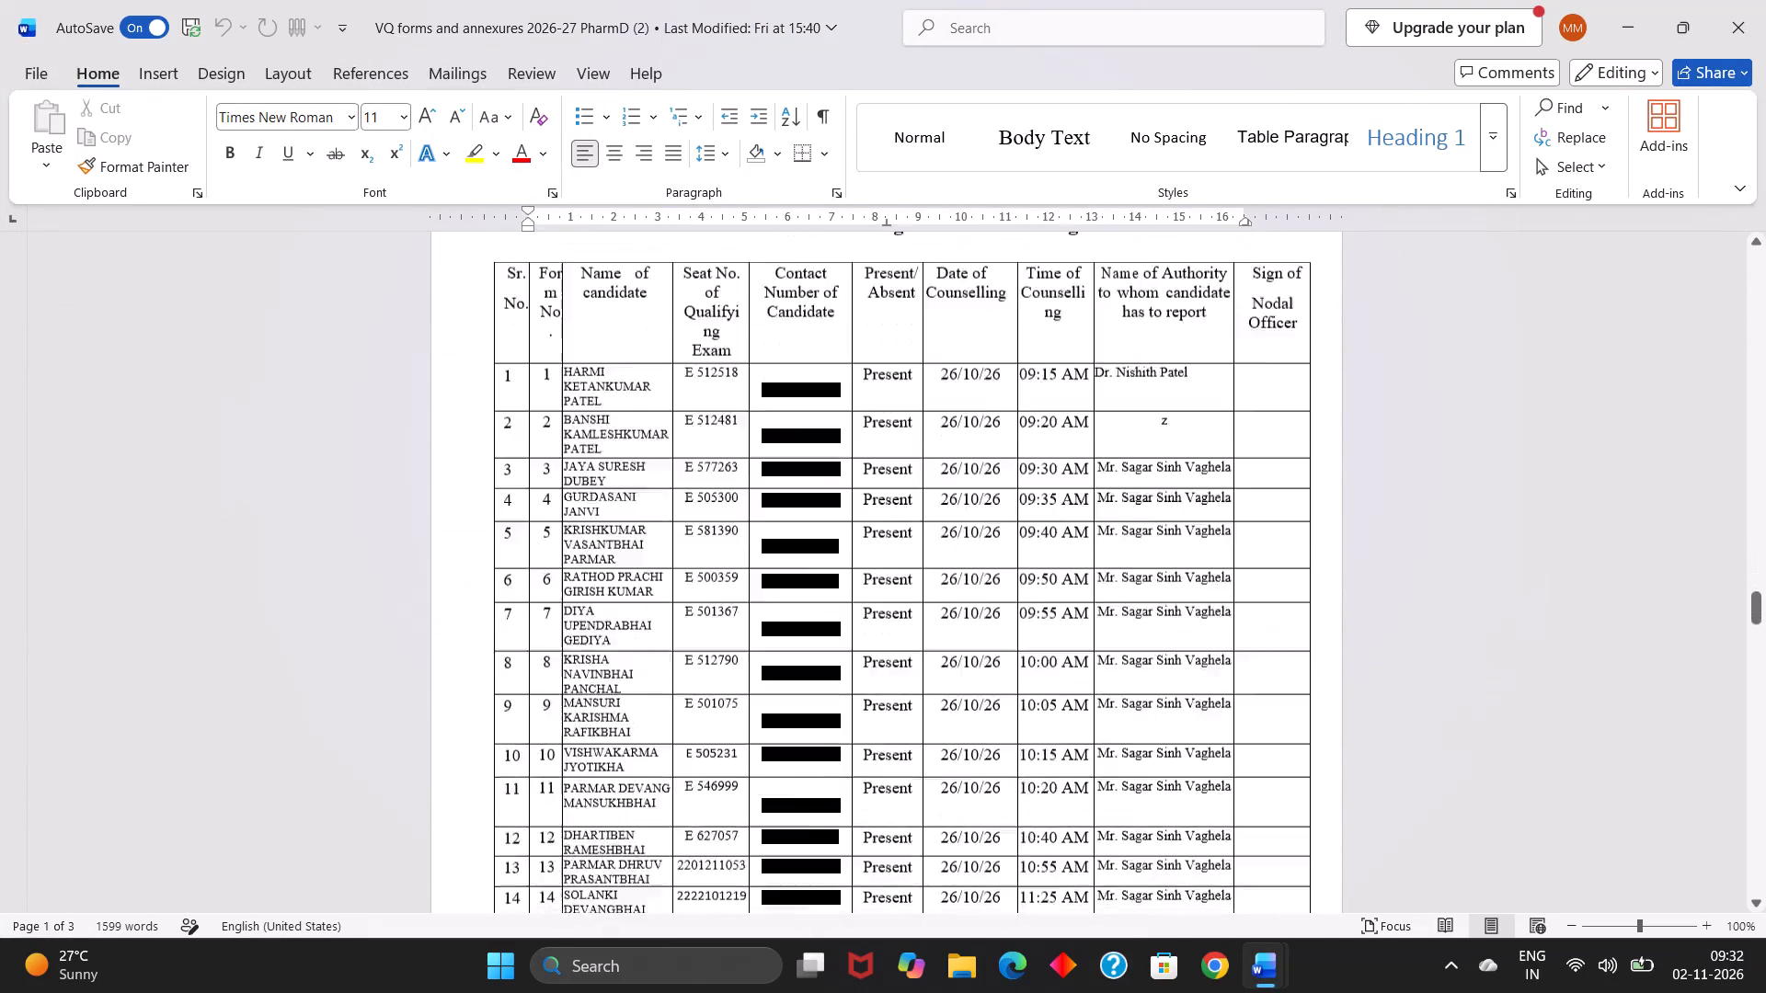
scroll(1128, 709, "down", 10)
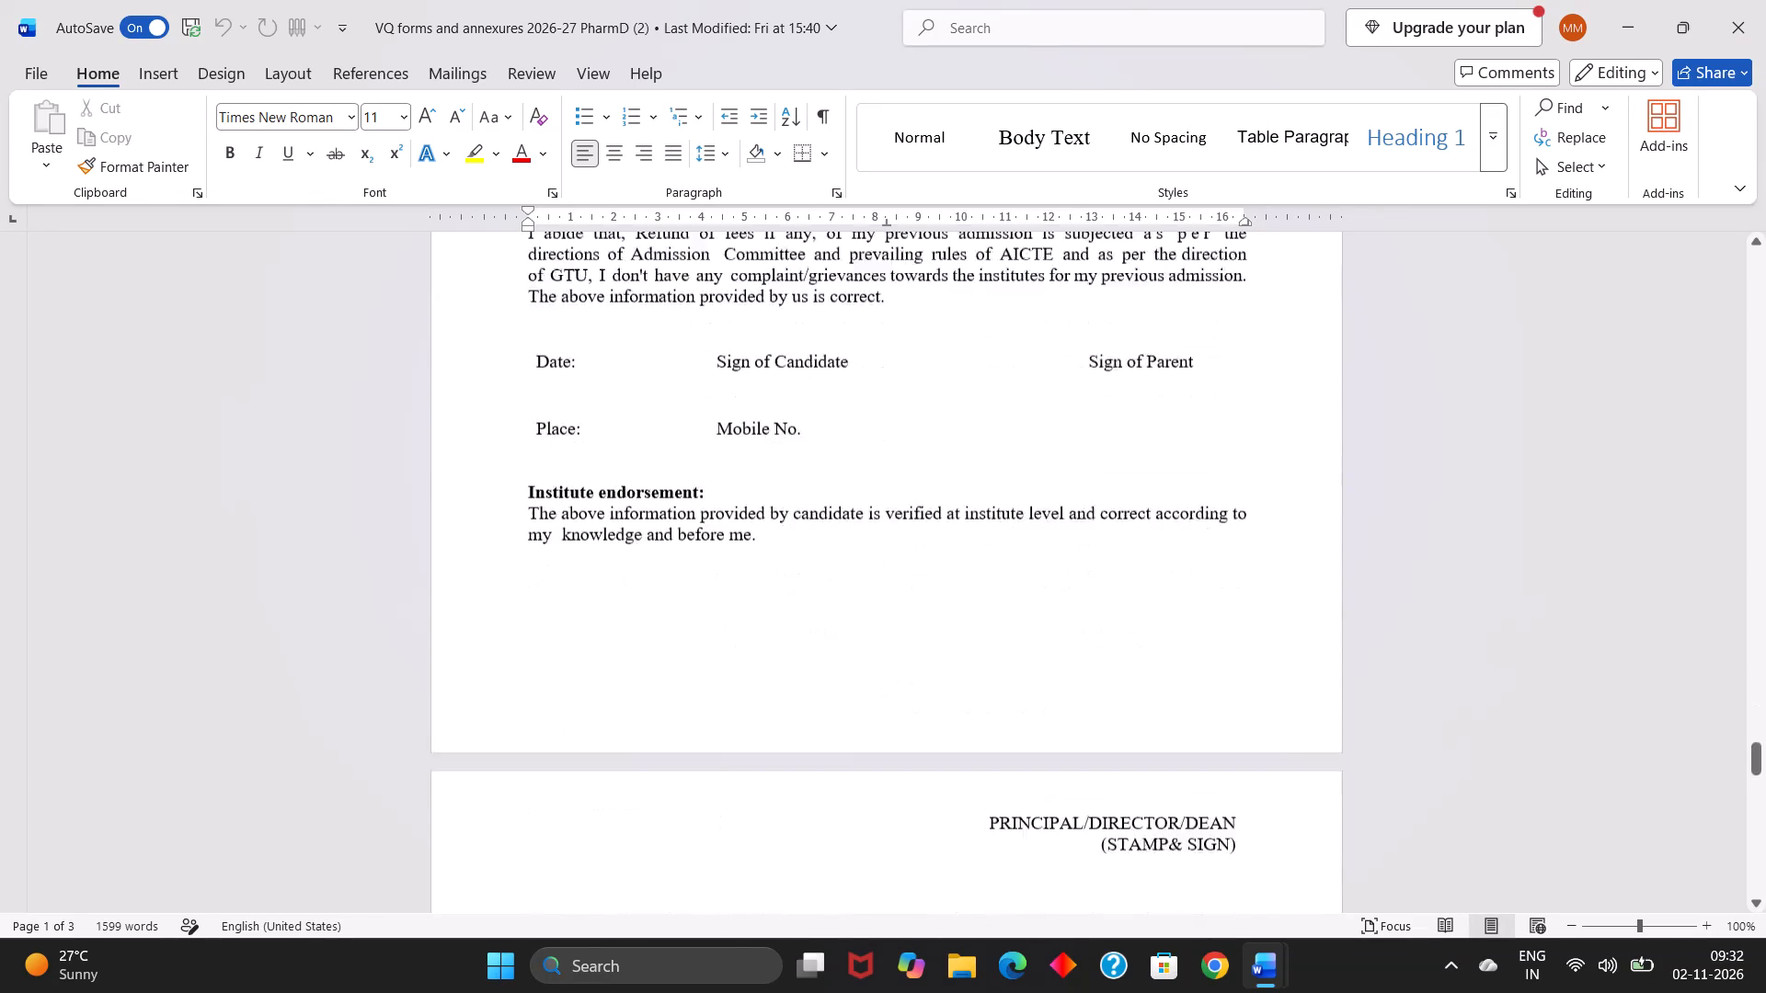
scroll(1128, 709, "down", 4)
scroll(1128, 709, "up", 3)
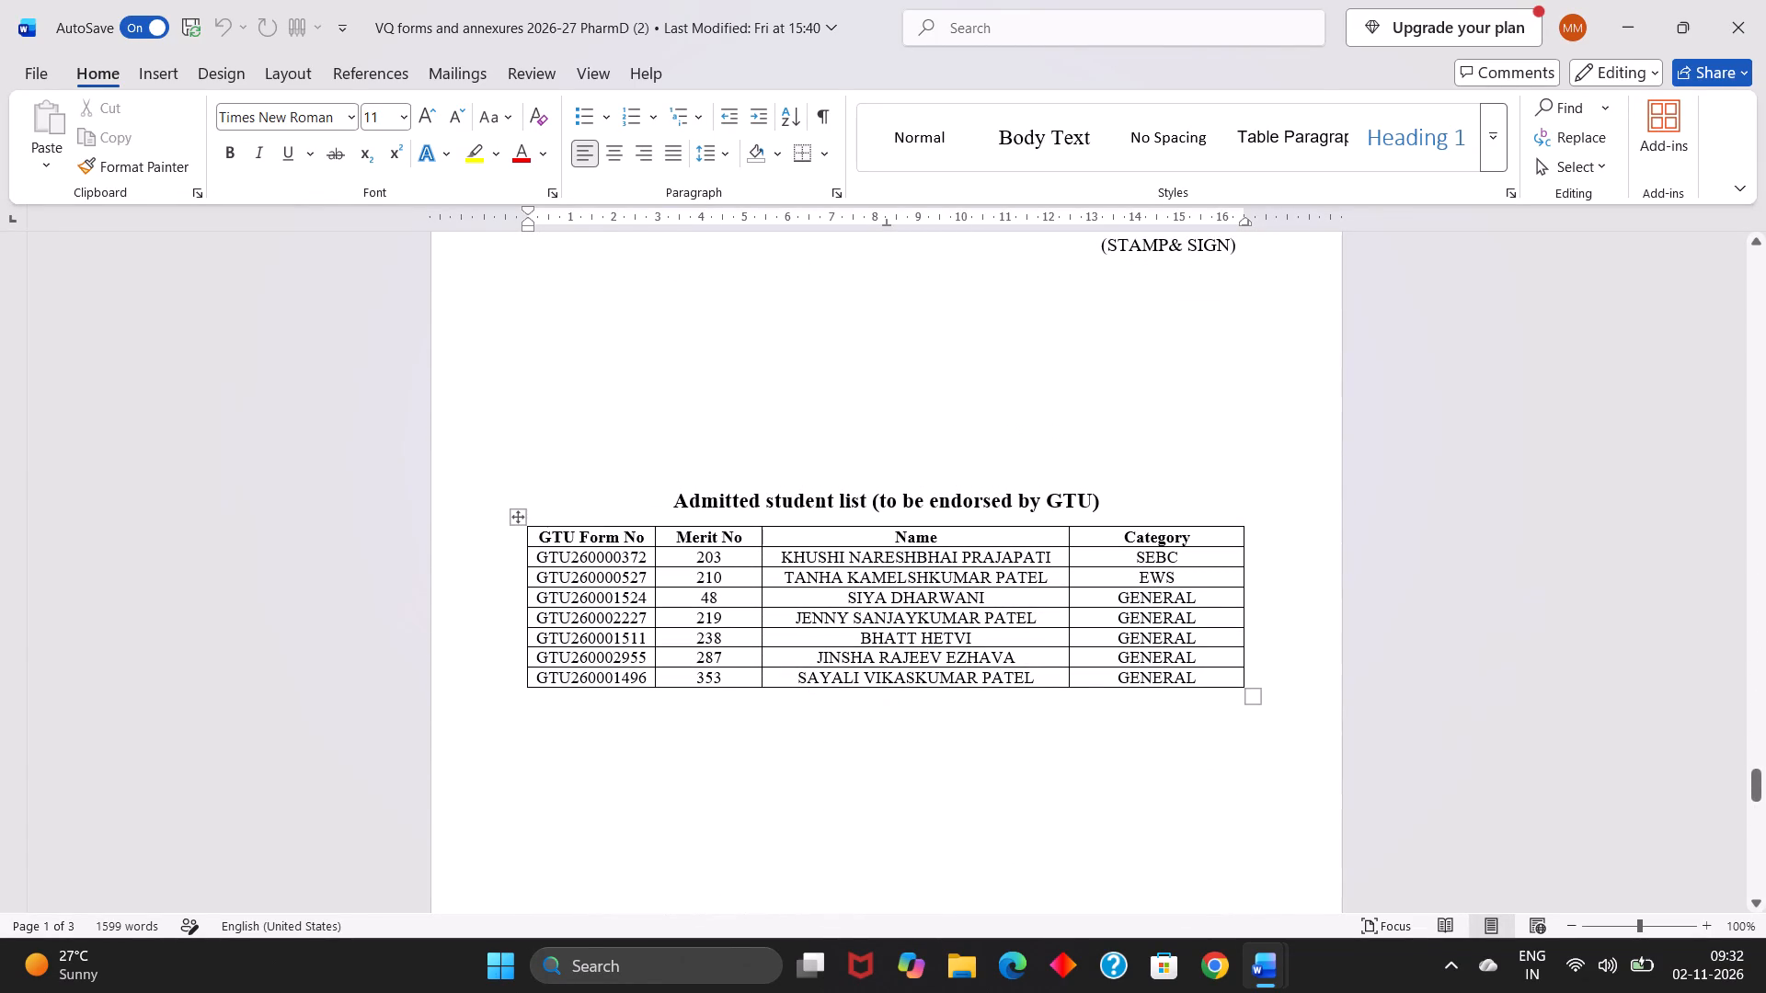
left_click(1049, 740)
key("Return")
key("Return")
key("Return")
key("Return")
key("Return")
key("Return")
key("Return")
key("Return")
key("Return")
key("Return")
key("Return")
key("Return")
key("Return")
key("Return")
key("Return")
key("Return")
key("Return")
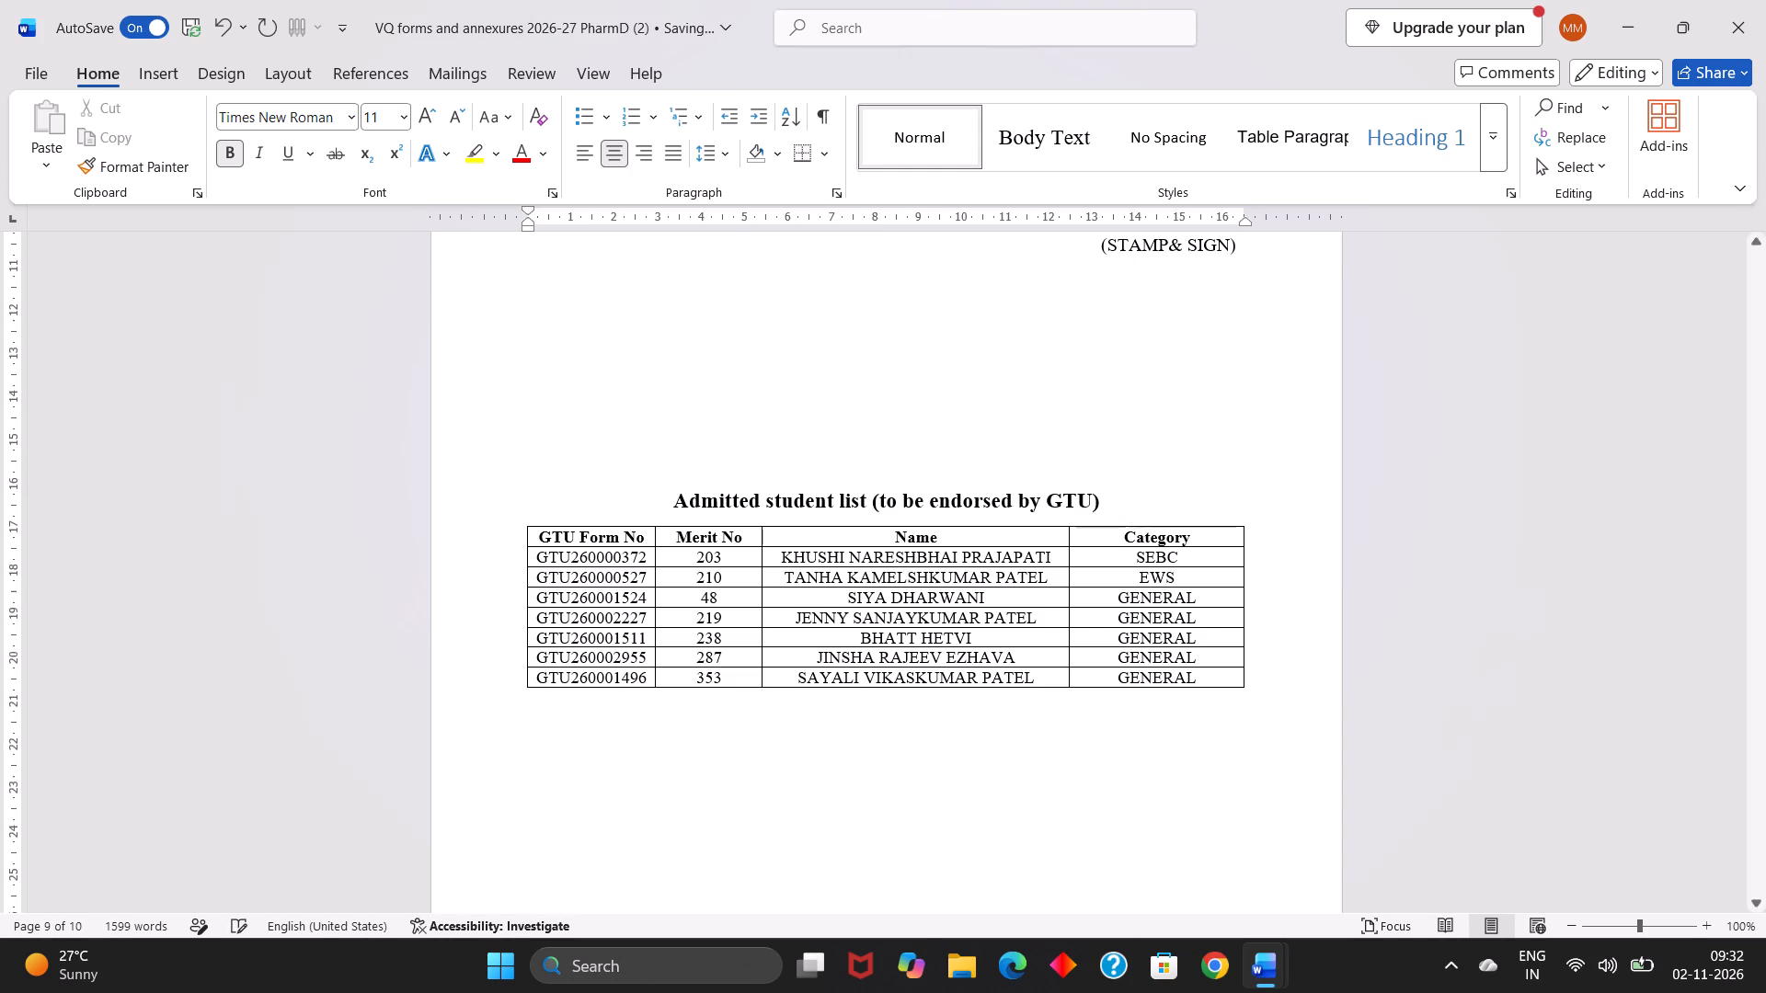
key("Return")
key("Return")
key("Return")
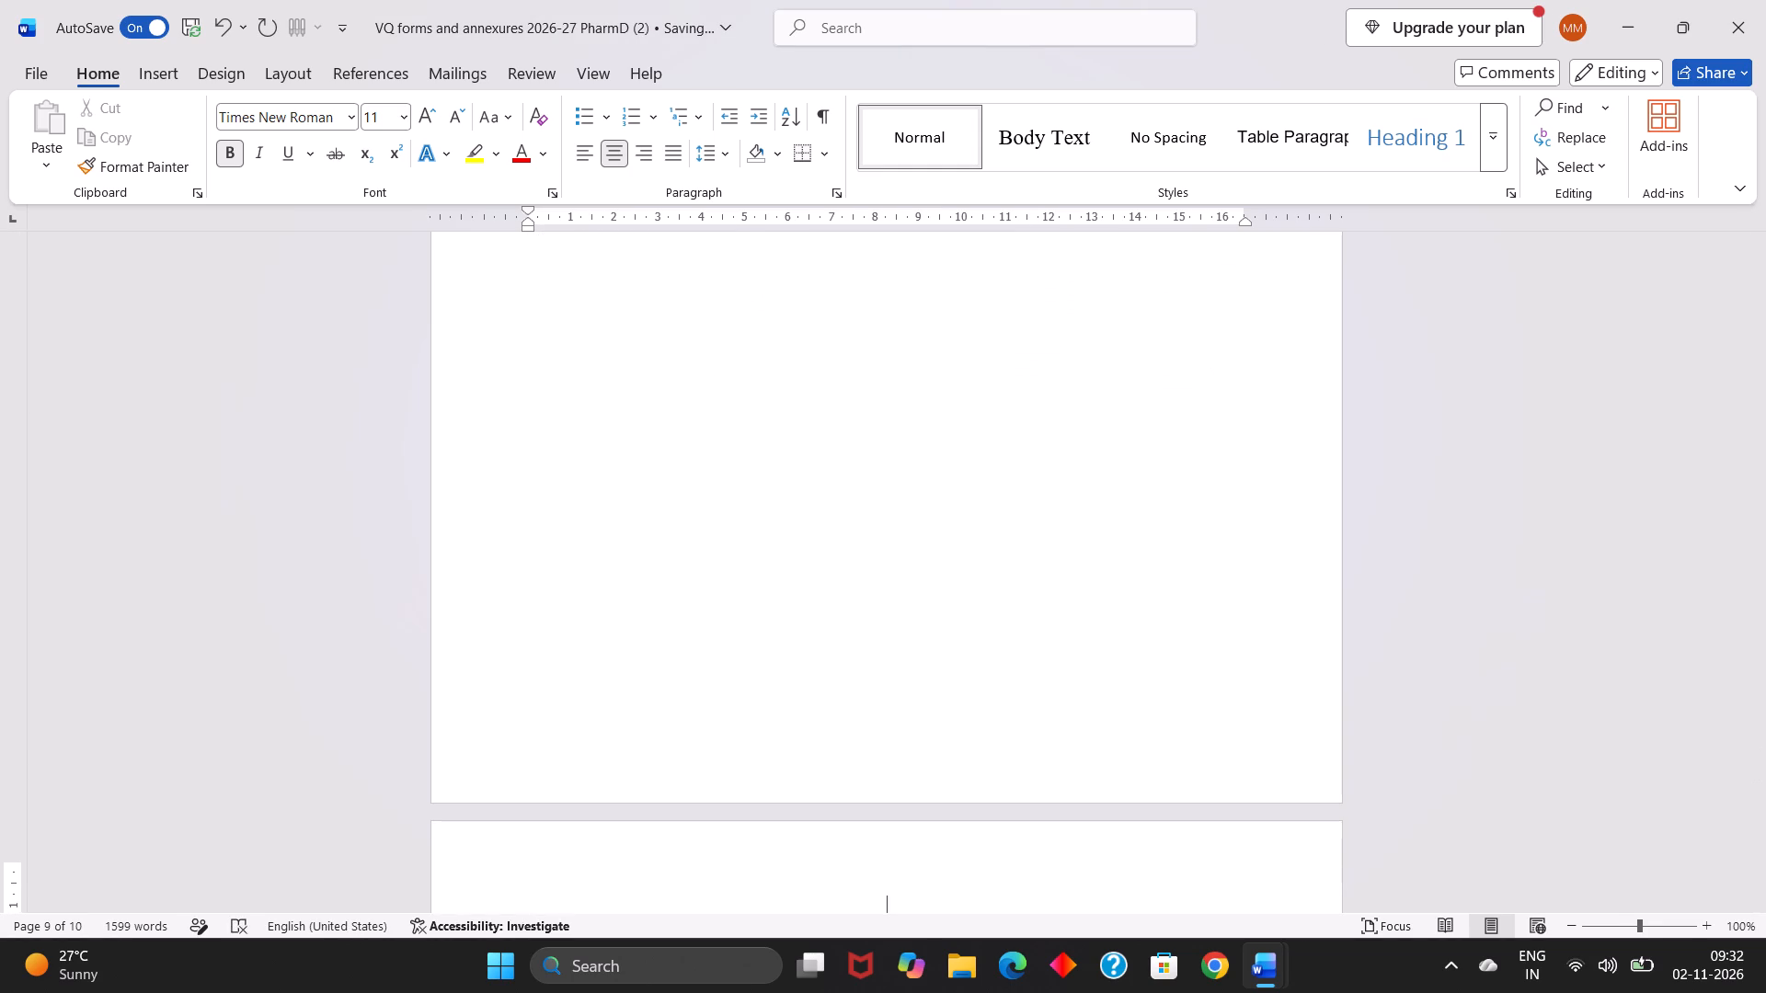
Copy the whole admitted student list table and paste it onto the blank page that follows it.
scroll(1049, 740, "down", 2, "ctrl")
scroll(1049, 740, "down", 1)
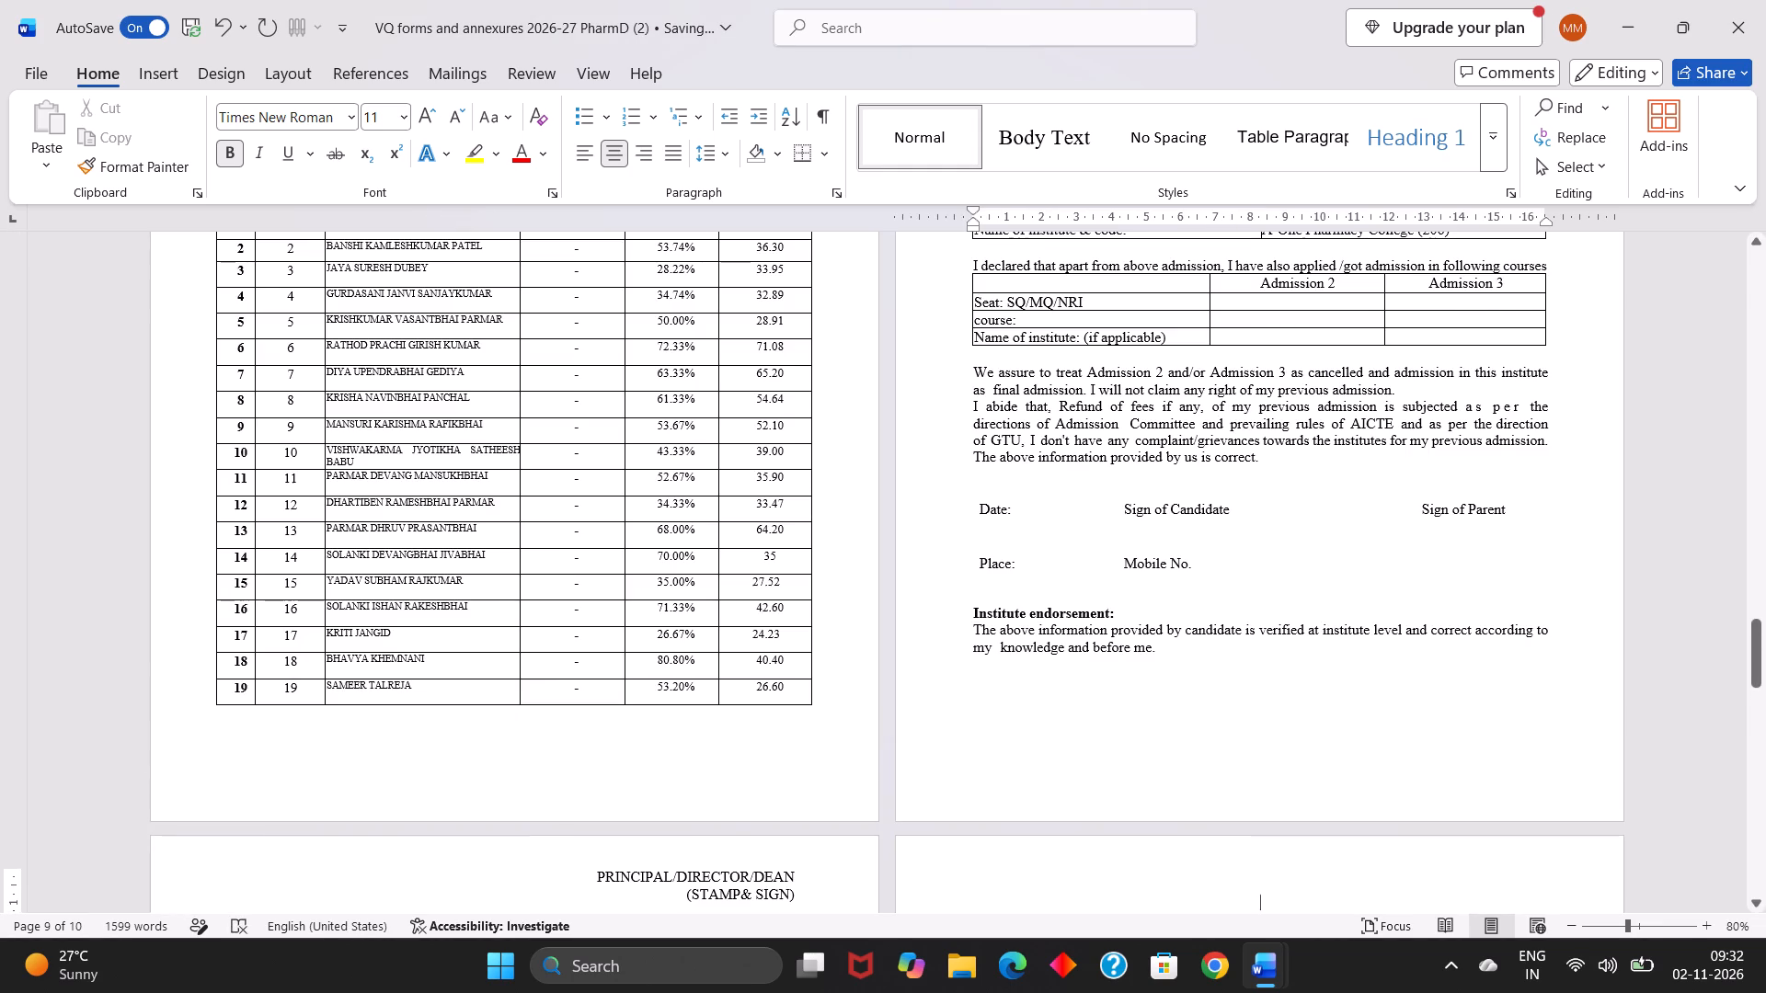
scroll(1049, 740, "down", 2)
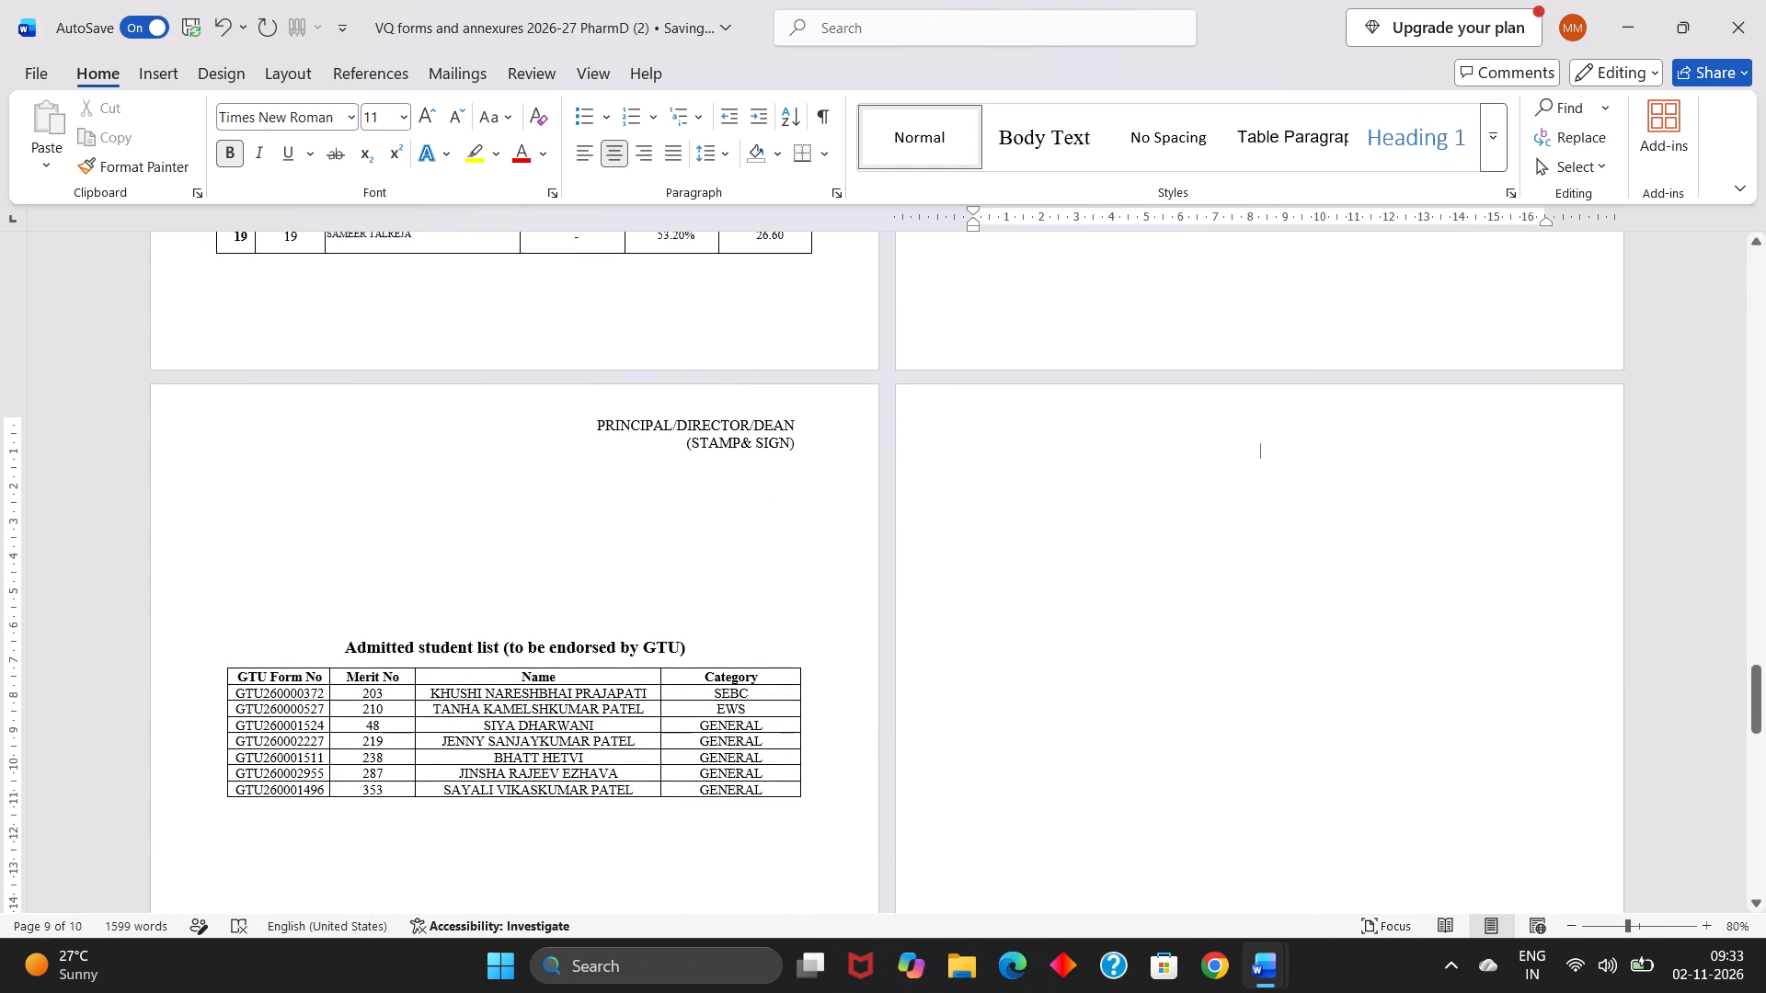
scroll(1052, 673, "down", 1)
scroll(1052, 673, "up", 1)
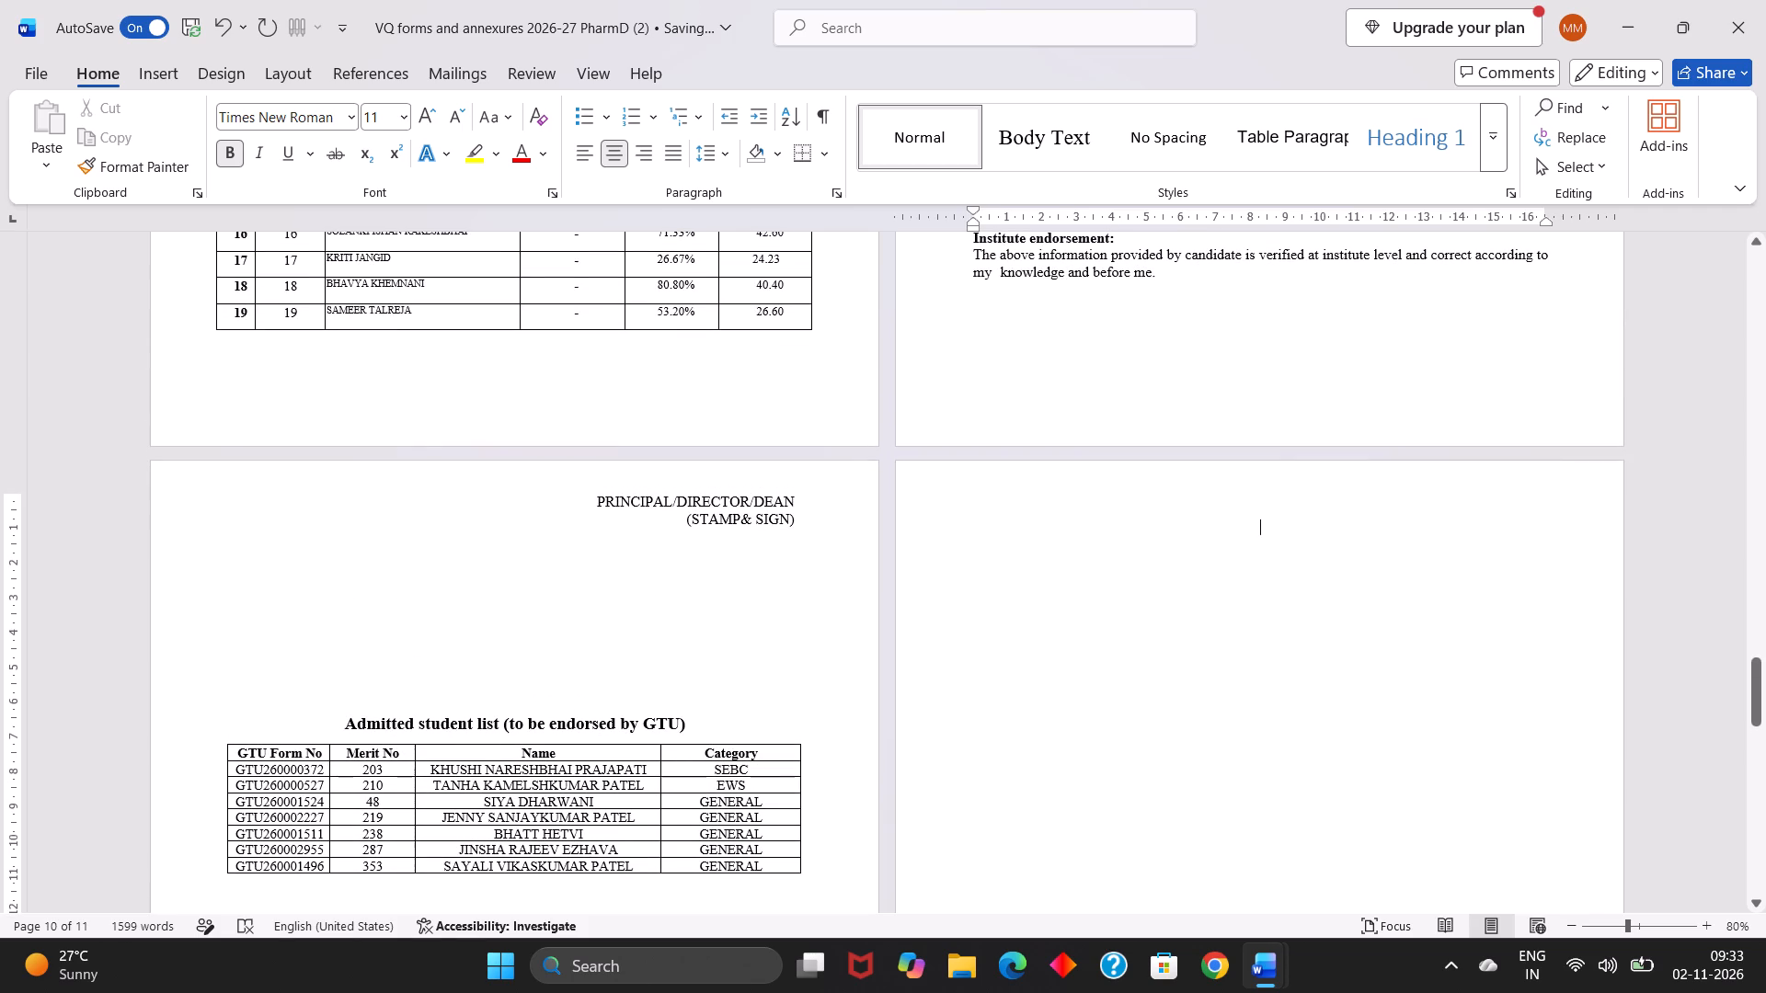
scroll(766, 683, "down", 1)
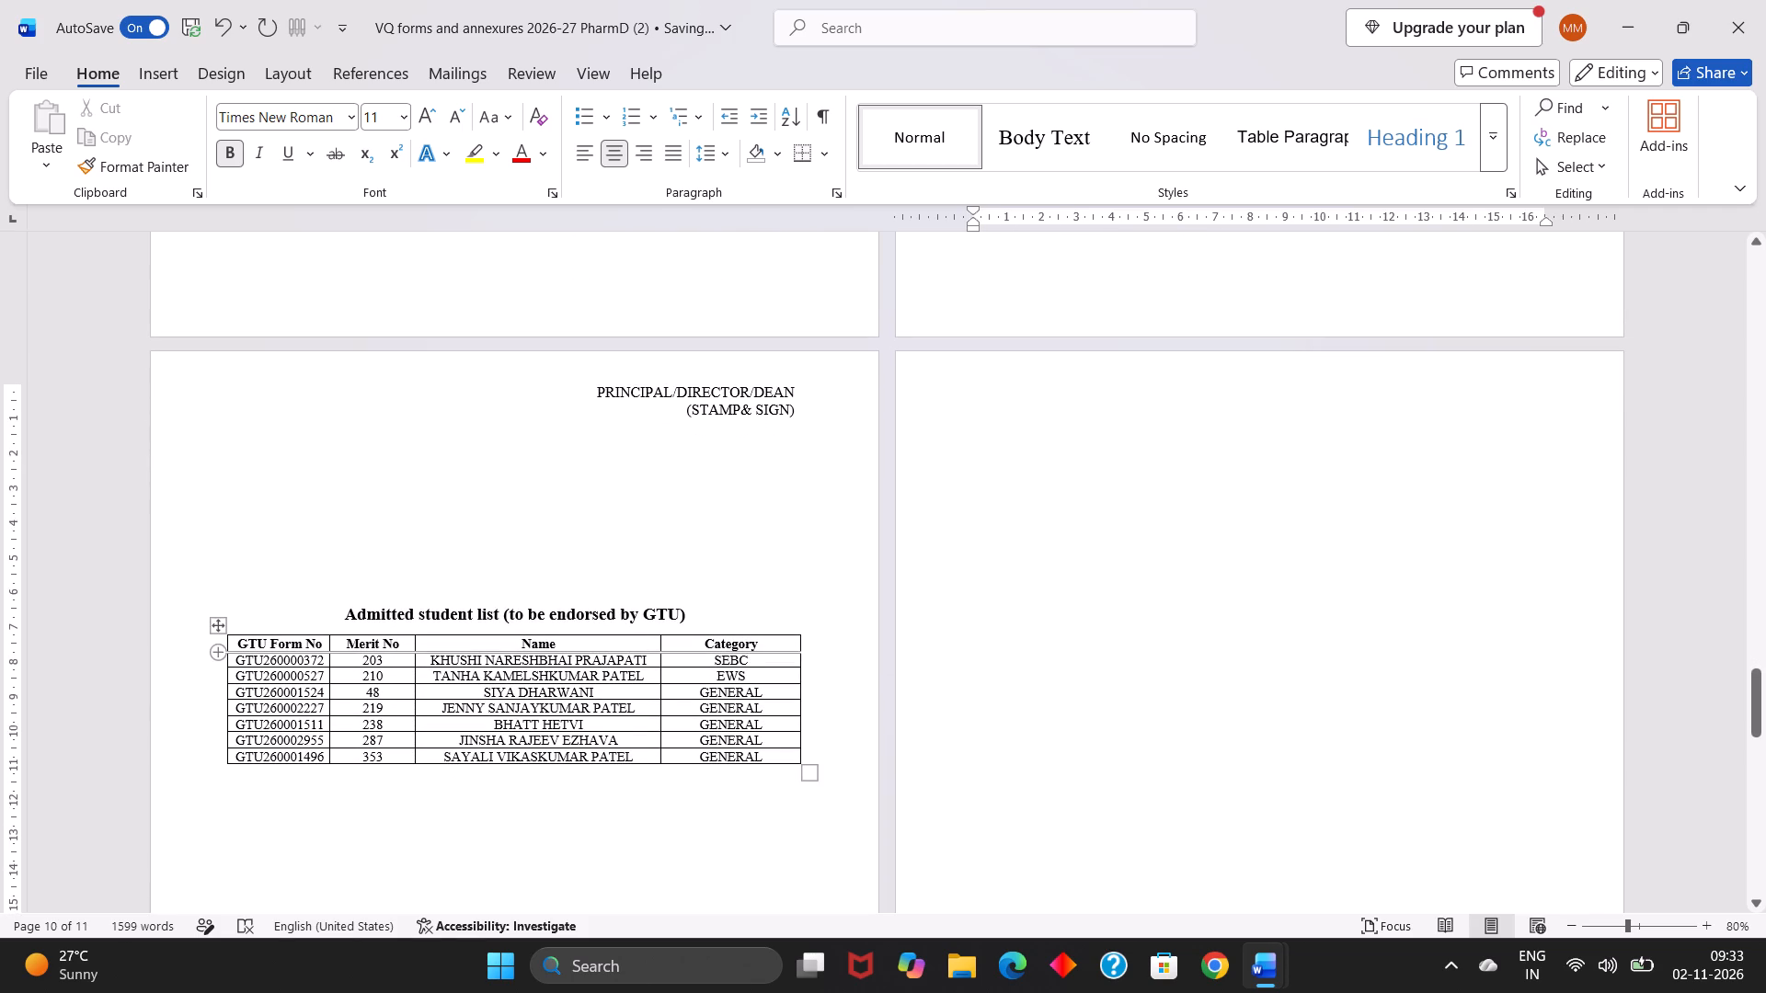
left_click(211, 625)
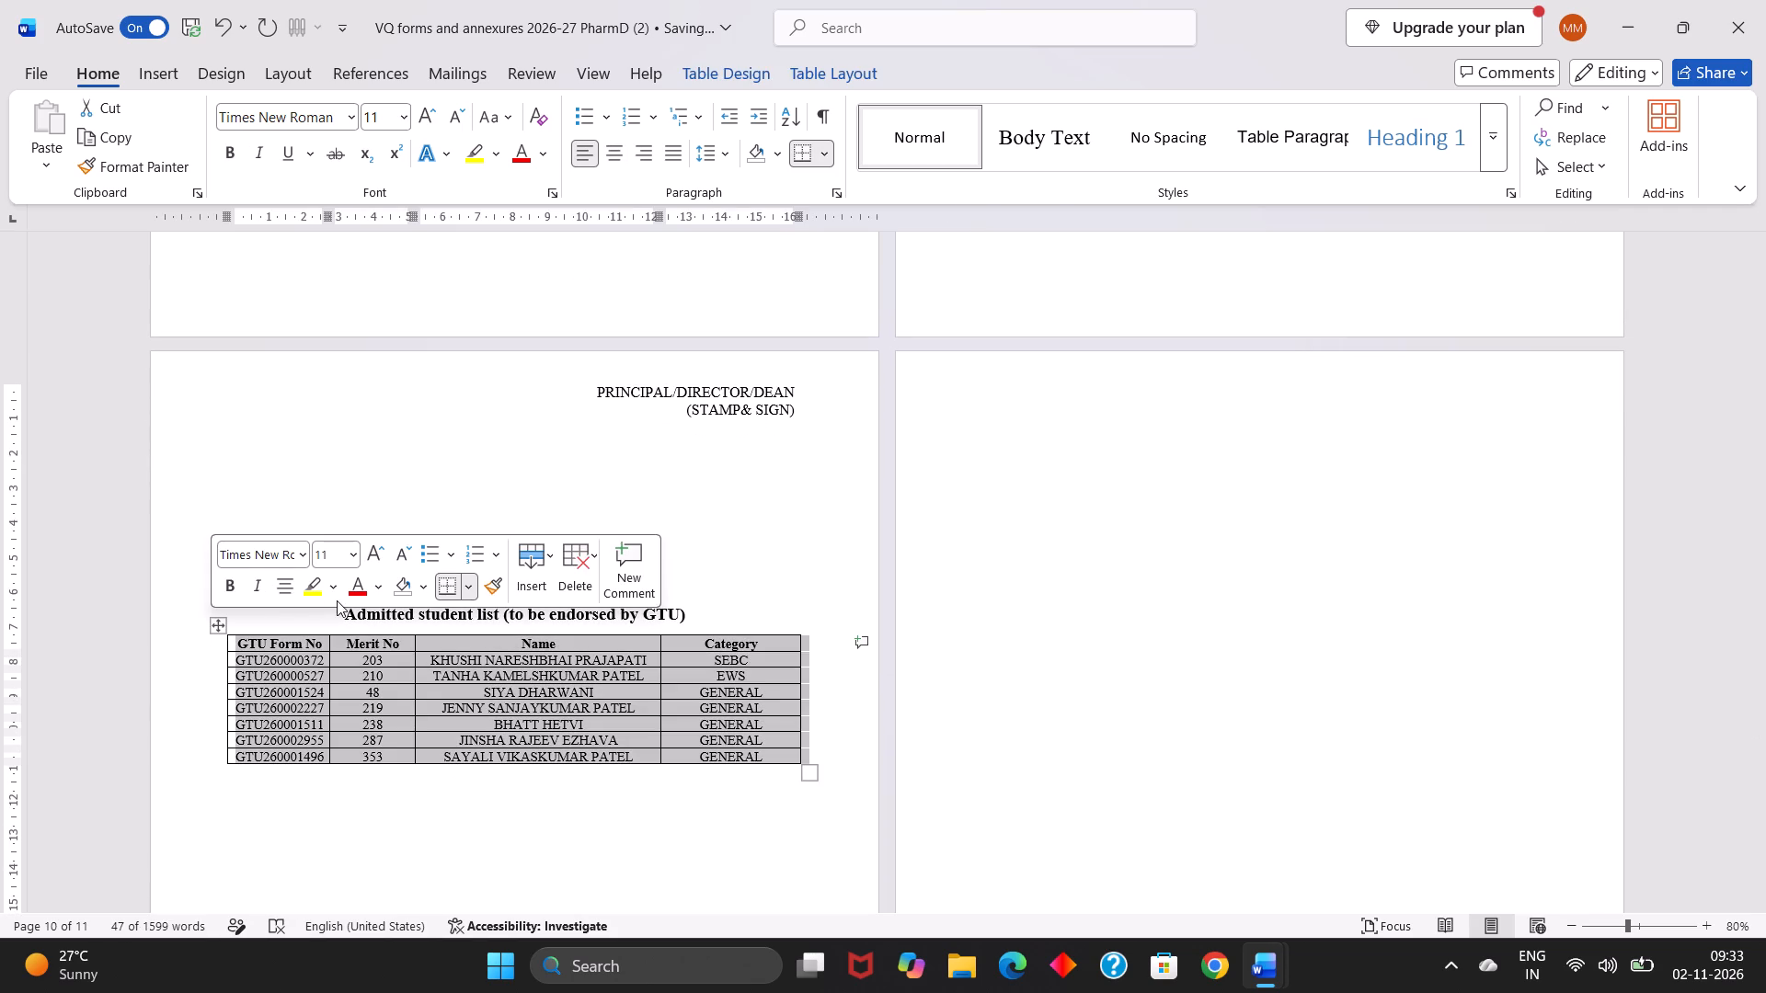
right_click(212, 624)
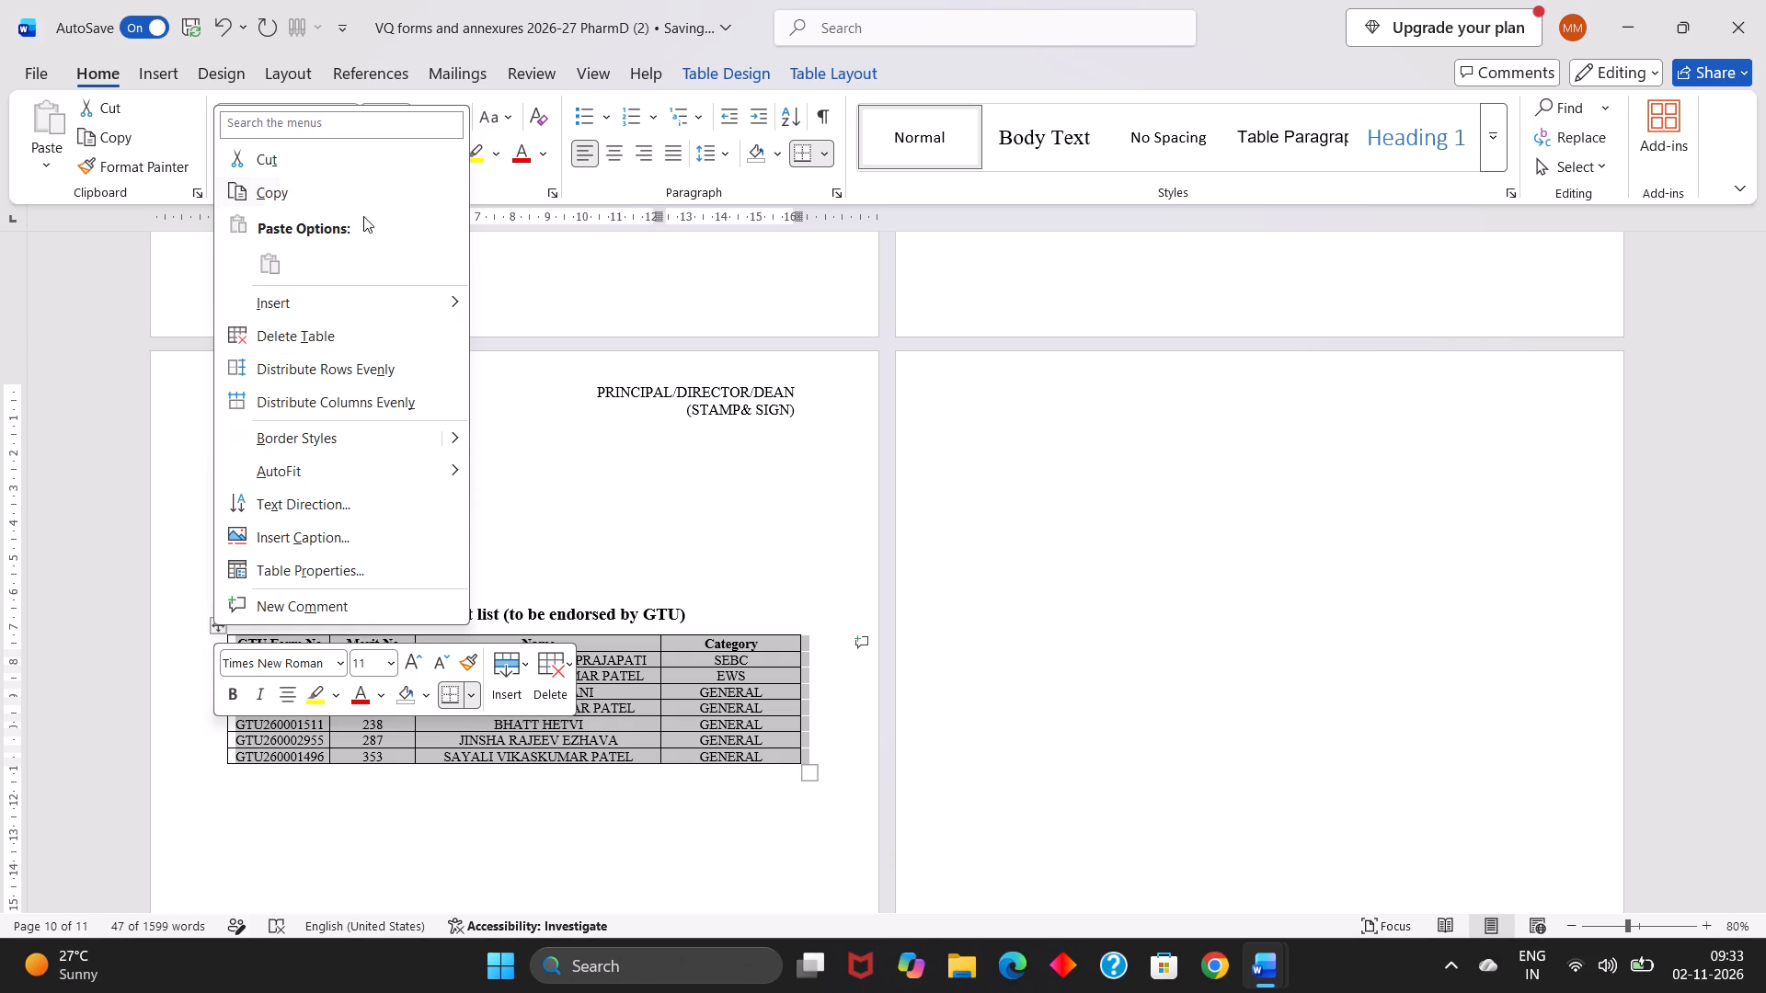
left_click(334, 193)
left_click(1283, 573)
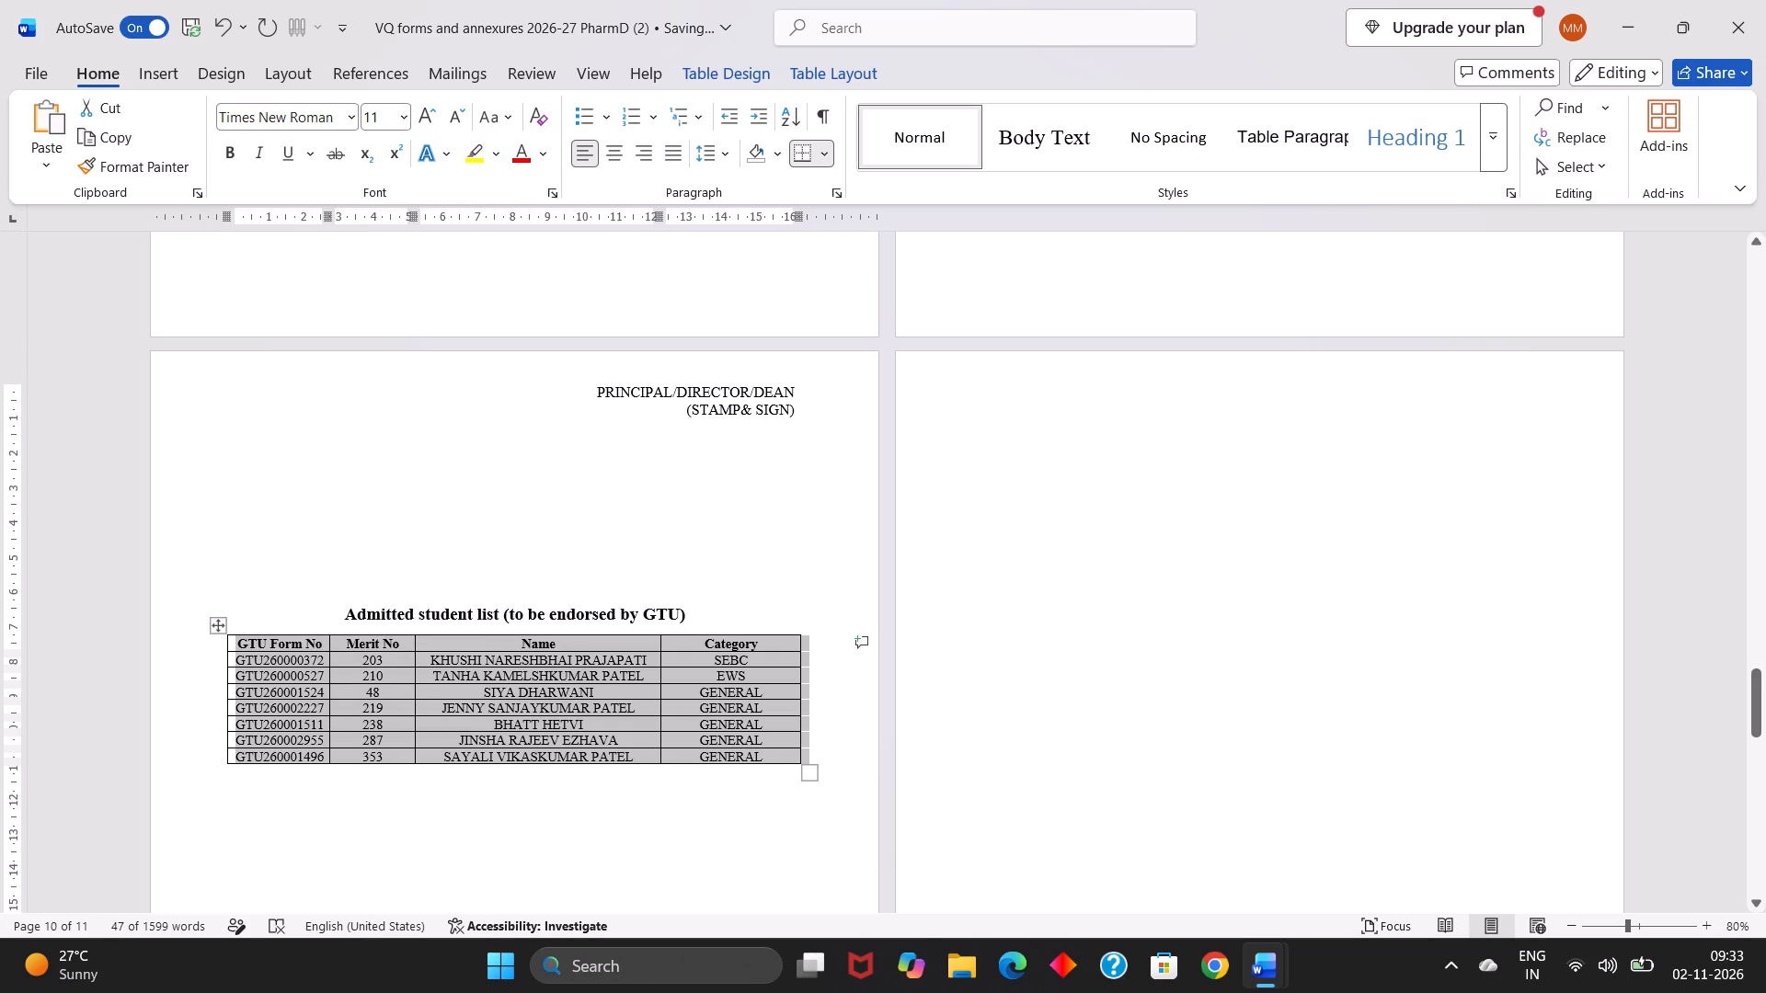
key("ctrl+v")
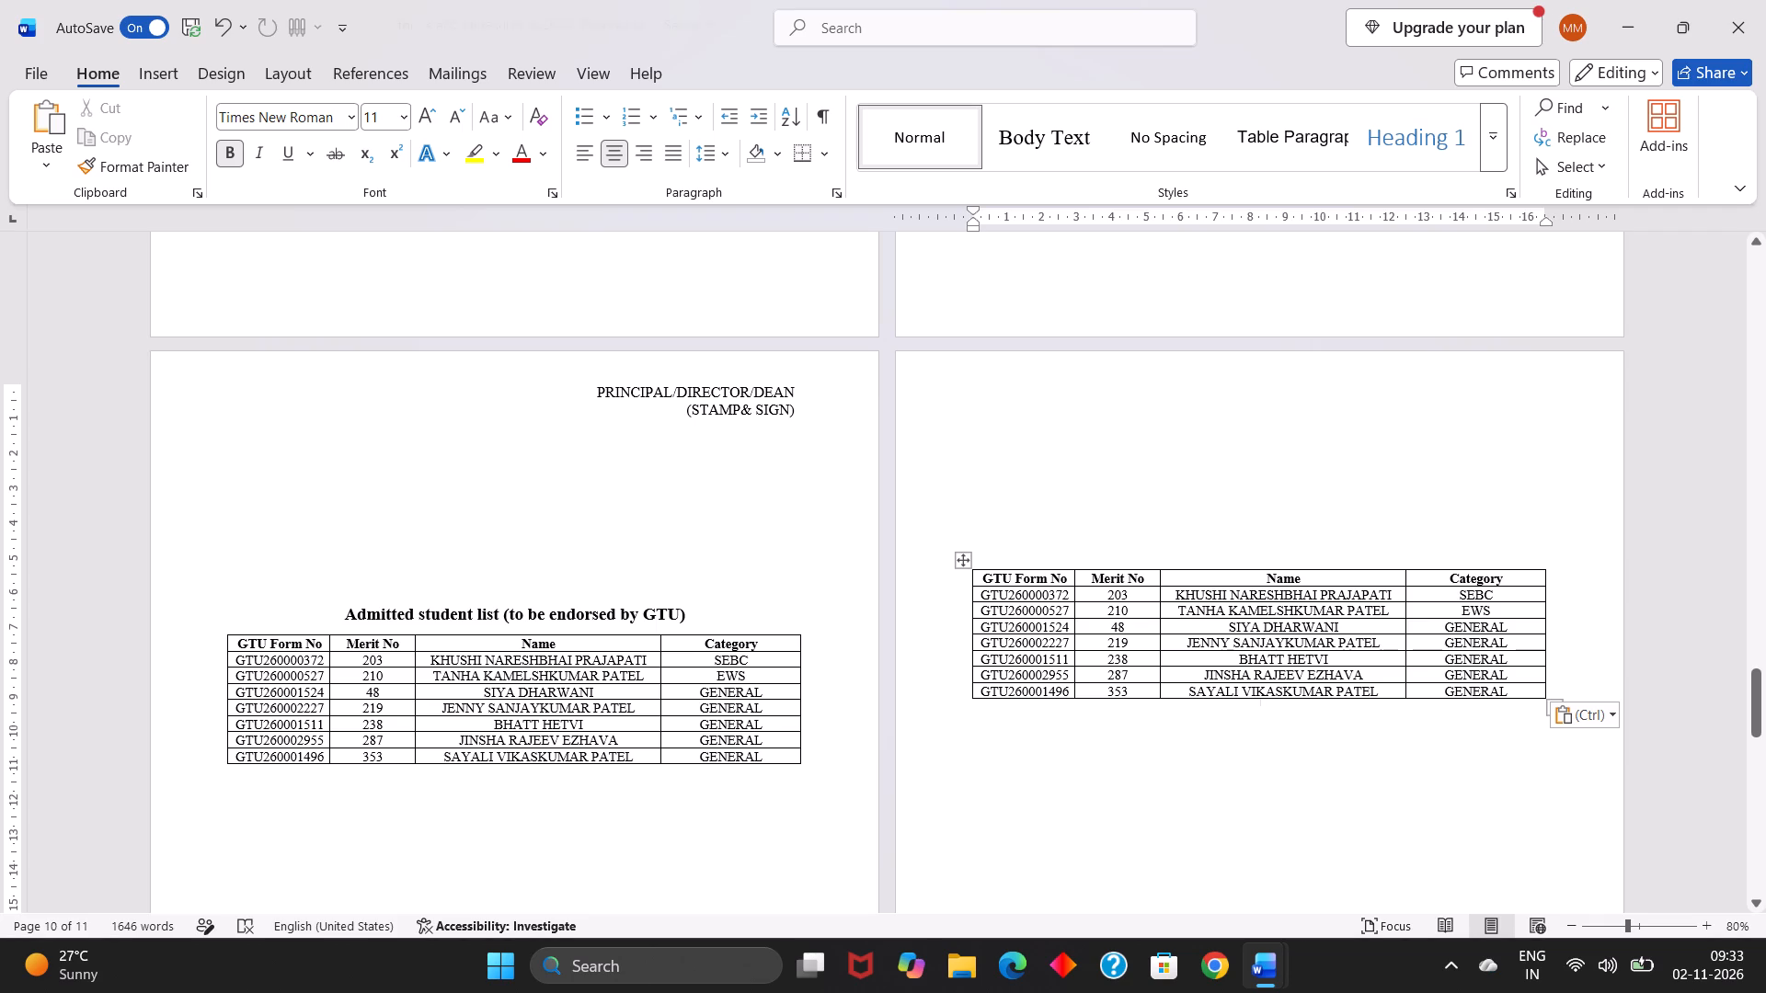
Review the pasted table alongside the original admitted student list, the Annexure-4 merit list and the undertaking page.
scroll(1115, 645, "up", 1)
scroll(1115, 645, "down", 1)
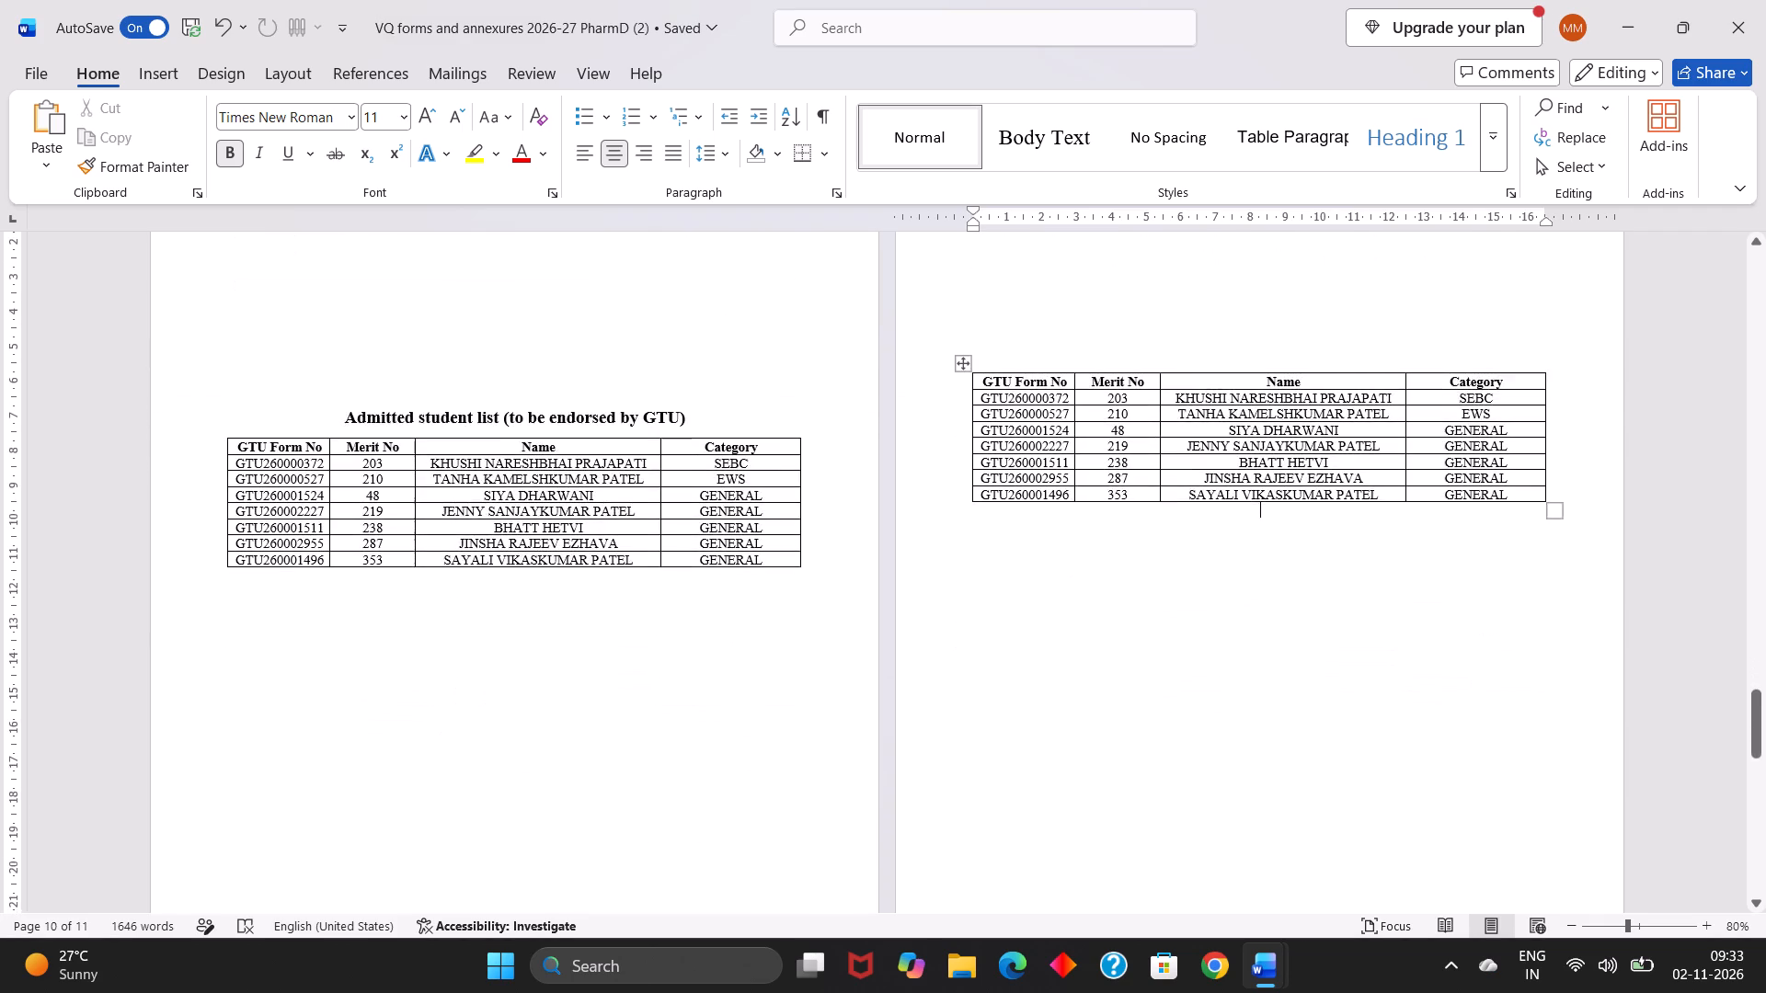
scroll(1115, 645, "down", 1)
scroll(1115, 645, "up", 1)
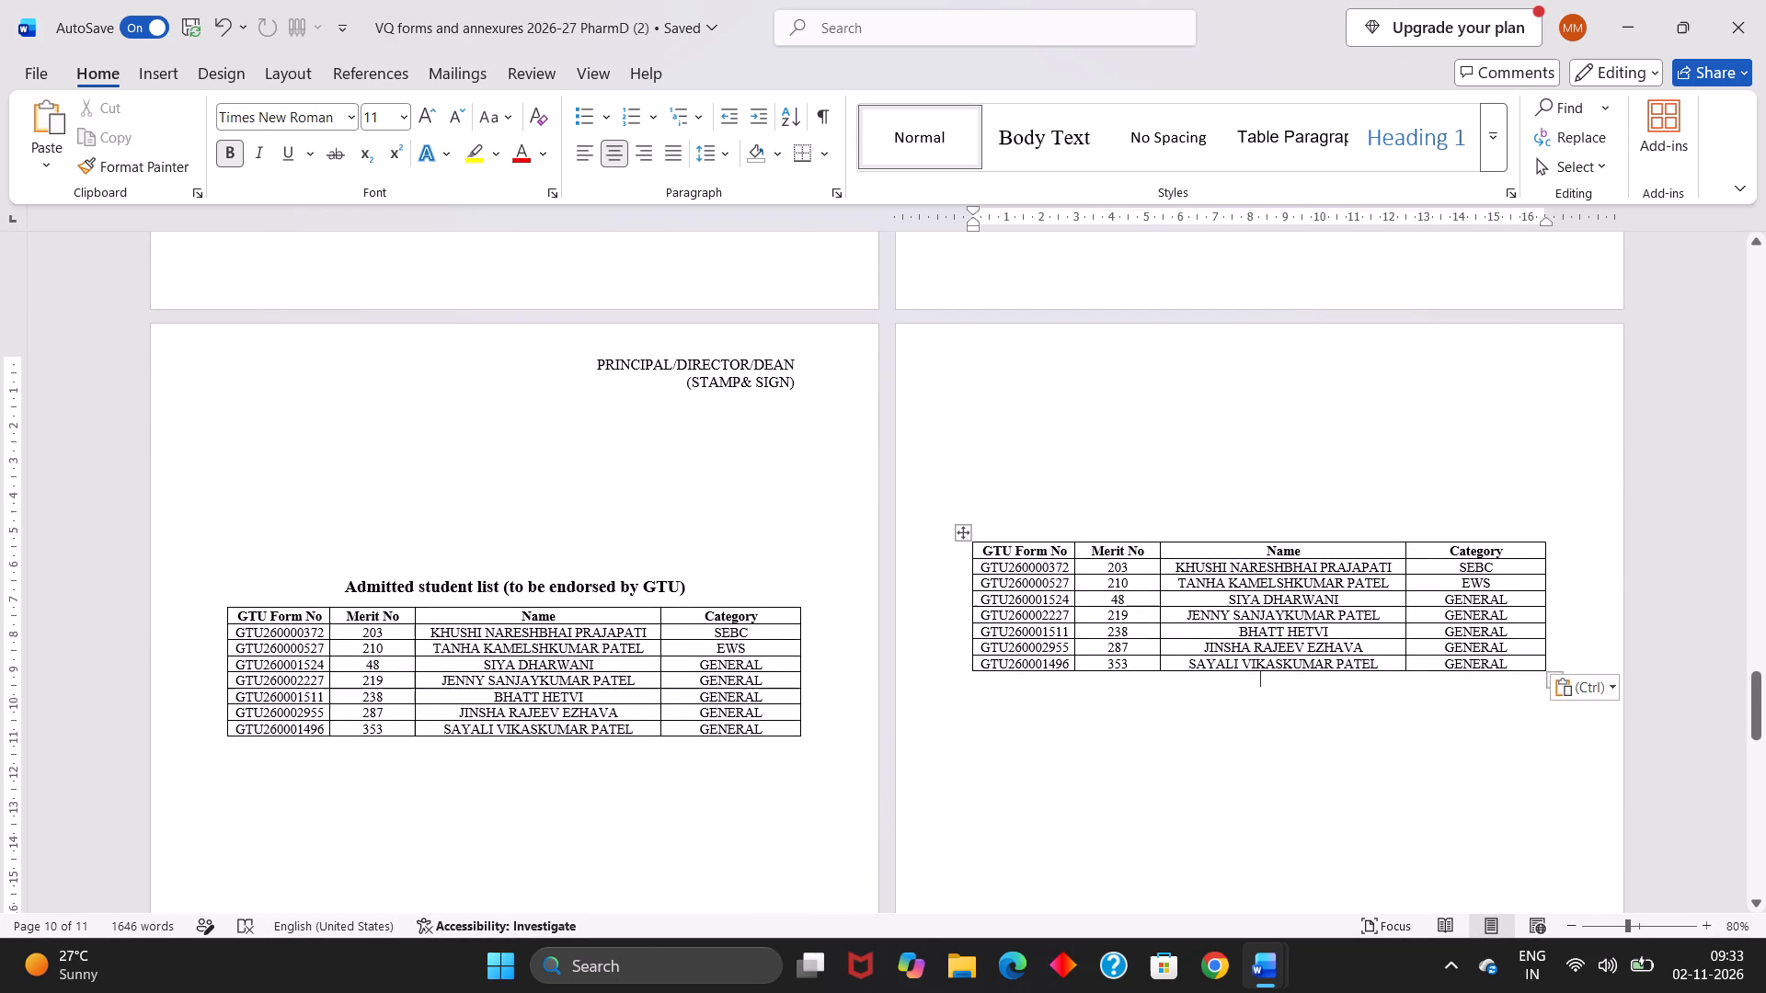
left_click(961, 531)
scroll(961, 531, "up", 3)
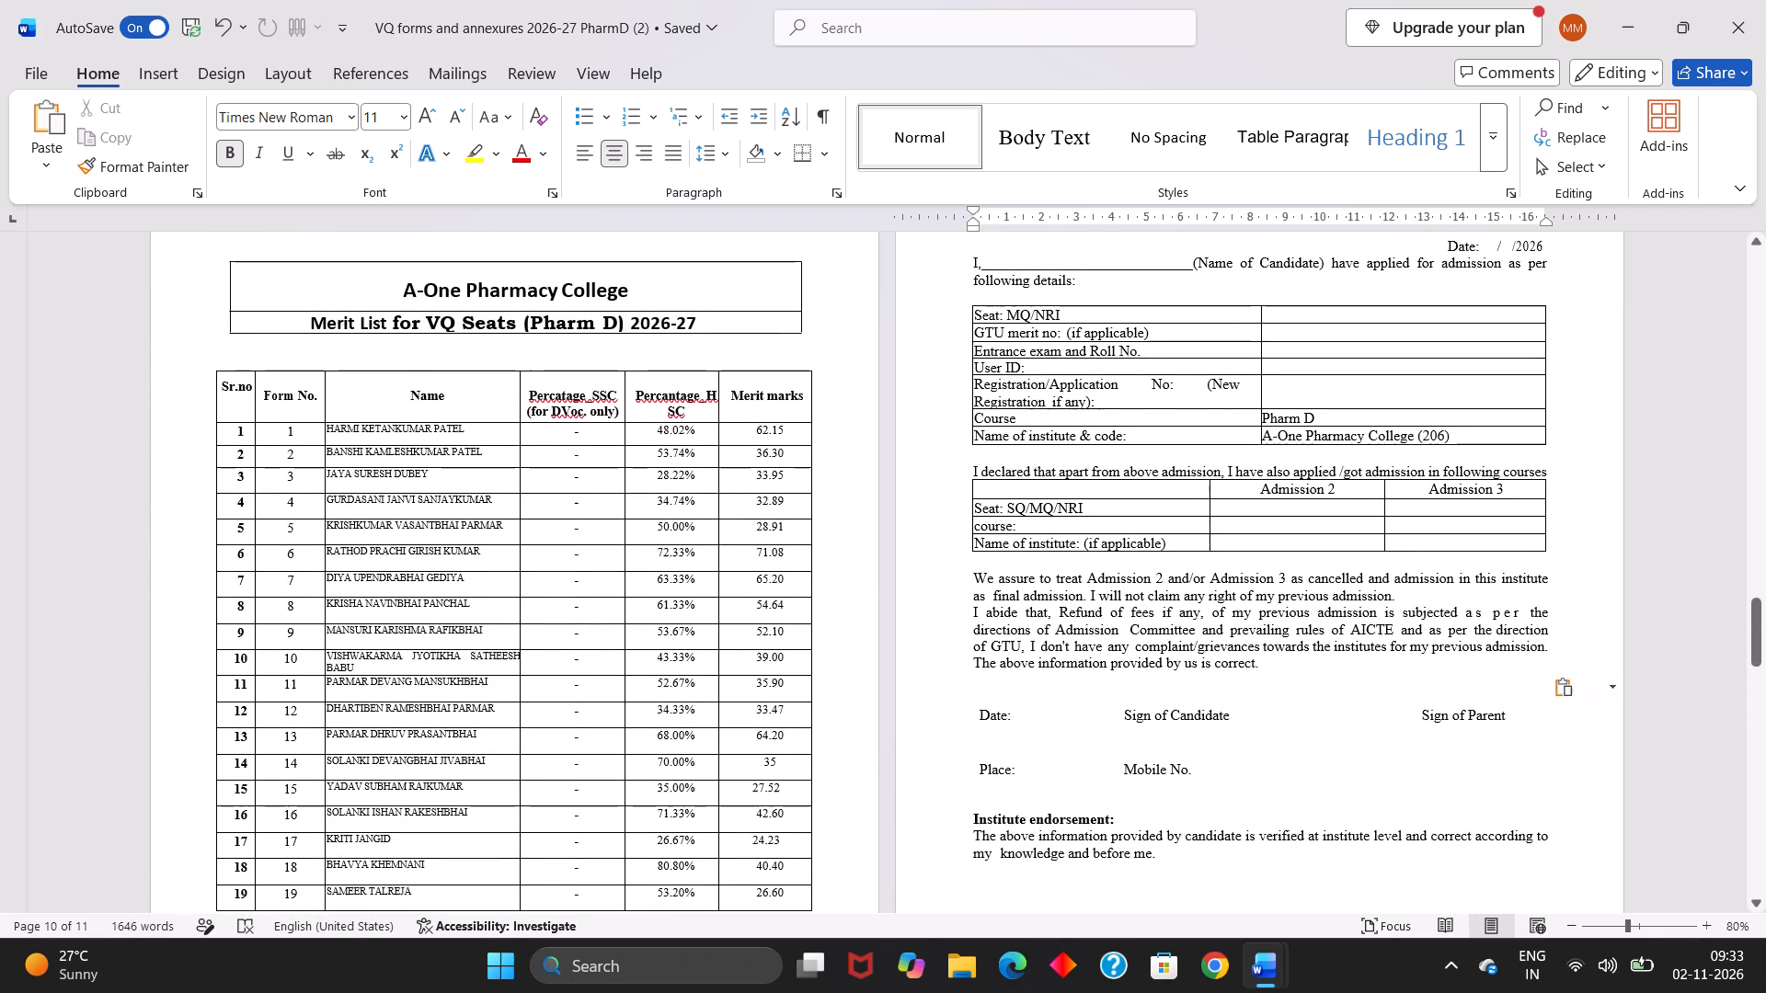
scroll(961, 531, "down", 2)
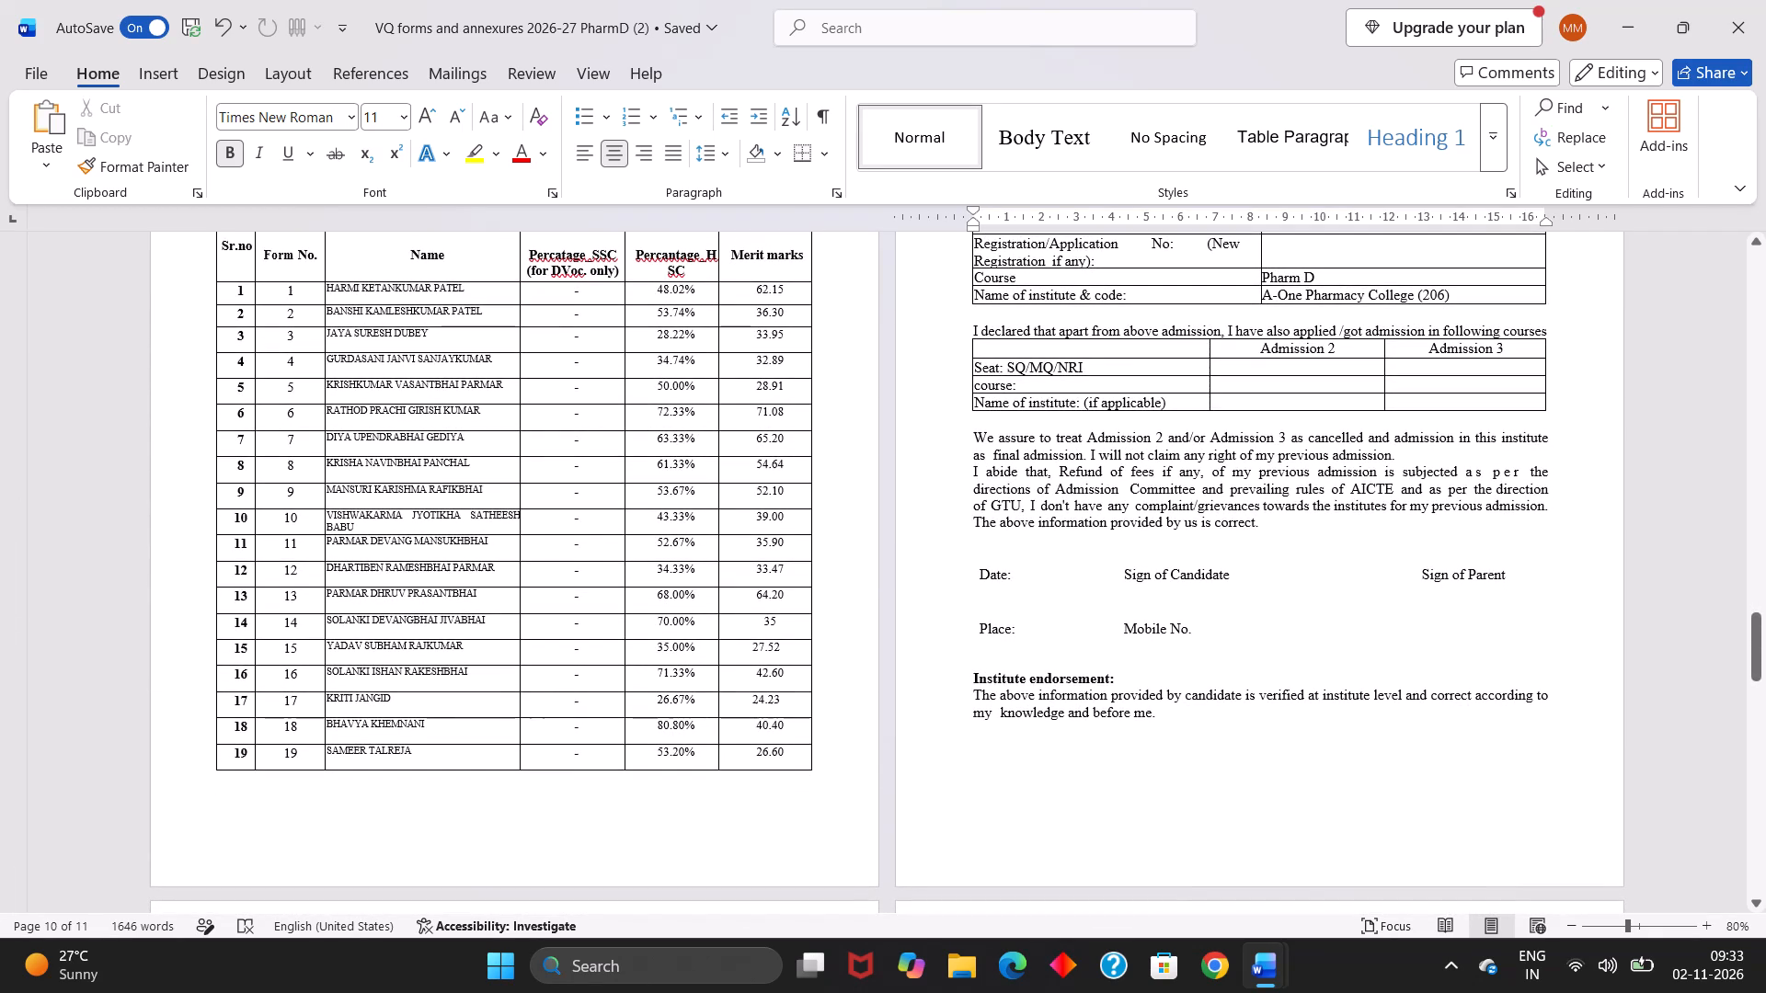
scroll(961, 531, "down", 2)
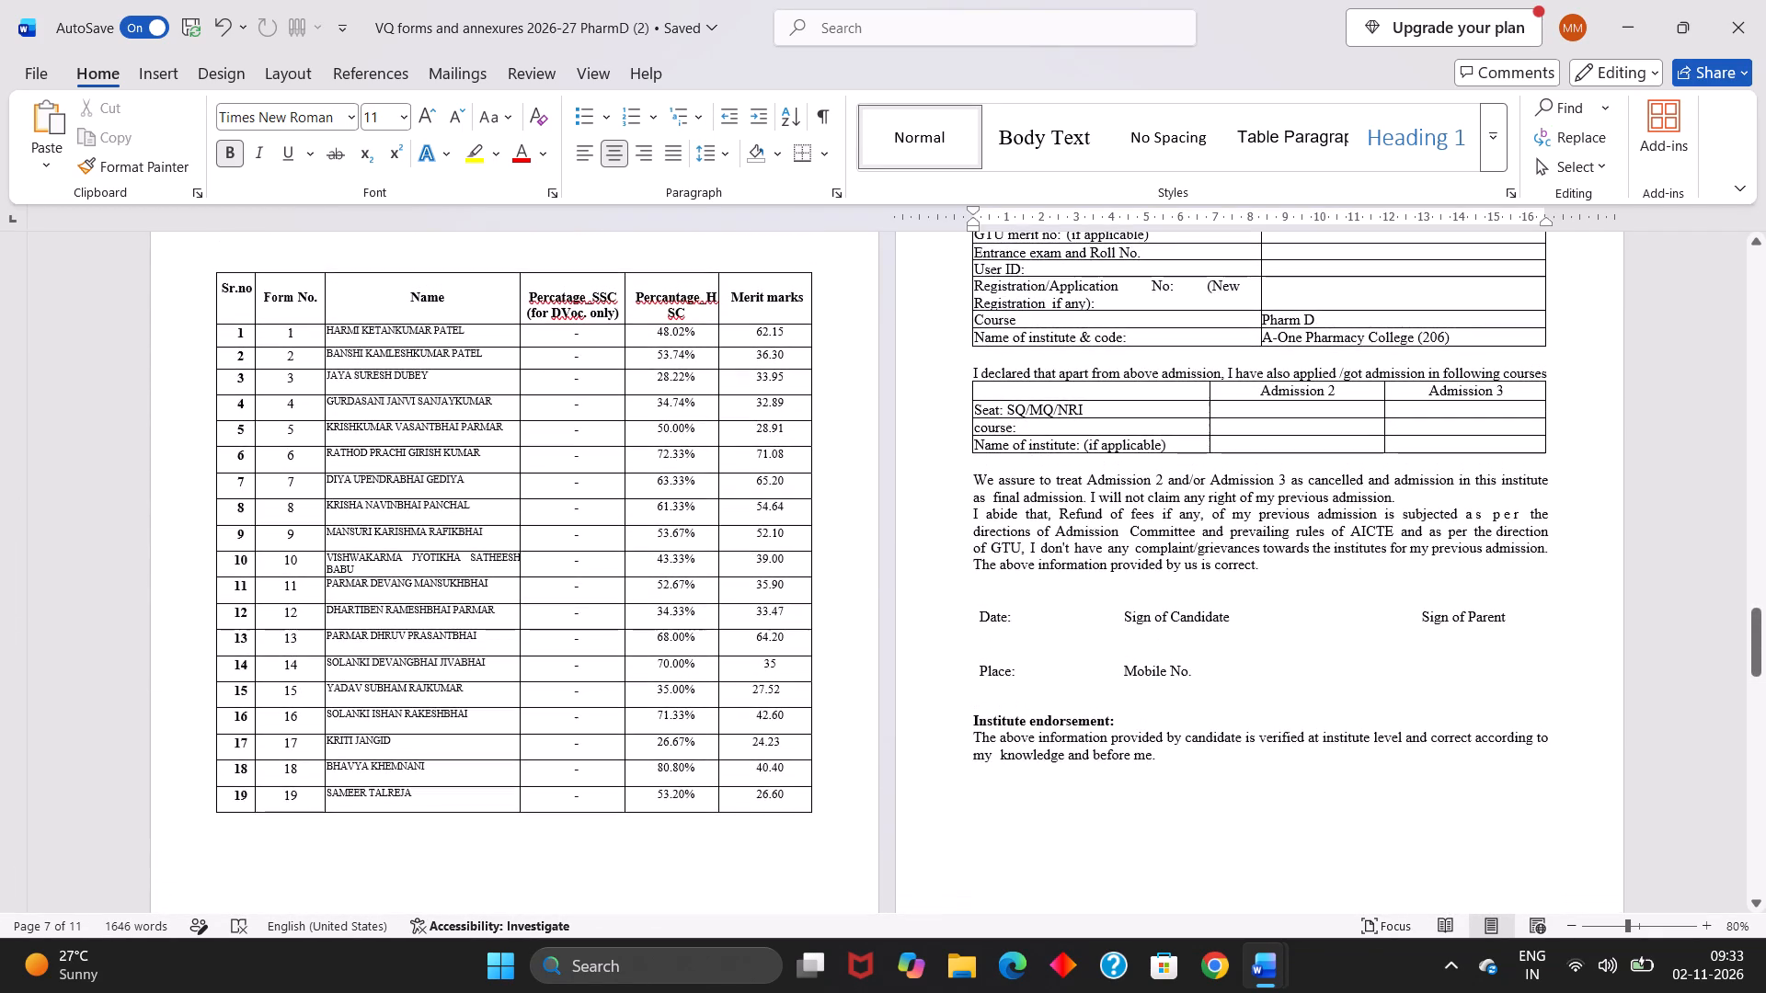
scroll(961, 531, "down", 3)
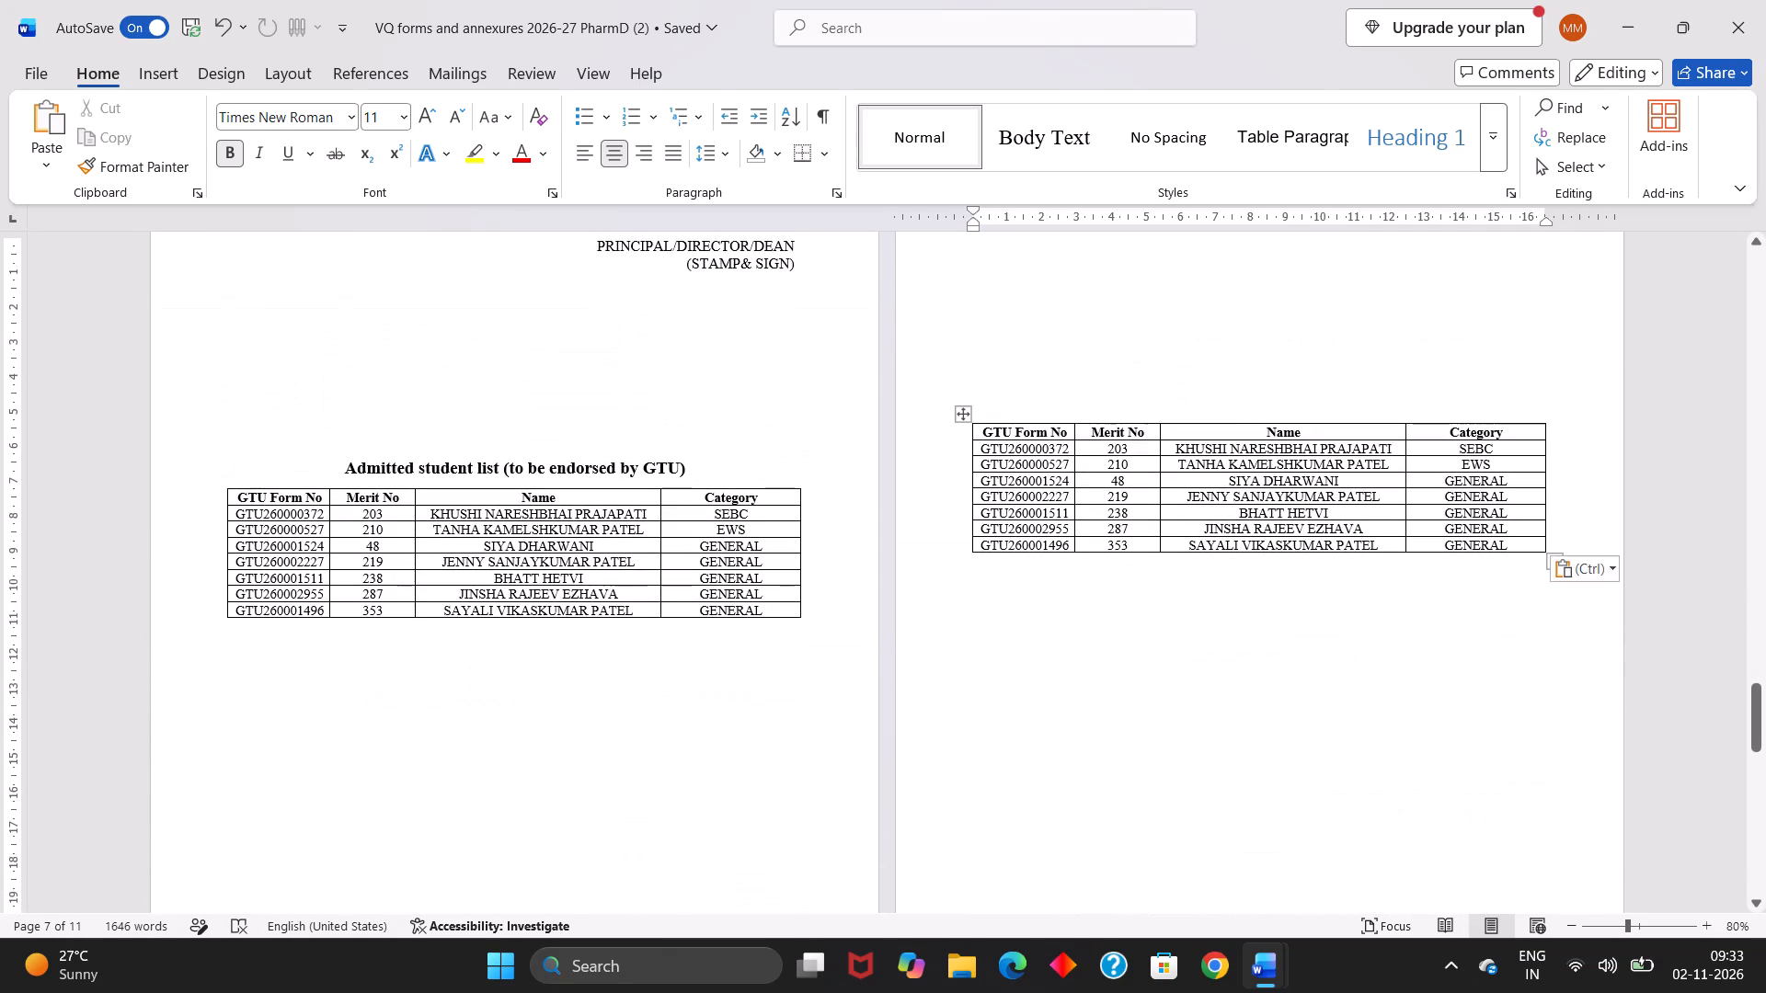
left_click(1005, 401)
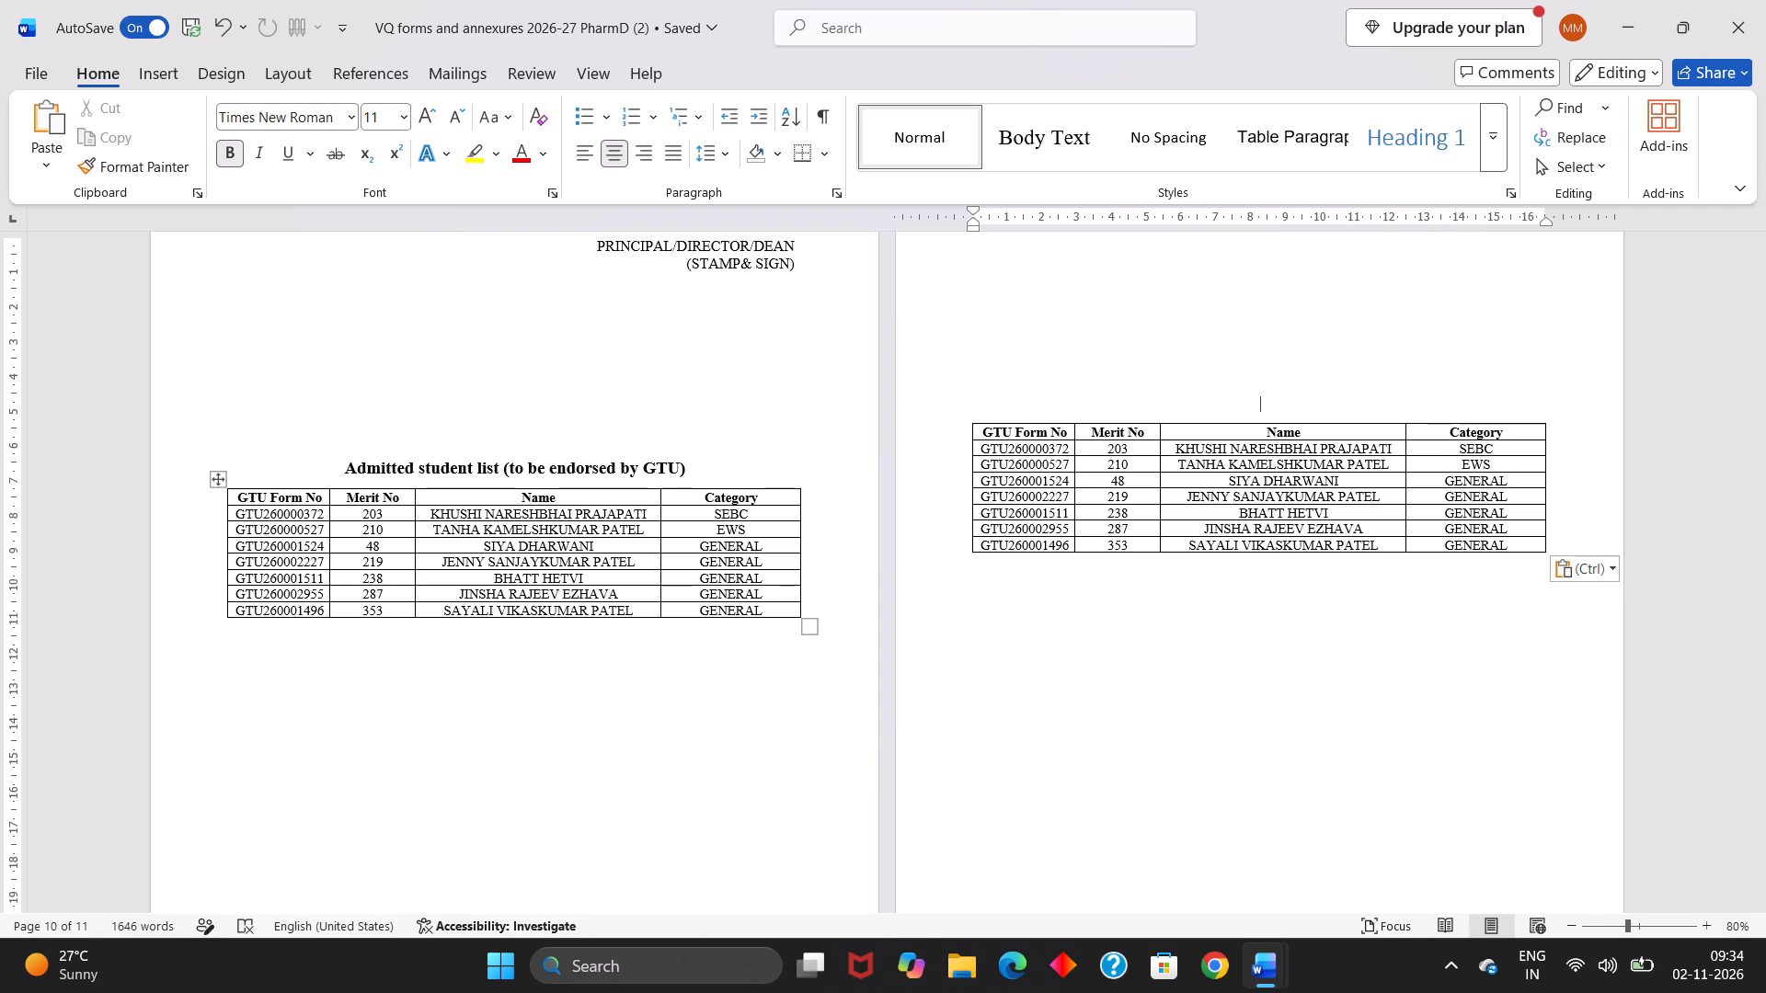
left_click(238, 494)
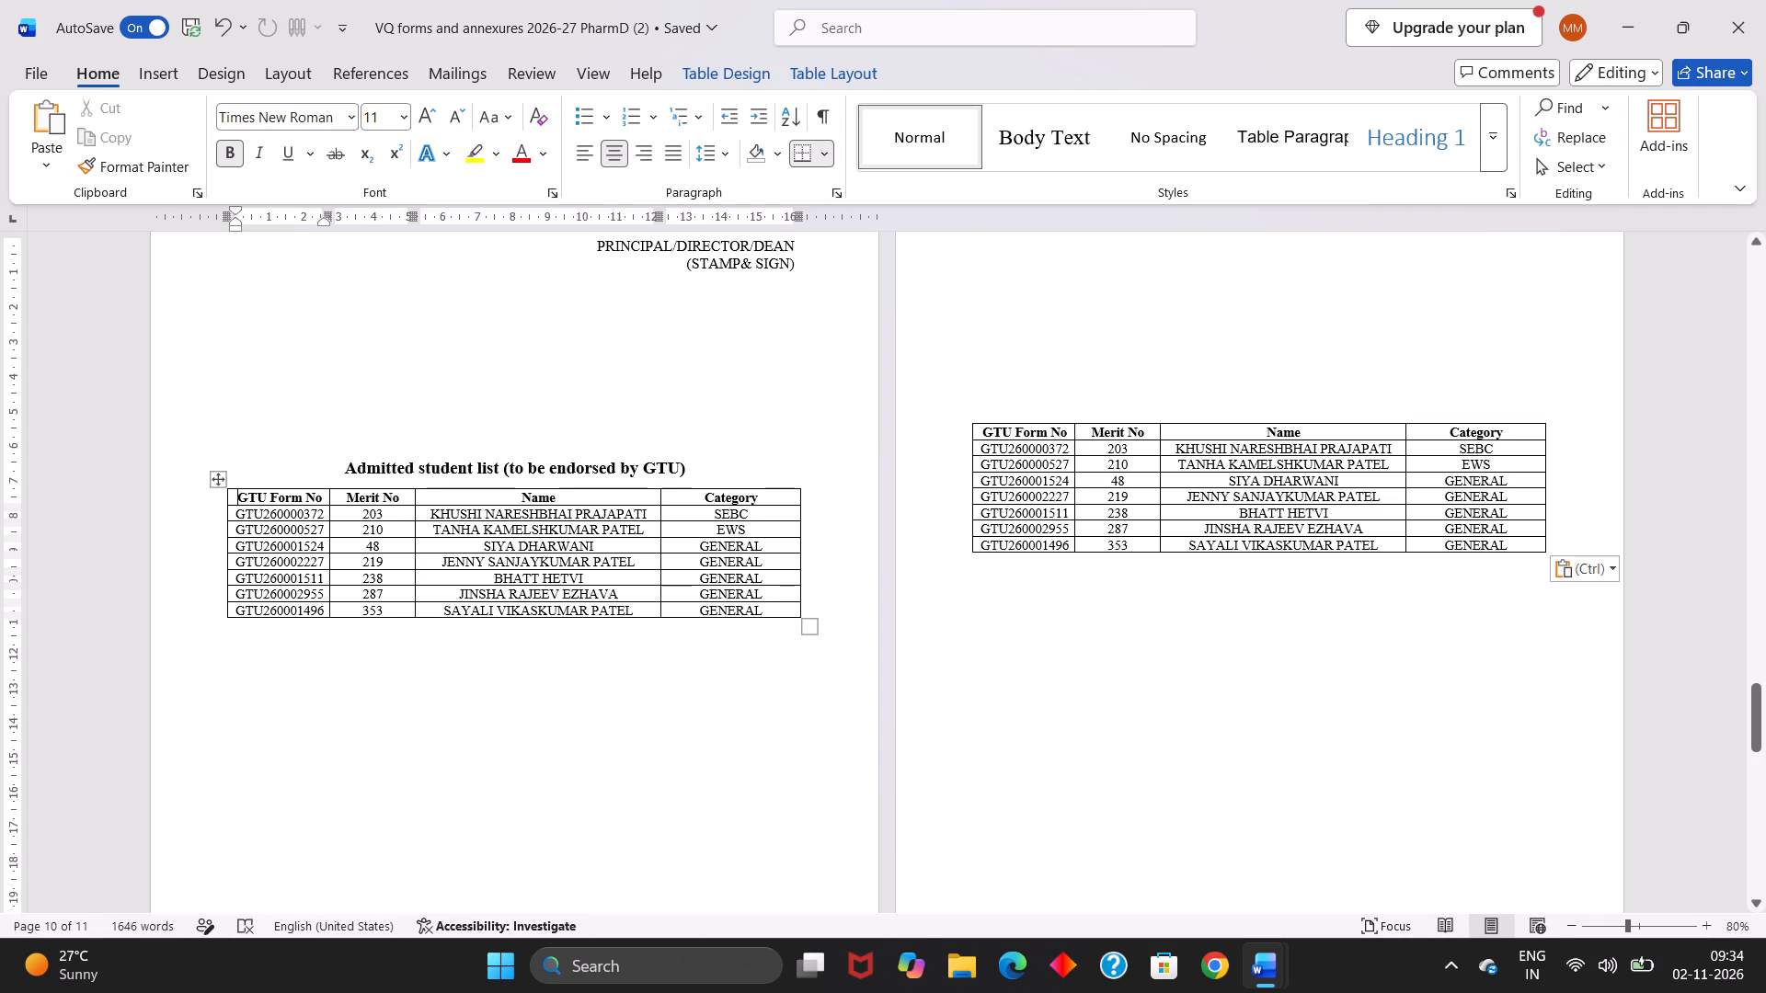
scroll(370, 541, "up", 4)
scroll(370, 541, "down", 1)
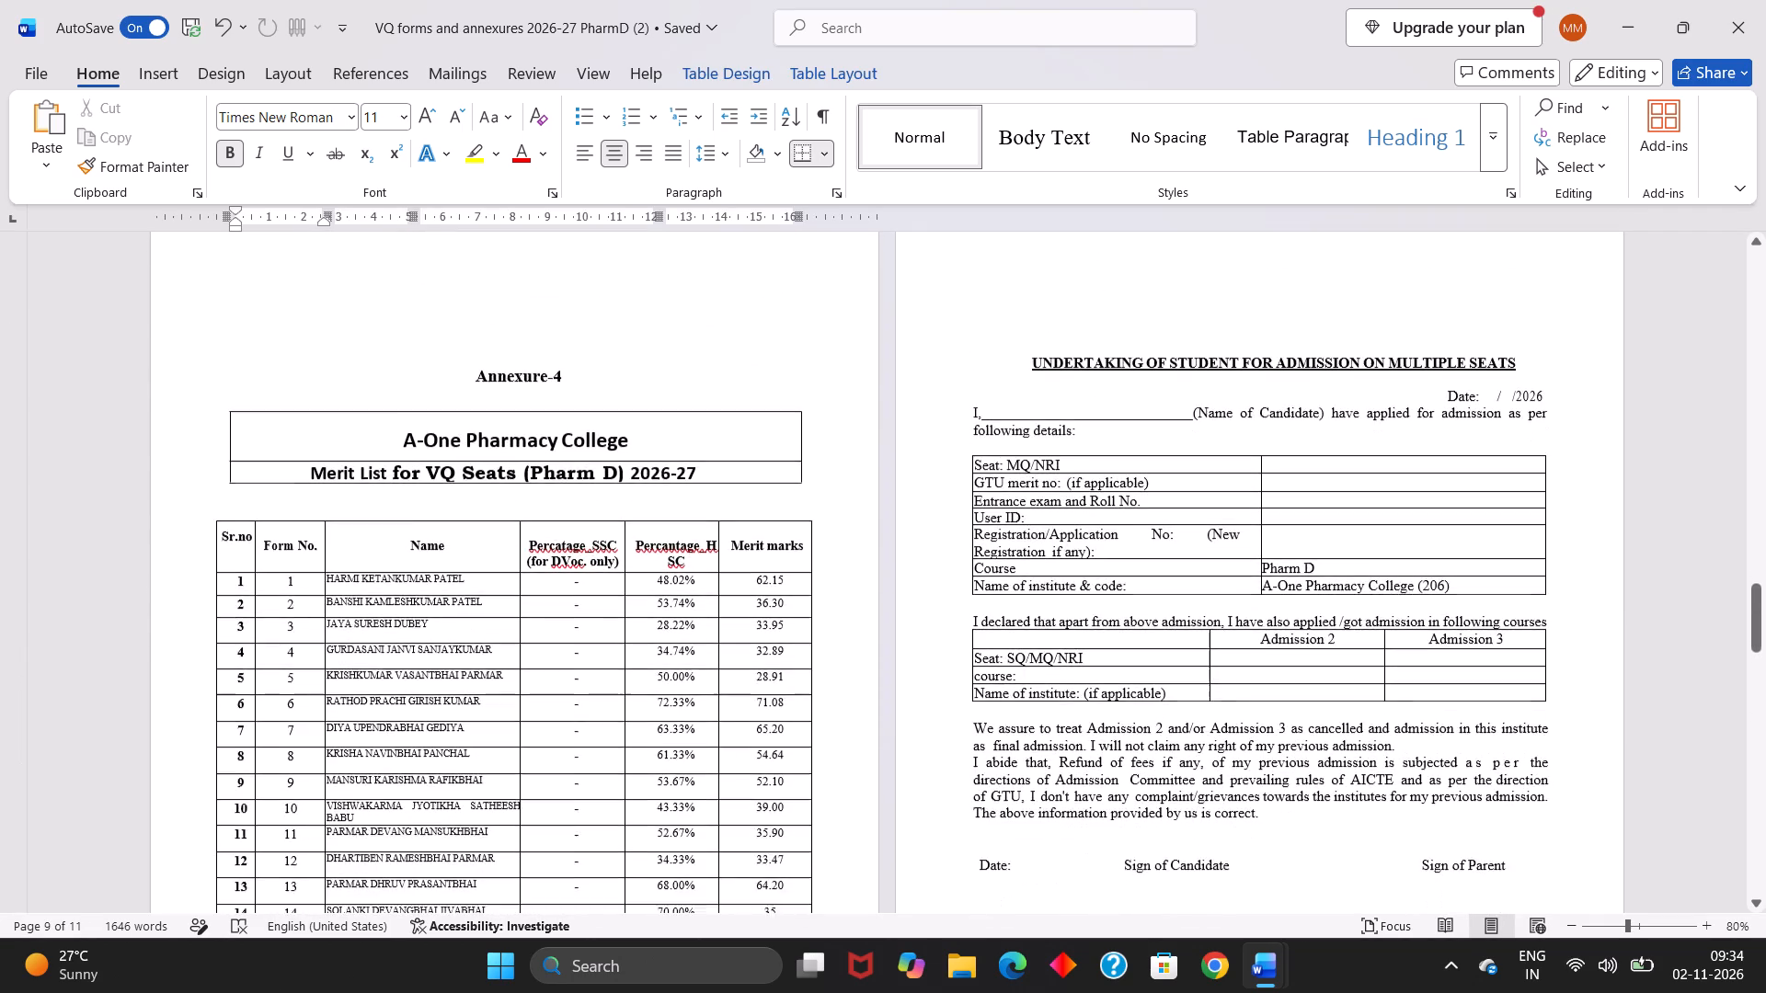
scroll(370, 541, "down", 1)
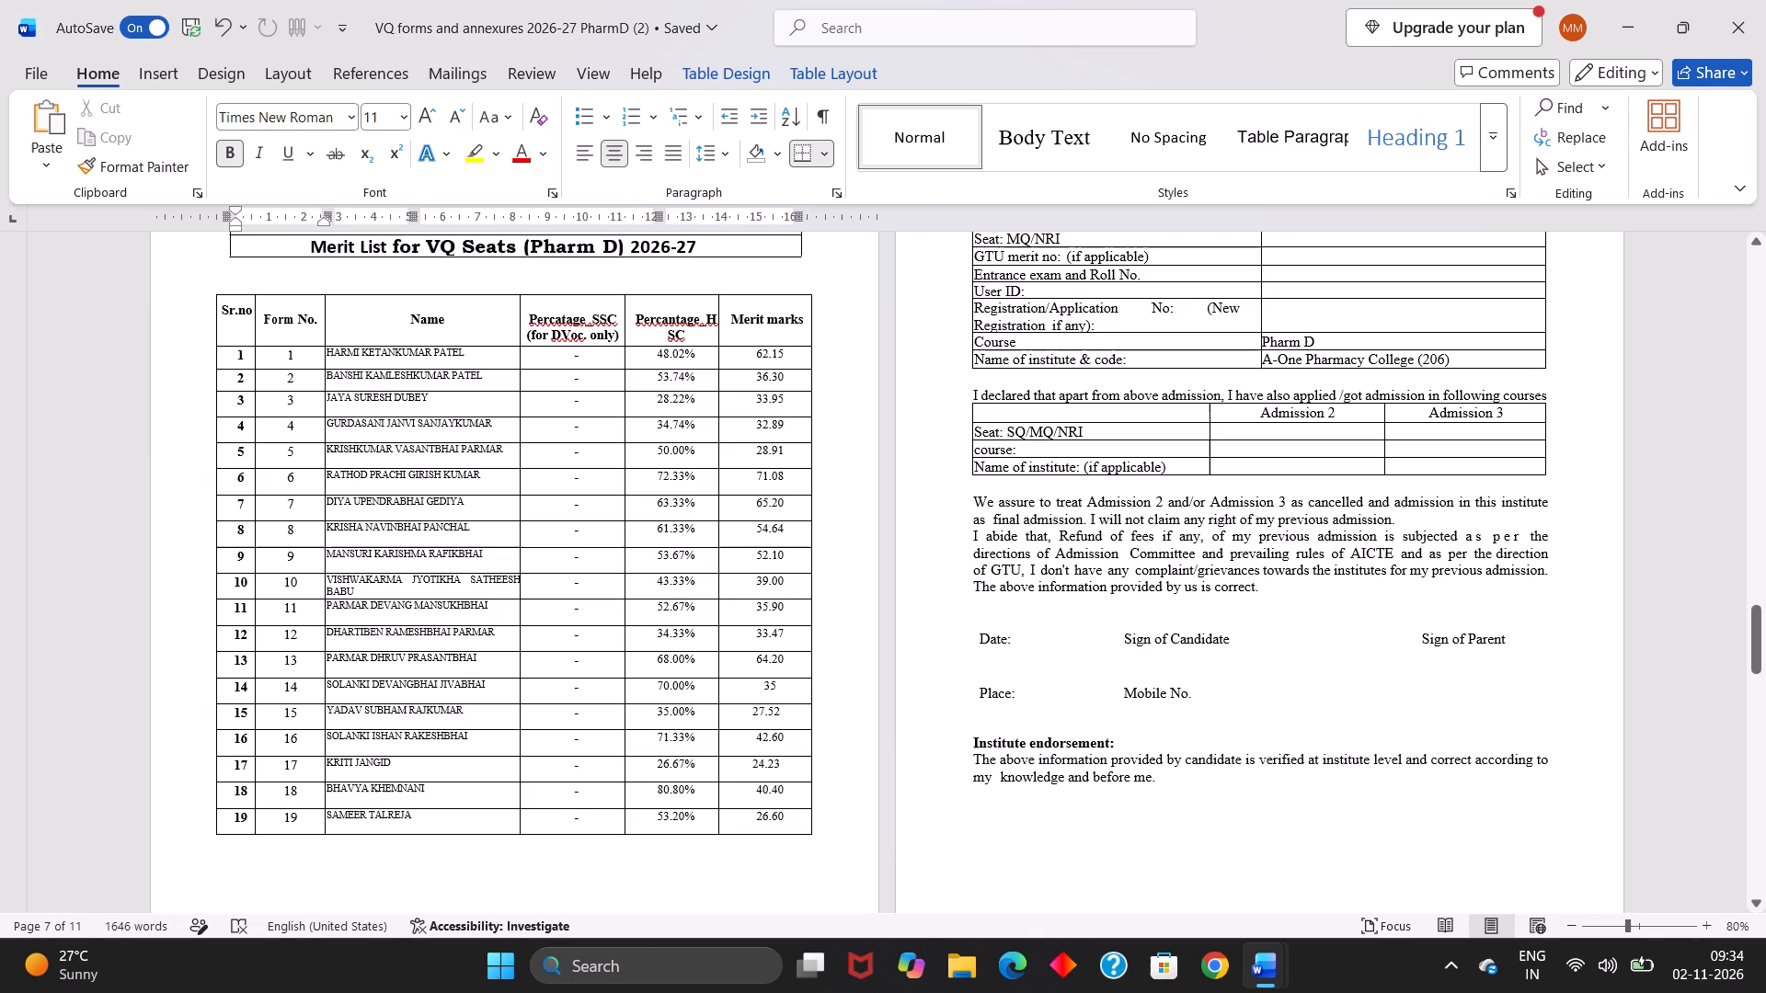
scroll(666, 648, "down", 6)
left_click(666, 648)
scroll(666, 648, "up", 2)
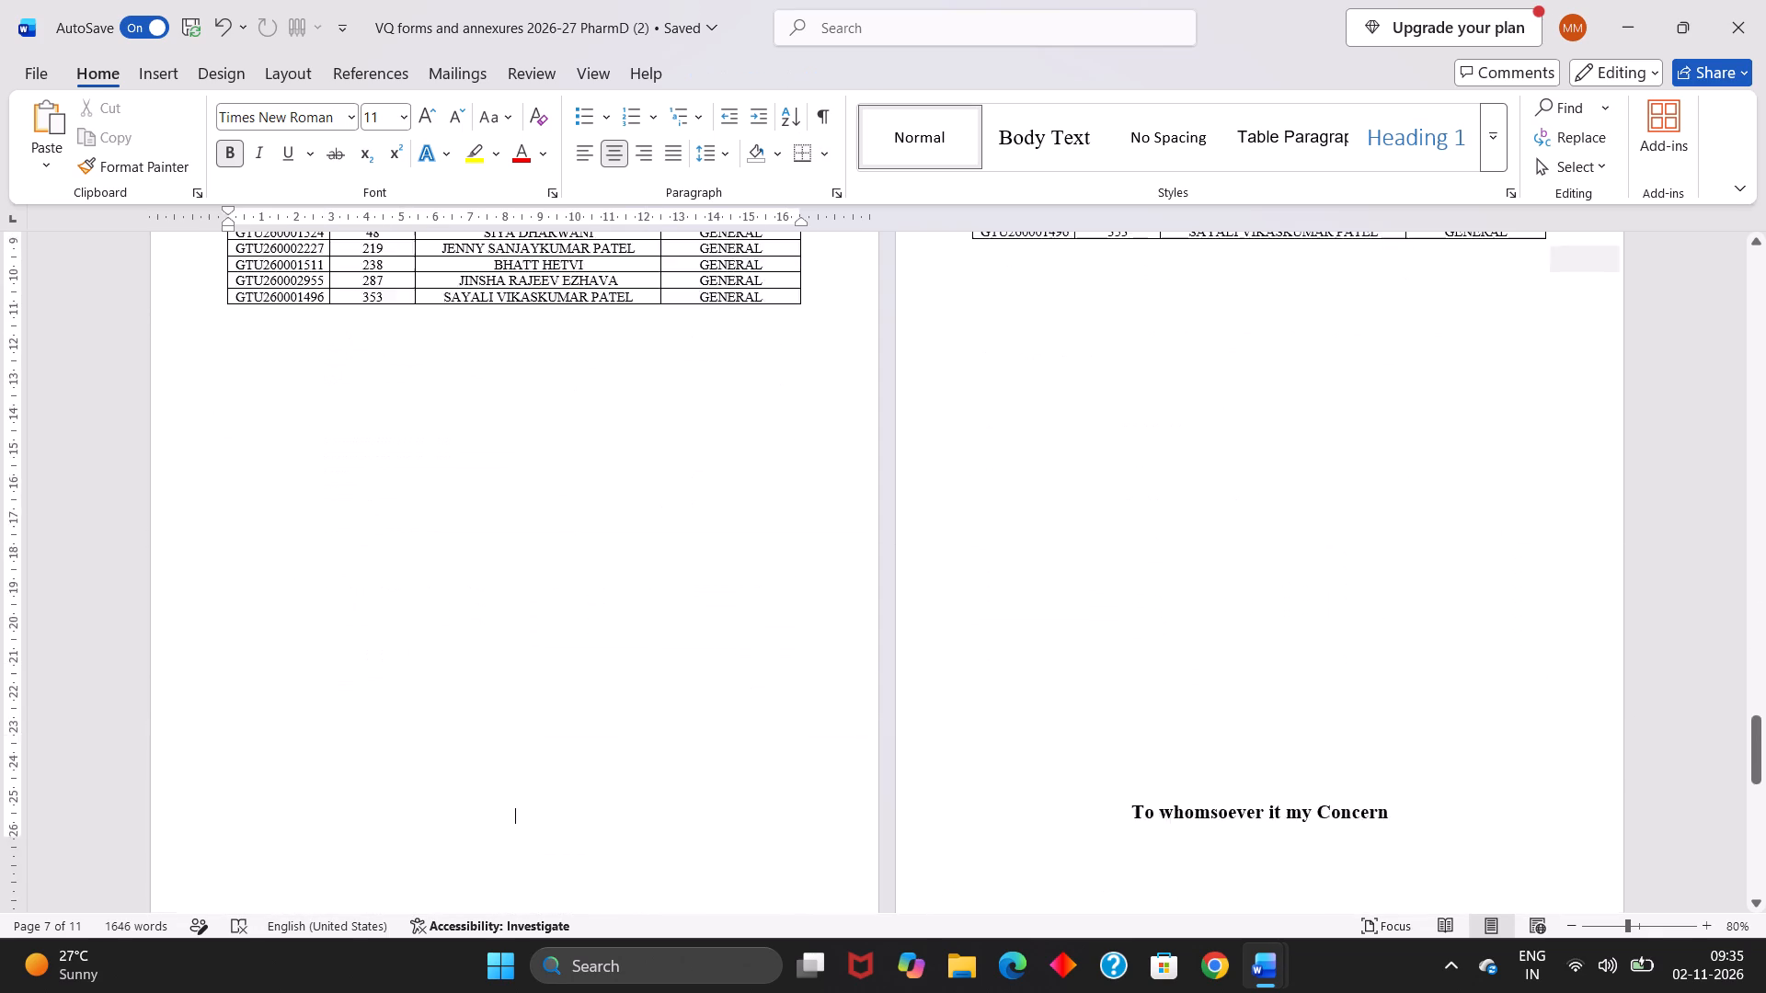
scroll(666, 648, "up", 1)
scroll(666, 648, "down", 2)
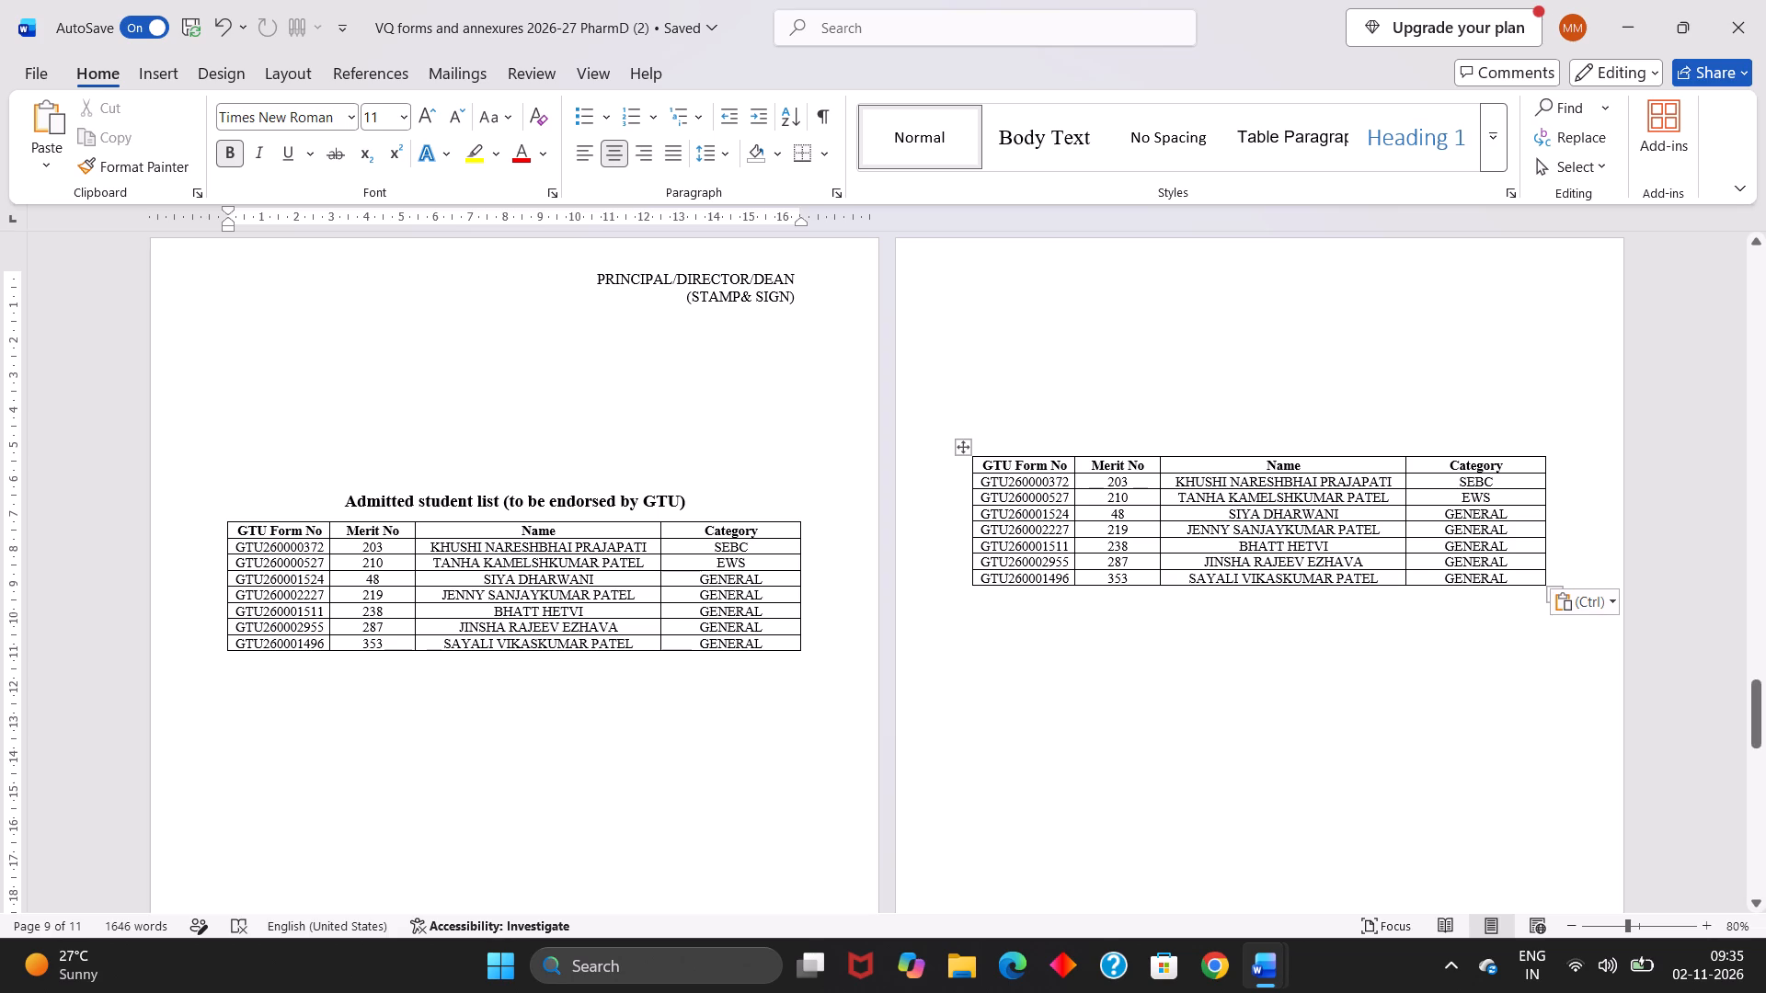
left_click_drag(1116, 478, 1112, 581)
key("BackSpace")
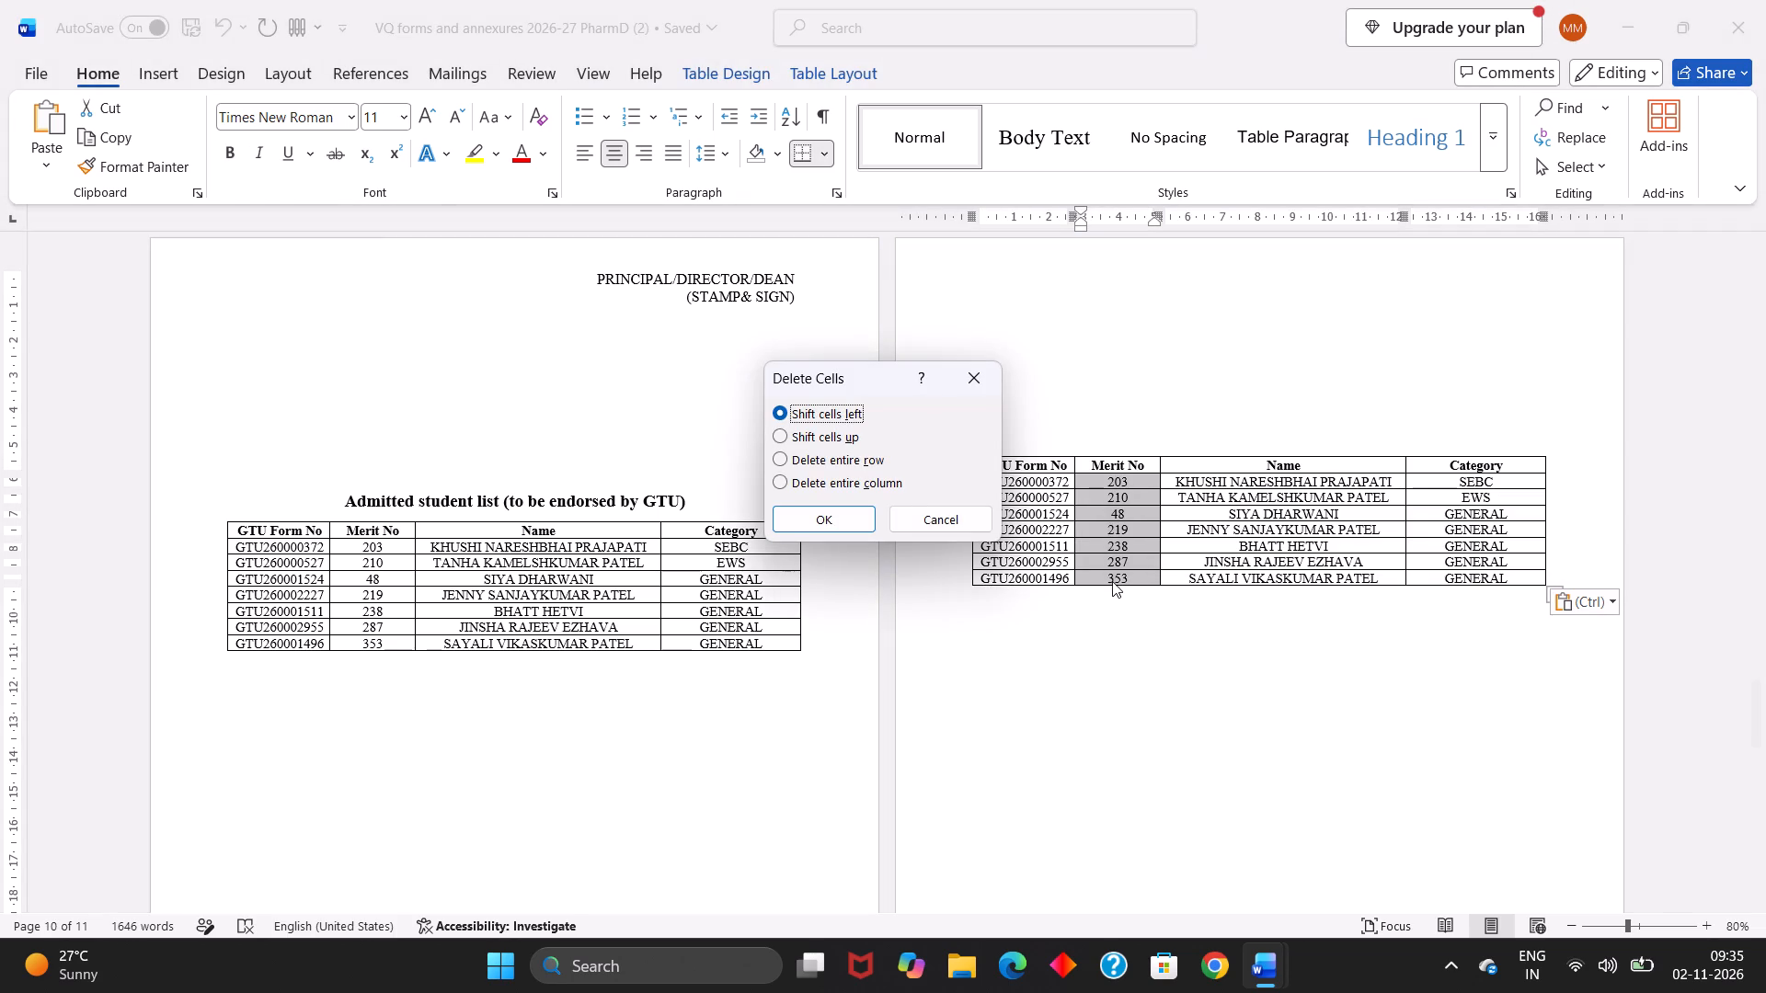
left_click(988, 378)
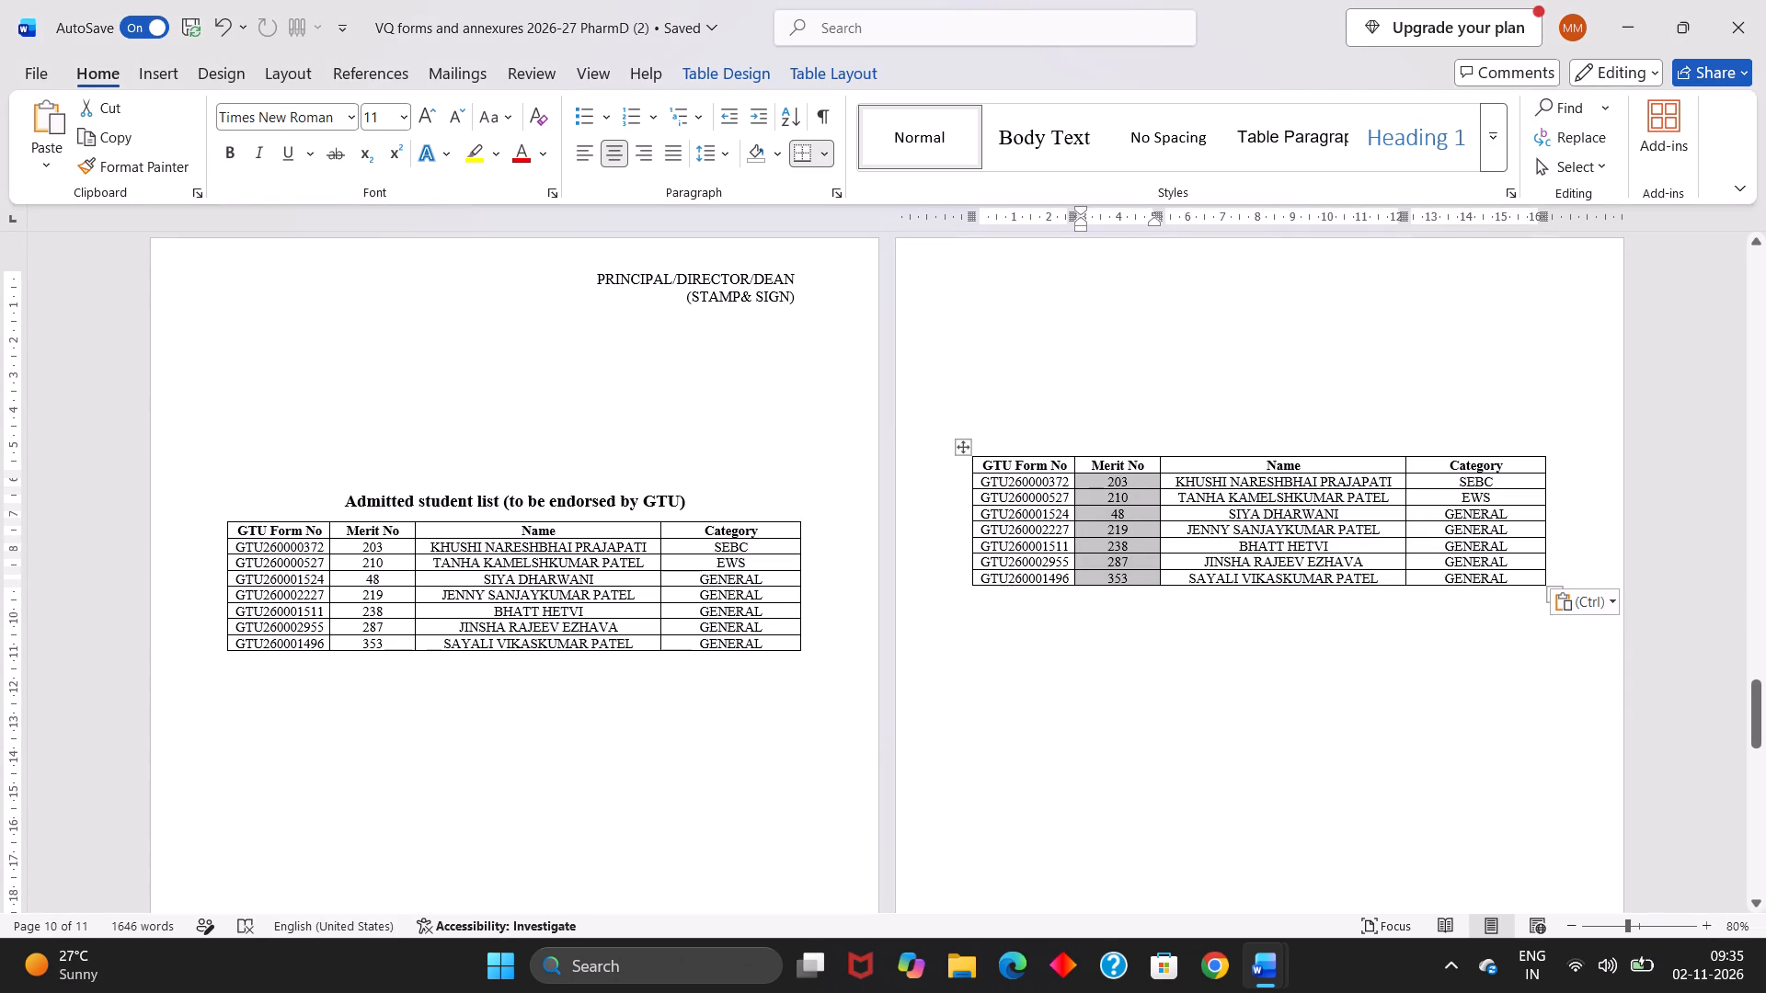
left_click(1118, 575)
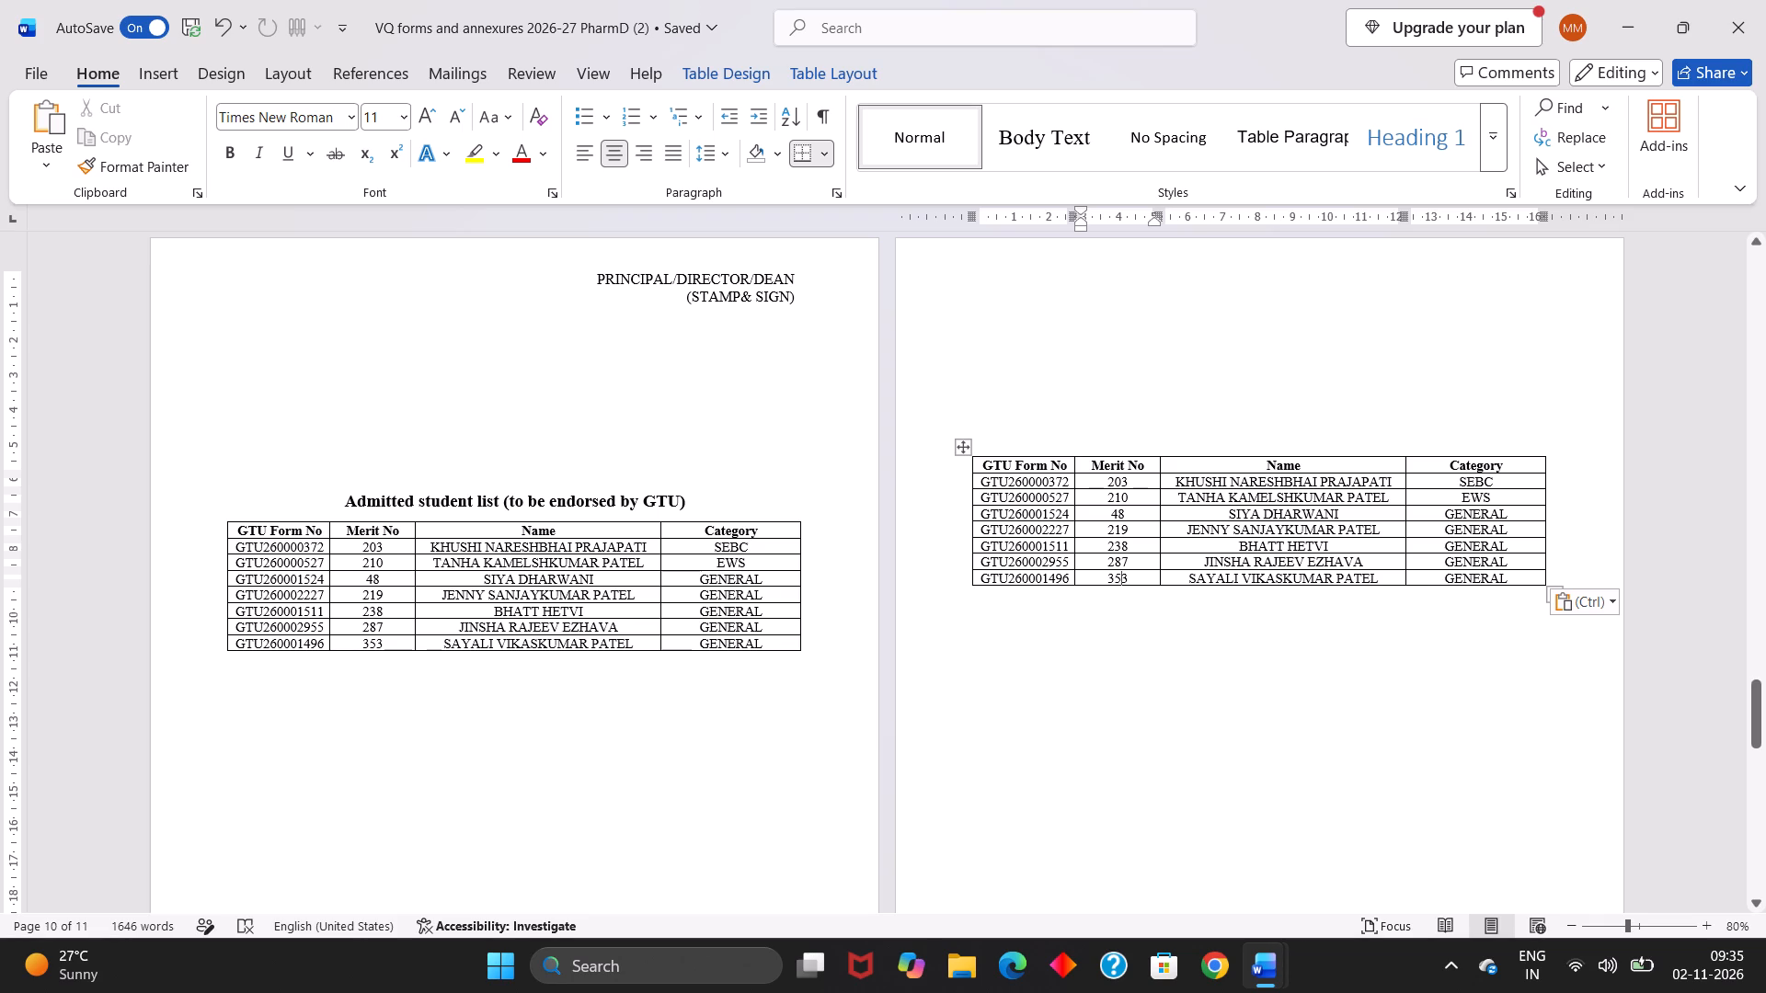
Clear the Merit No values in the first two student rows of the copied table.
left_click(1147, 485)
key("BackSpace")
key("BackSpace")
key("BackSpace")
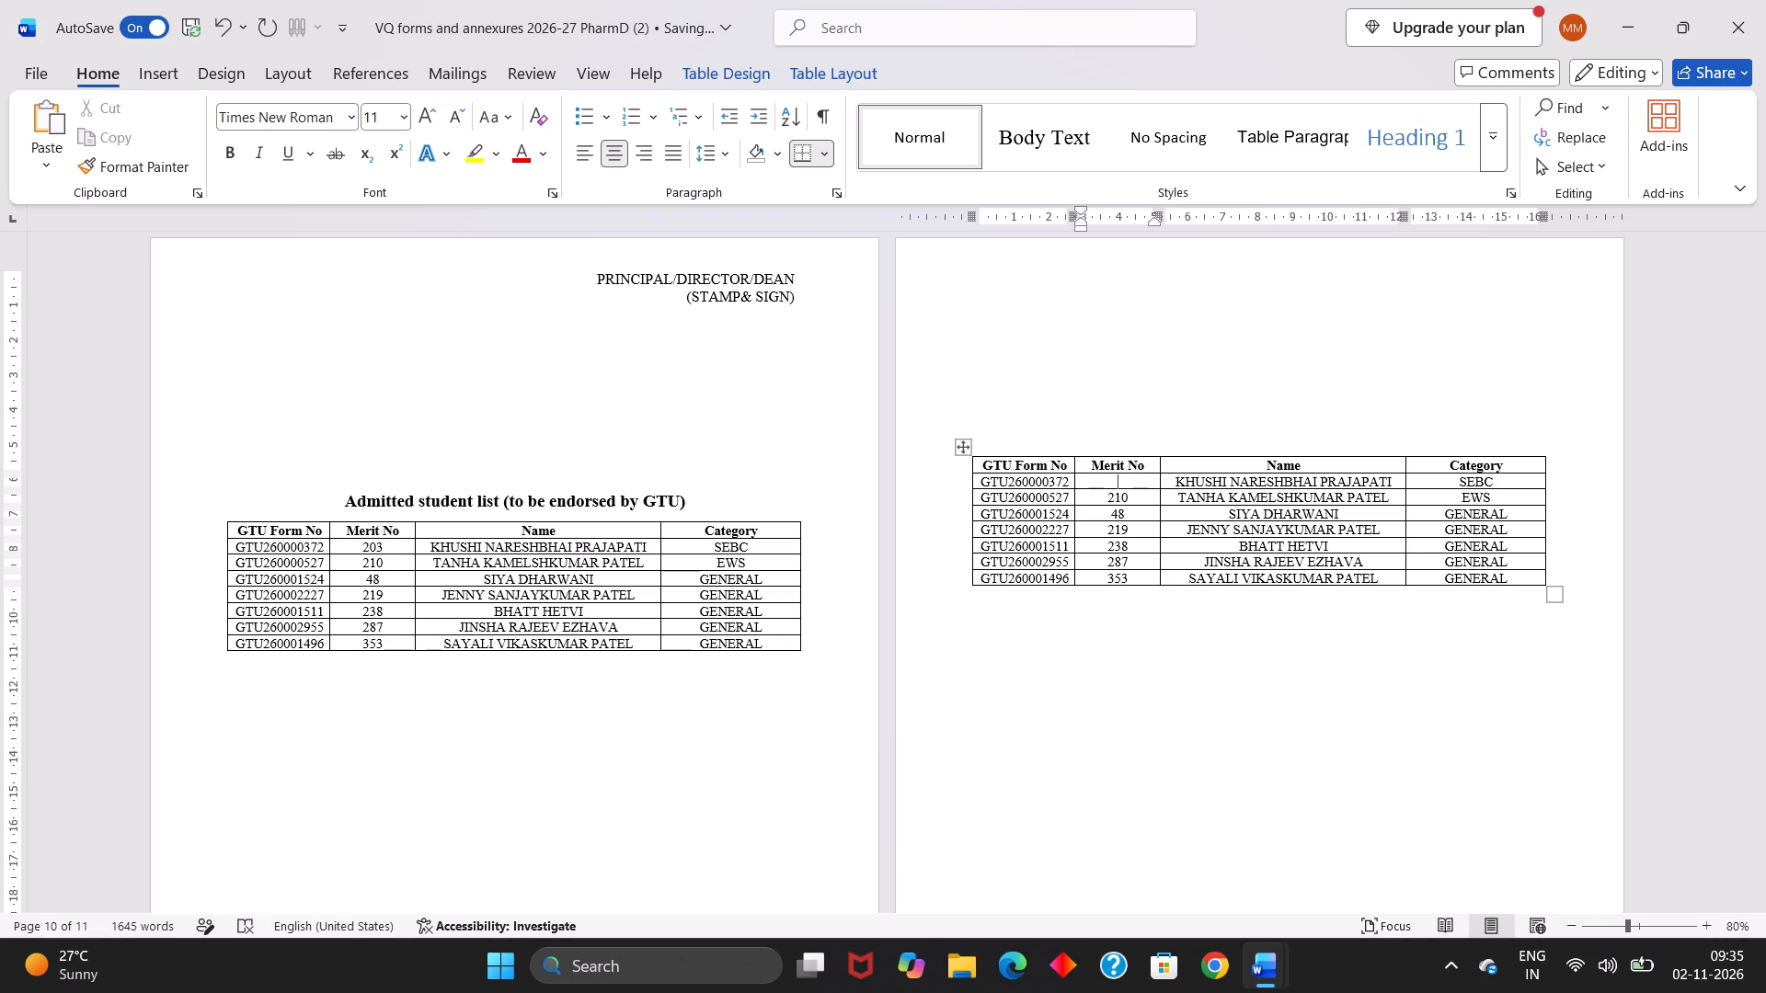
key("Down")
key("Right")
key("Right")
key("BackSpace")
key("BackSpace")
key("BackSpace")
key("BackSpace")
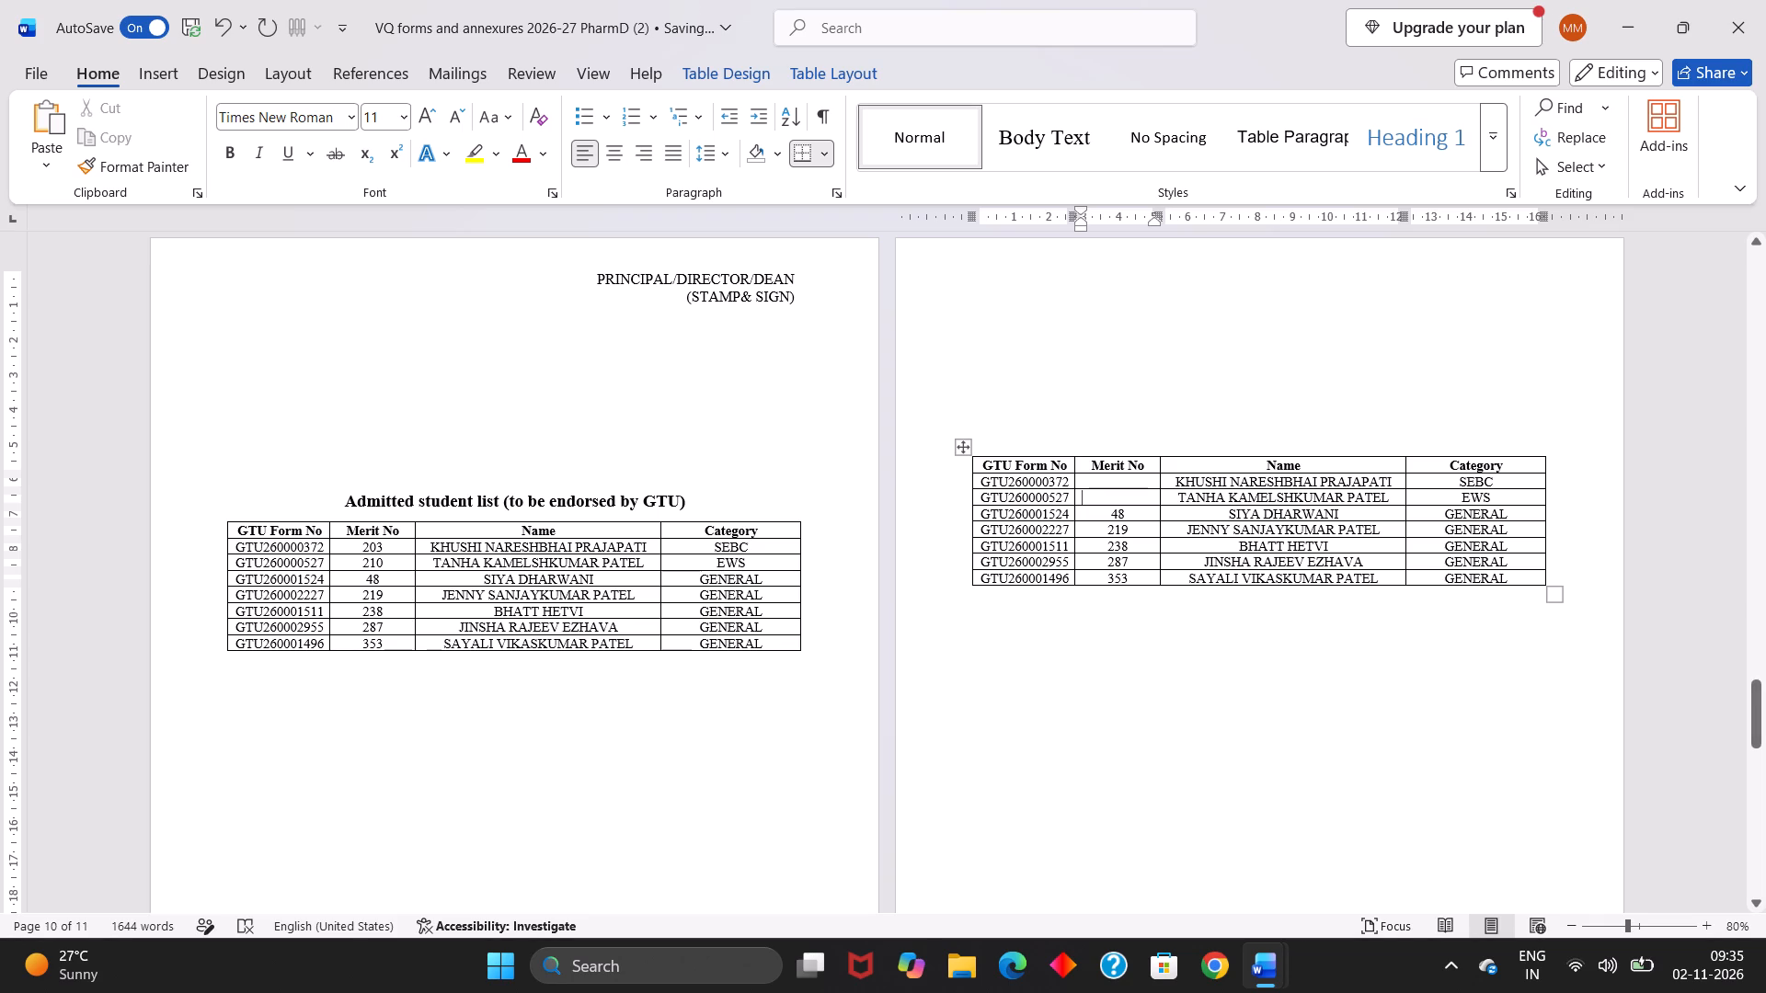
Clear the Merit No values in the third, fourth and fifth student rows of the copied table.
left_click(1152, 511)
key("BackSpace")
key("BackSpace")
key("BackSpace")
key("BackSpace")
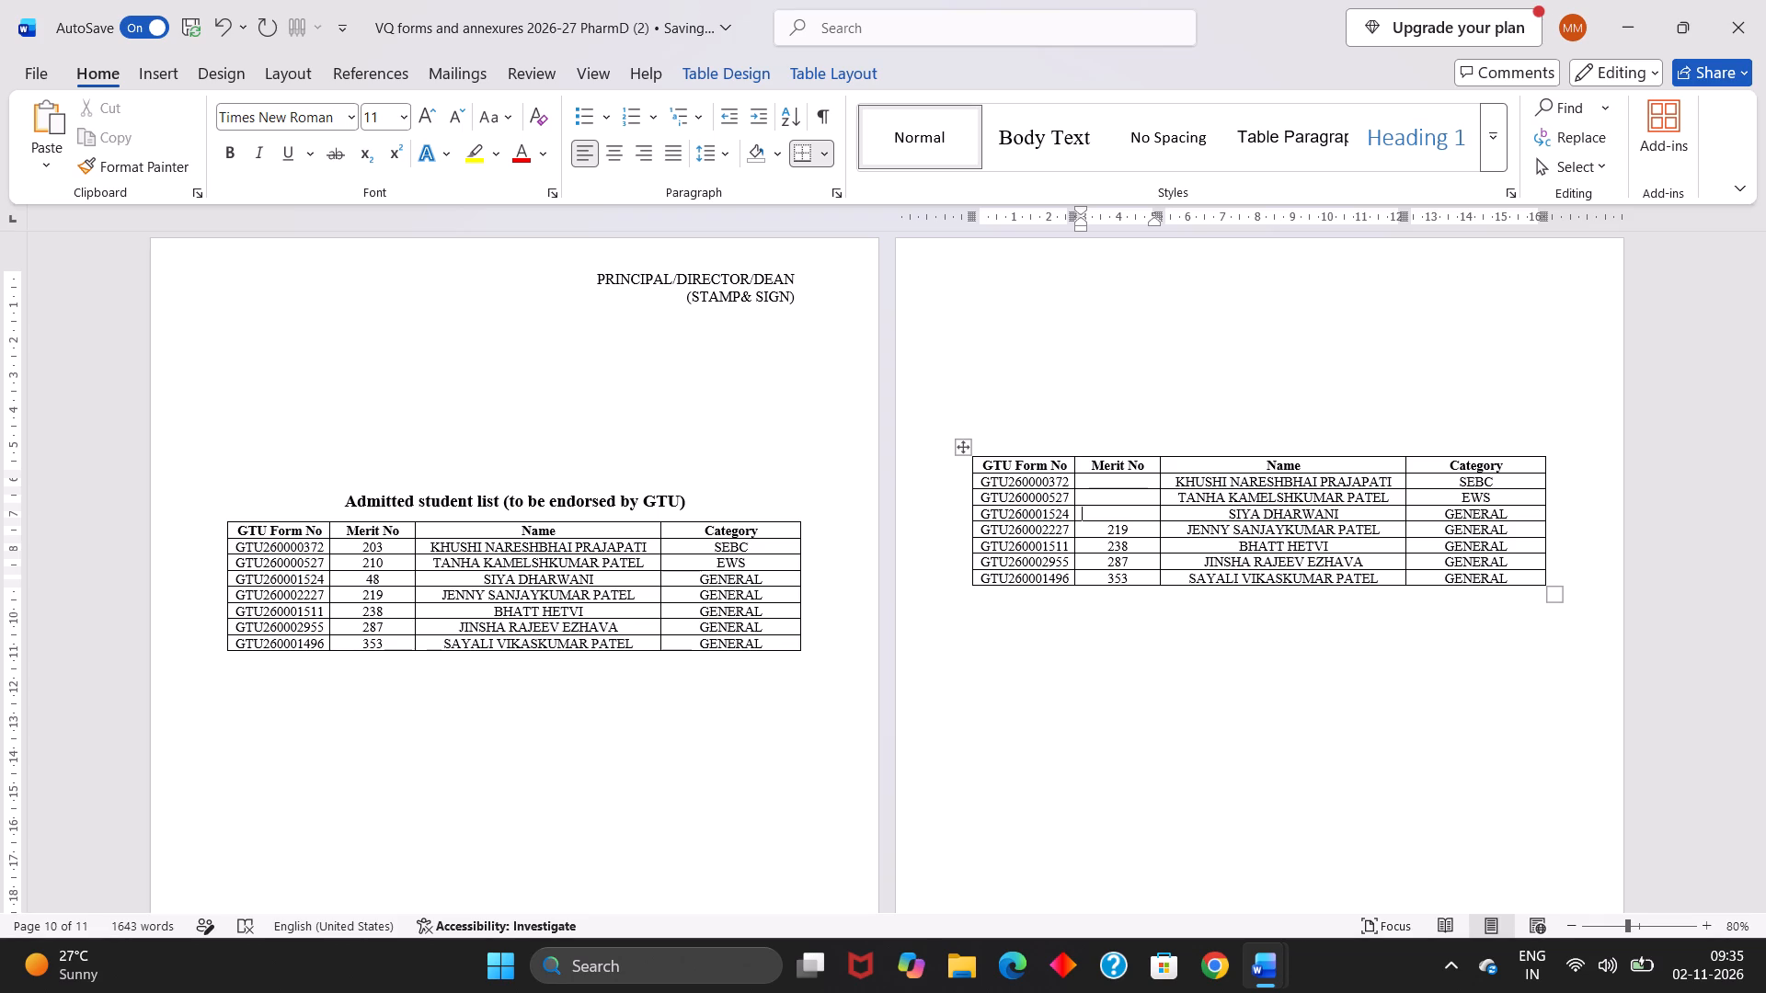
left_click(1147, 529)
key("BackSpace")
key("BackSpace")
key("BackSpace")
key("BackSpace")
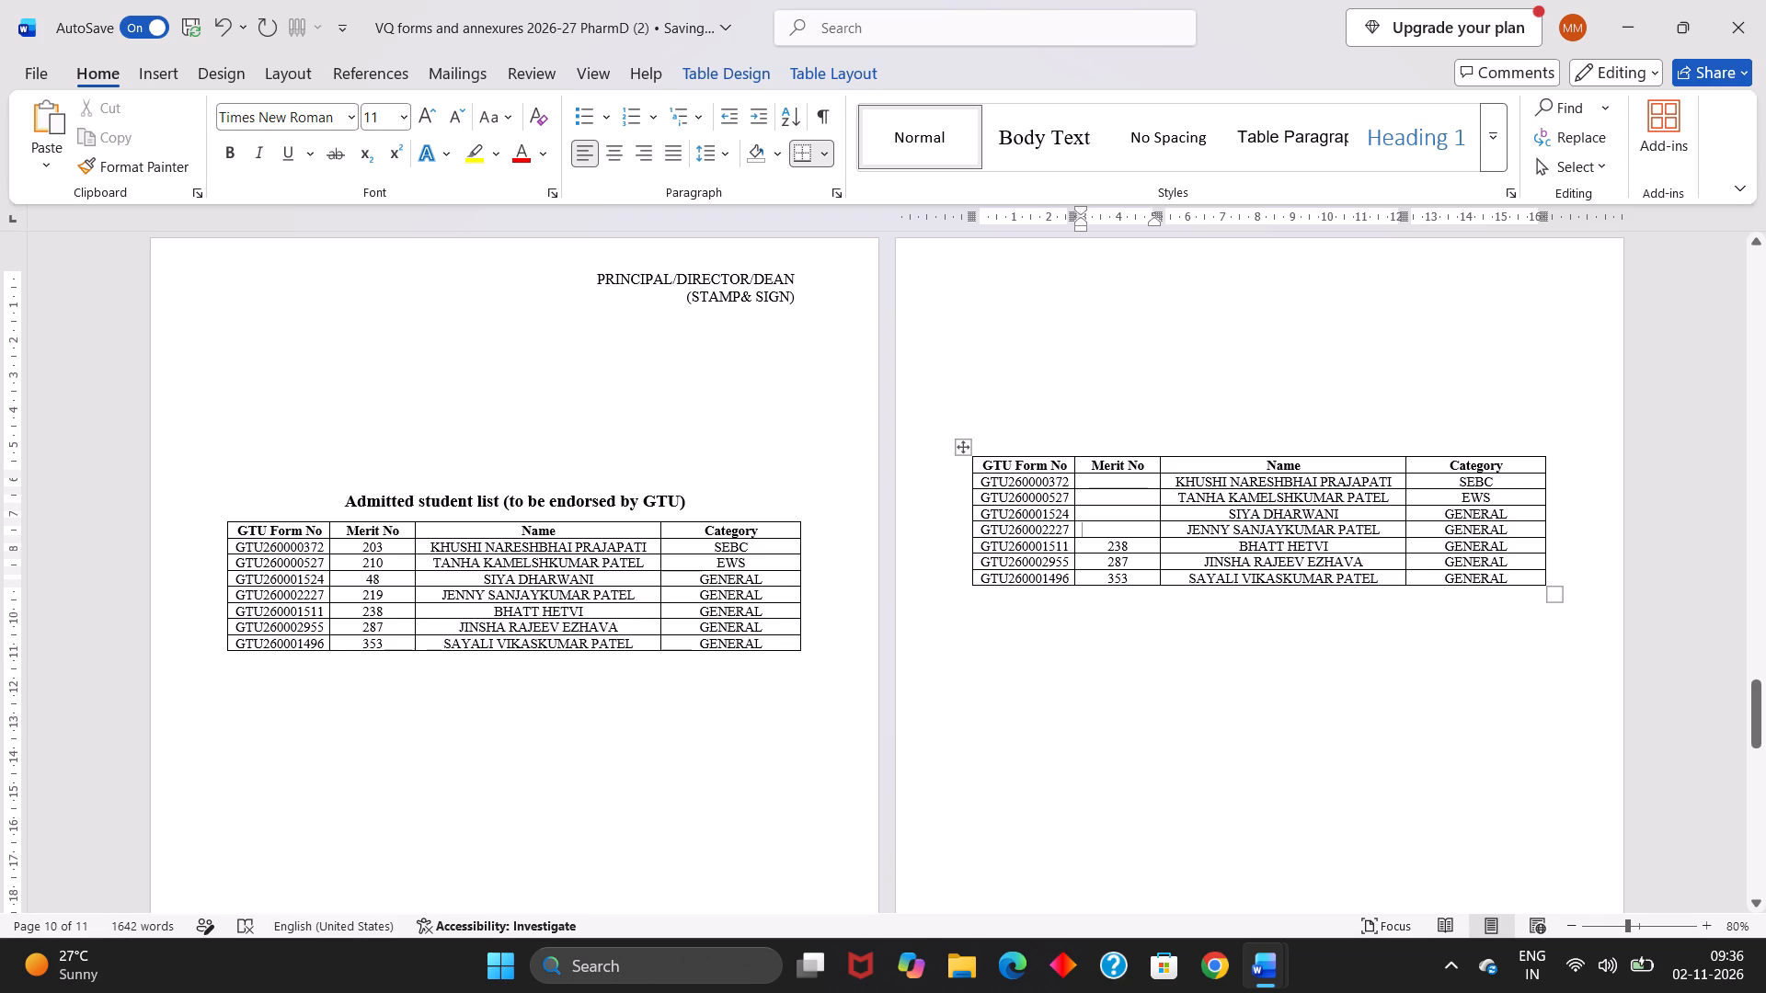
left_click(1133, 551)
key("BackSpace")
key("BackSpace")
key("BackSpace")
key("BackSpace")
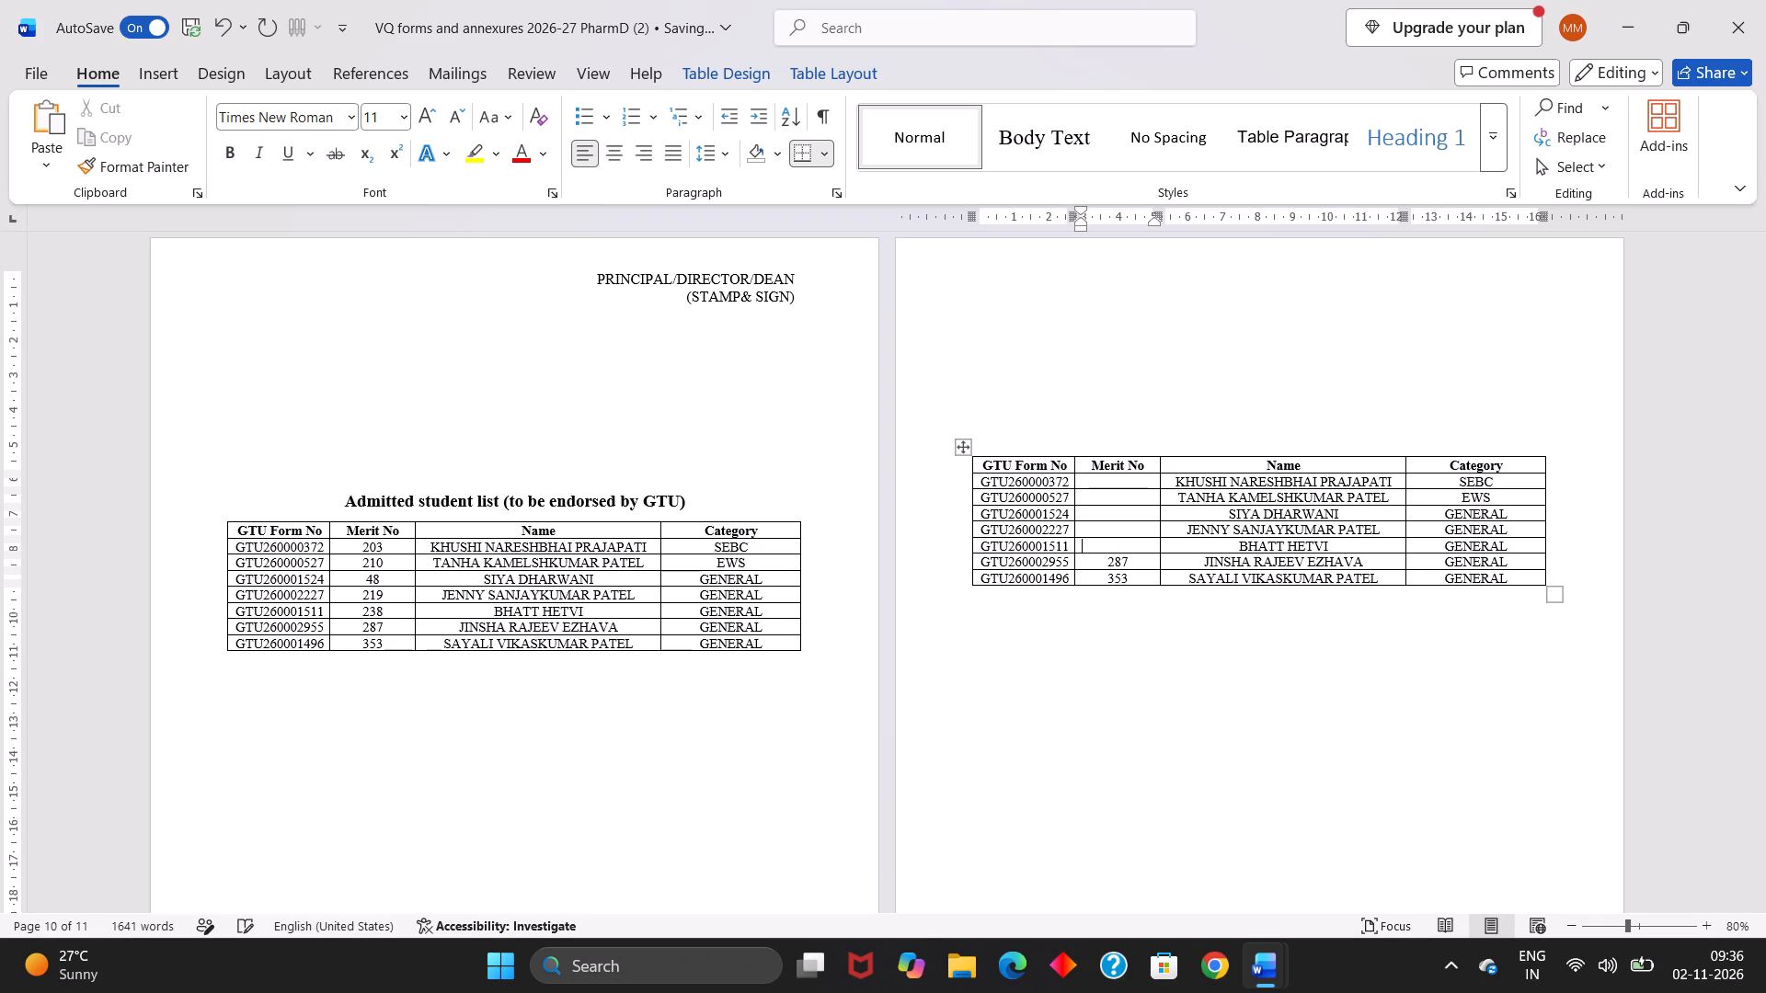
Clear the Merit No values in the last two student rows of the copied table.
left_click(1139, 565)
key("BackSpace")
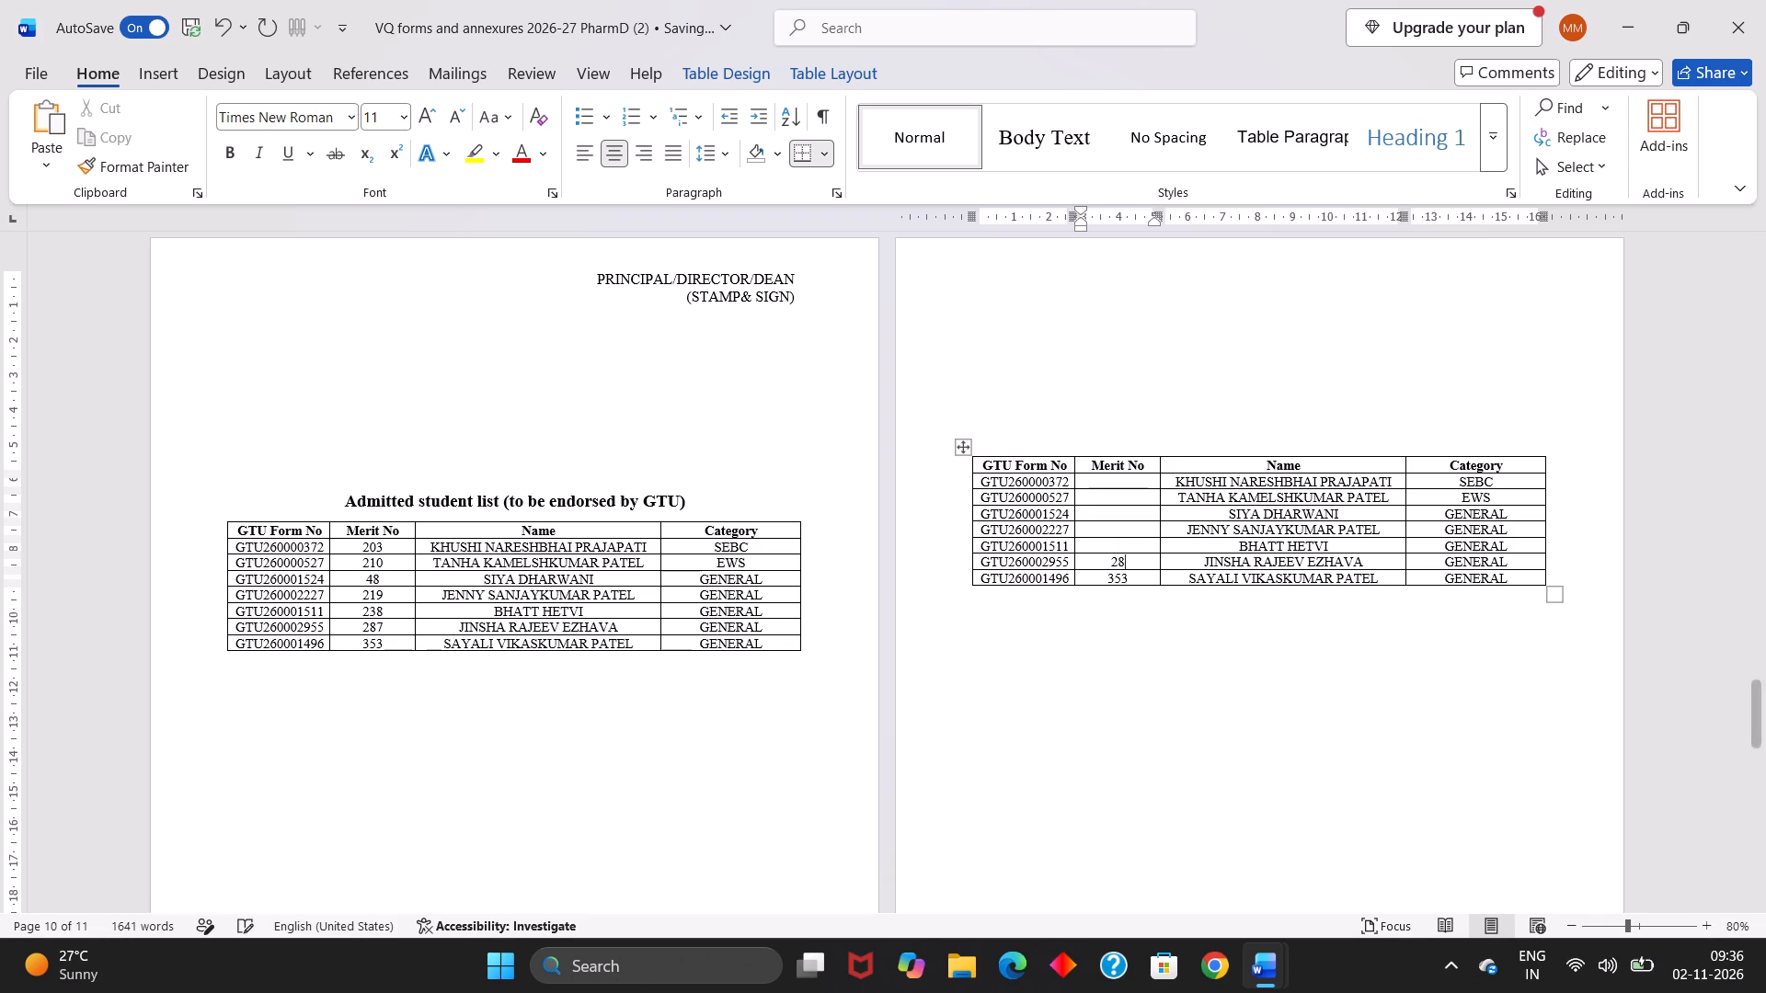
key("BackSpace")
key("BackSpace")
key("BackSpace")
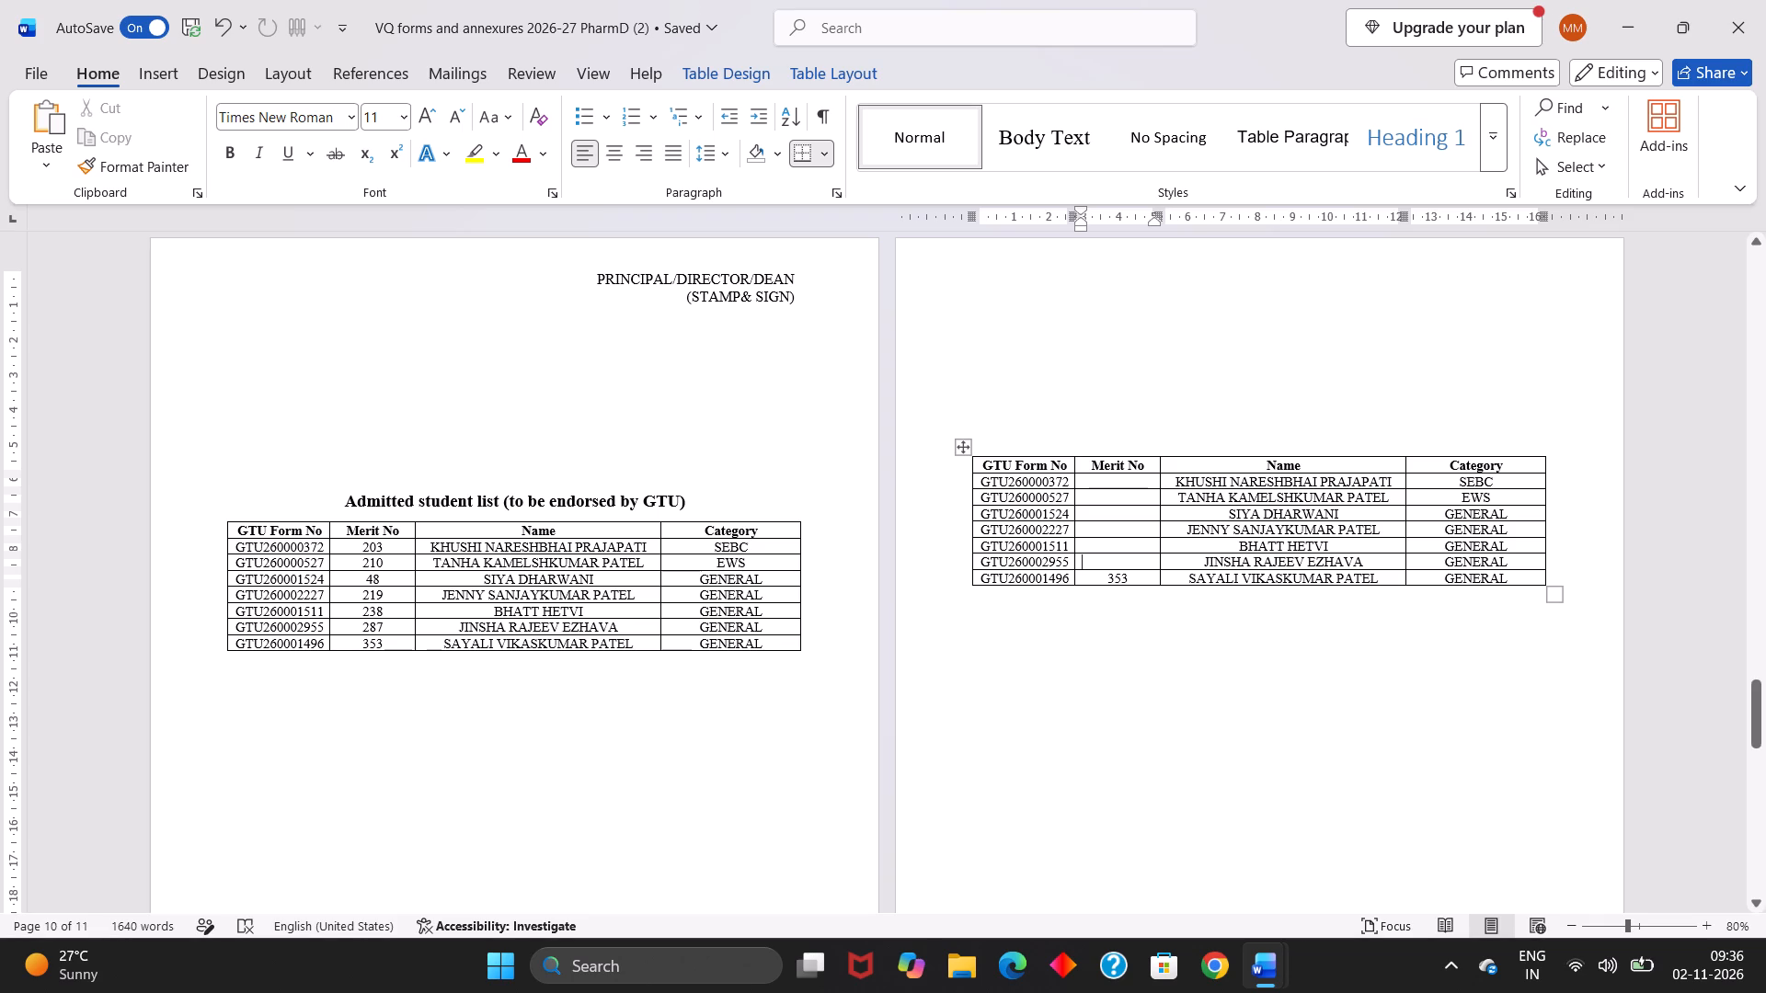
left_click(1138, 584)
left_click(1137, 572)
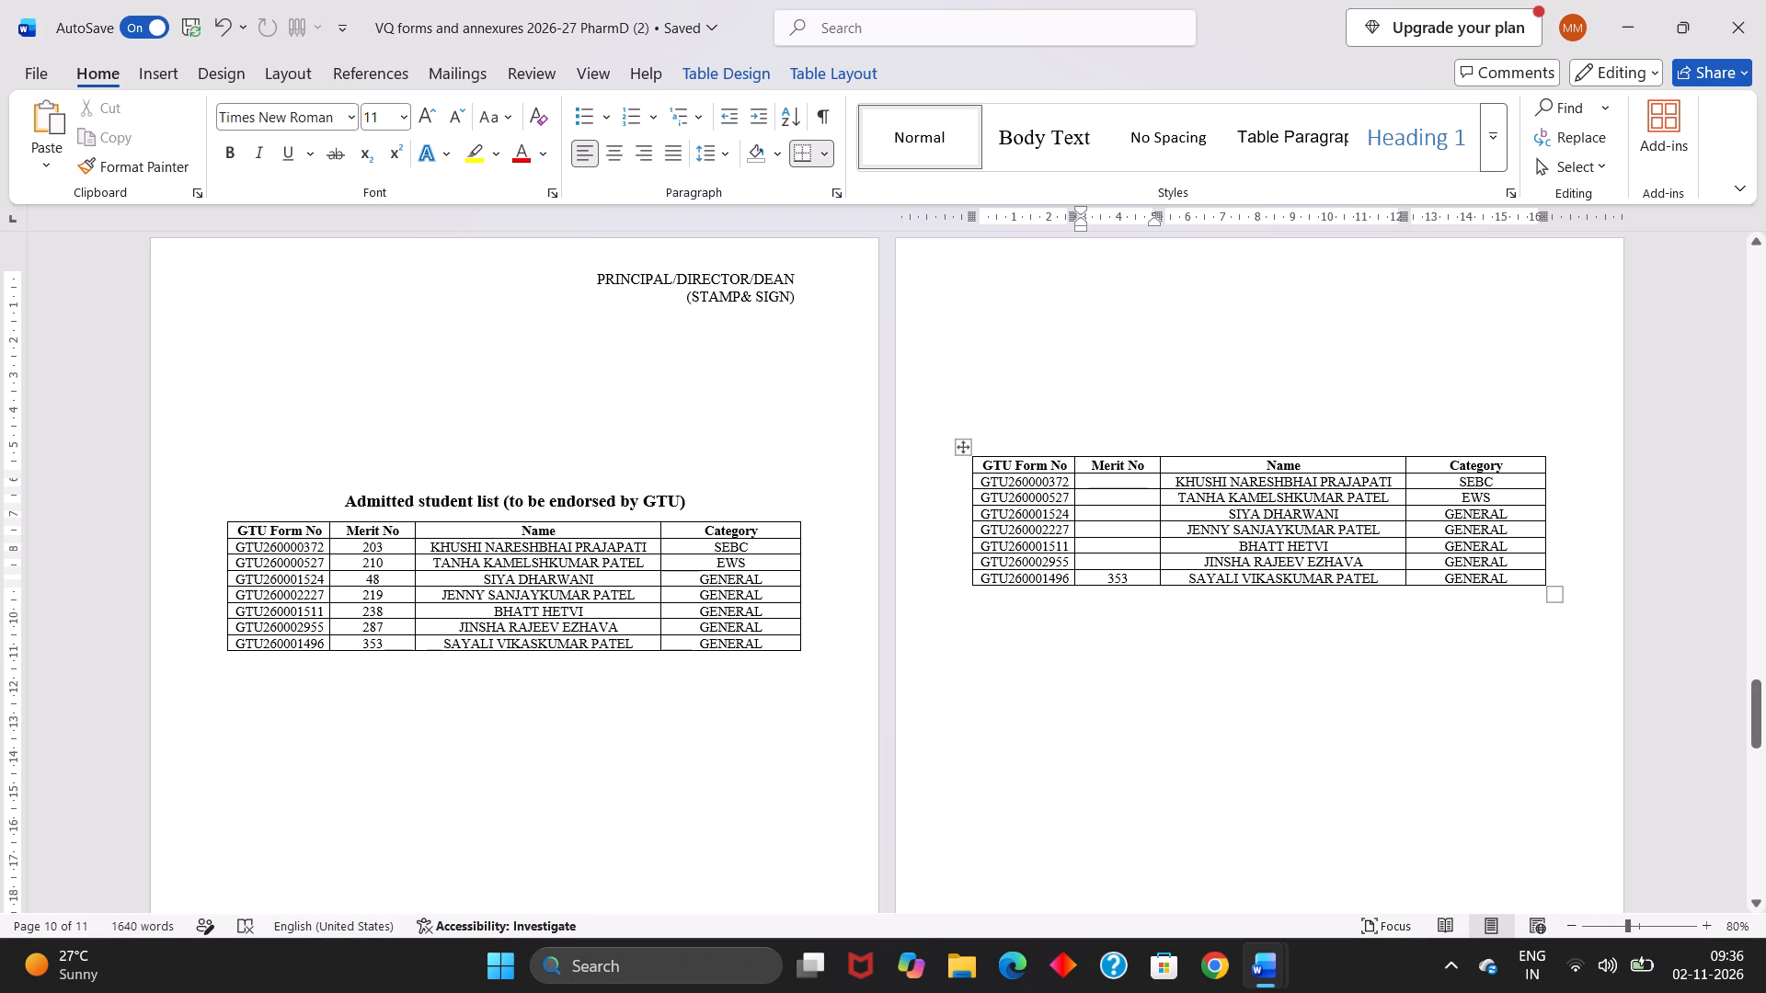
left_click(1137, 577)
key("BackSpace")
key("BackSpace")
key("BackSpace")
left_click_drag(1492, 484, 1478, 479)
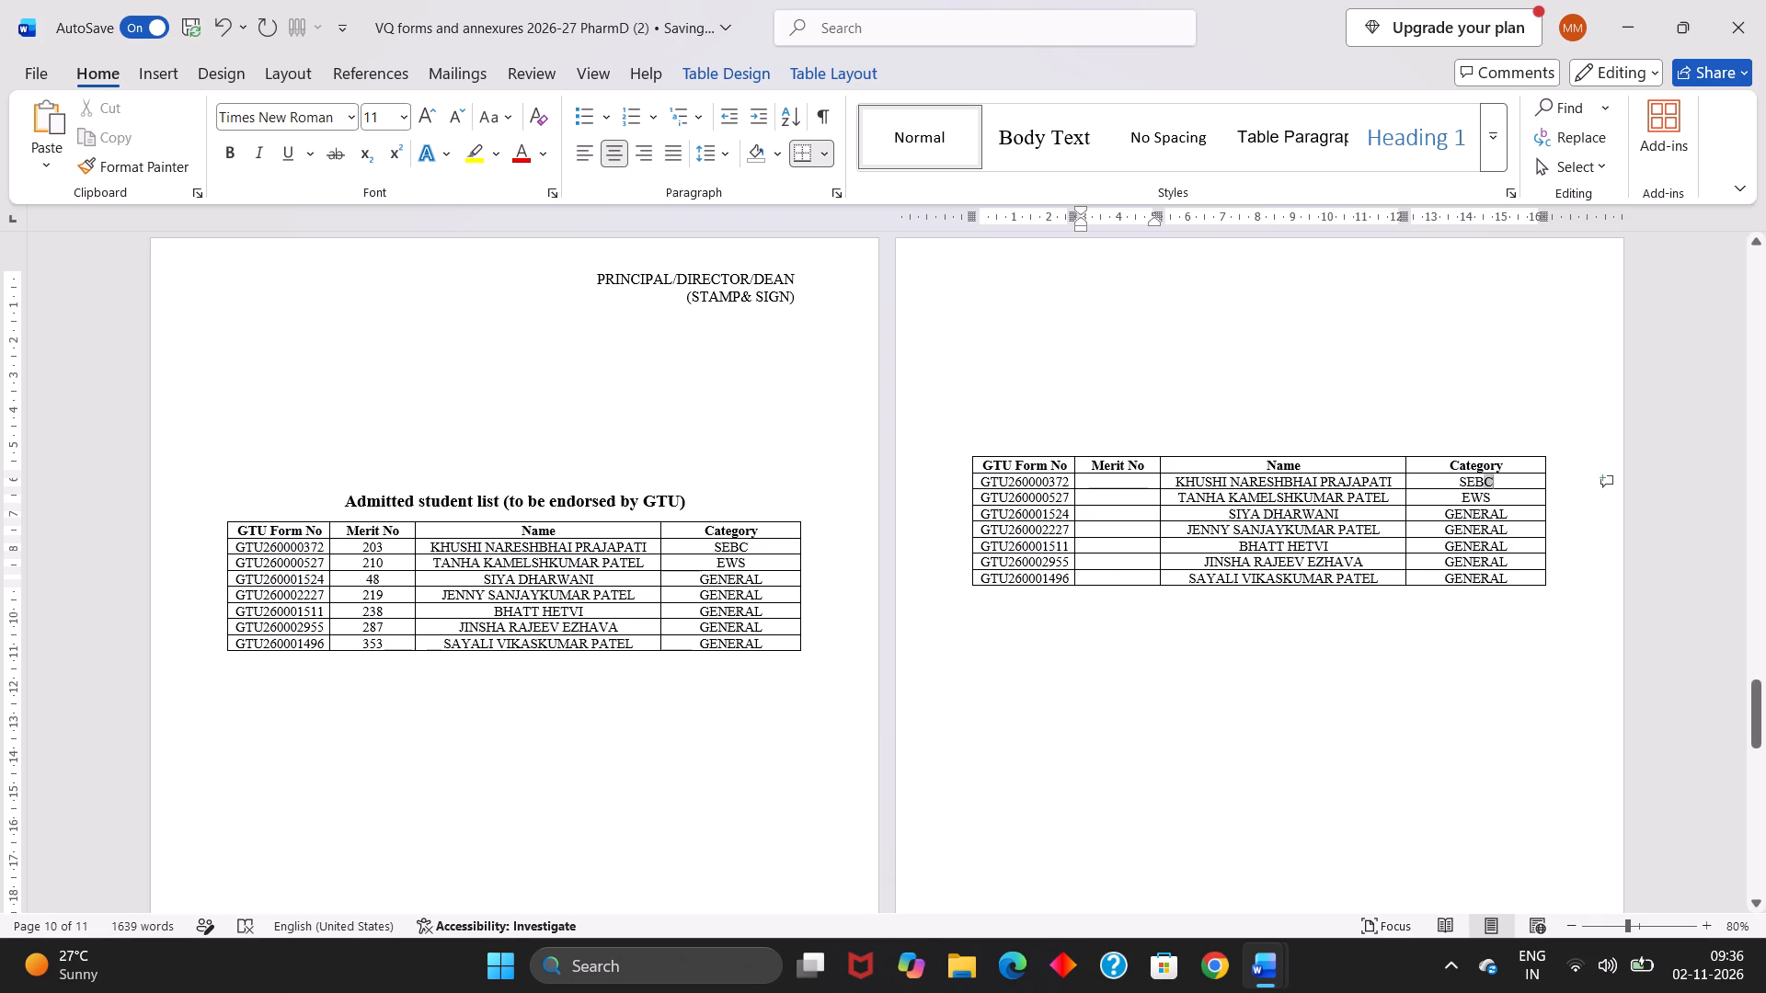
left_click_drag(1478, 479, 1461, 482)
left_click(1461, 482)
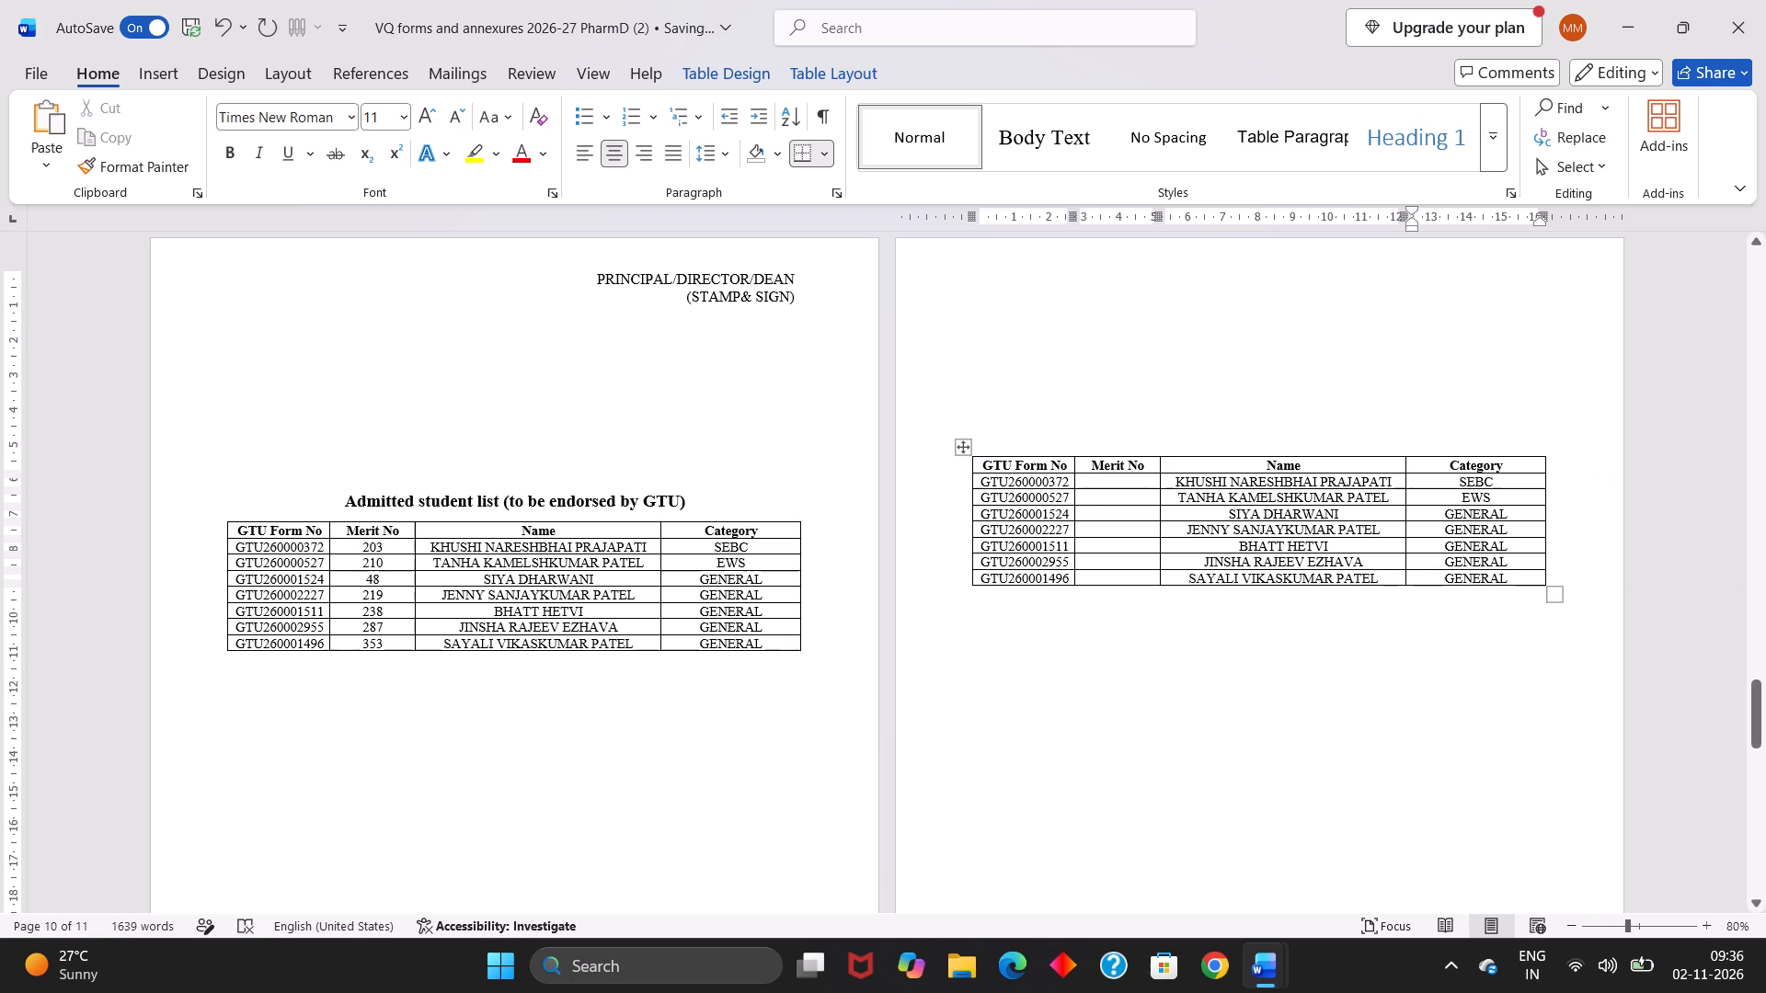
Clear the GTU Form No values in the first three student rows of the copied table.
left_click(1069, 480)
left_click_drag(1069, 480, 1023, 481)
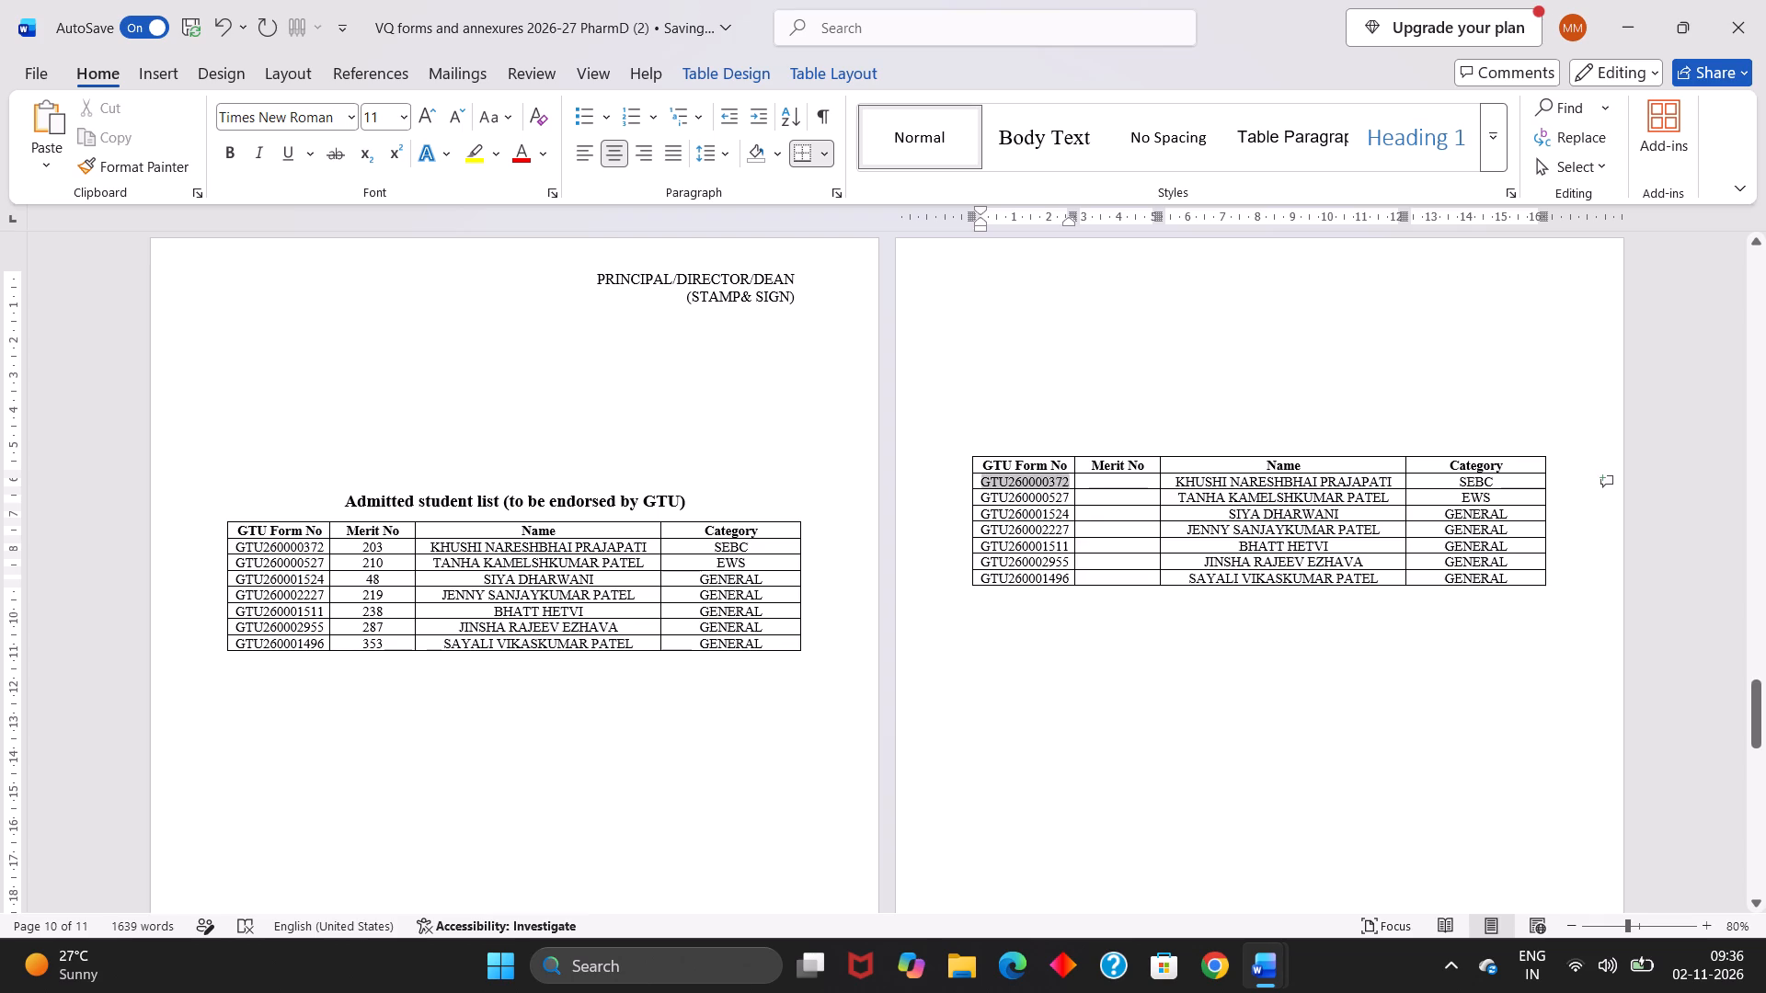
left_click_drag(1023, 481, 1003, 481)
key("Delete")
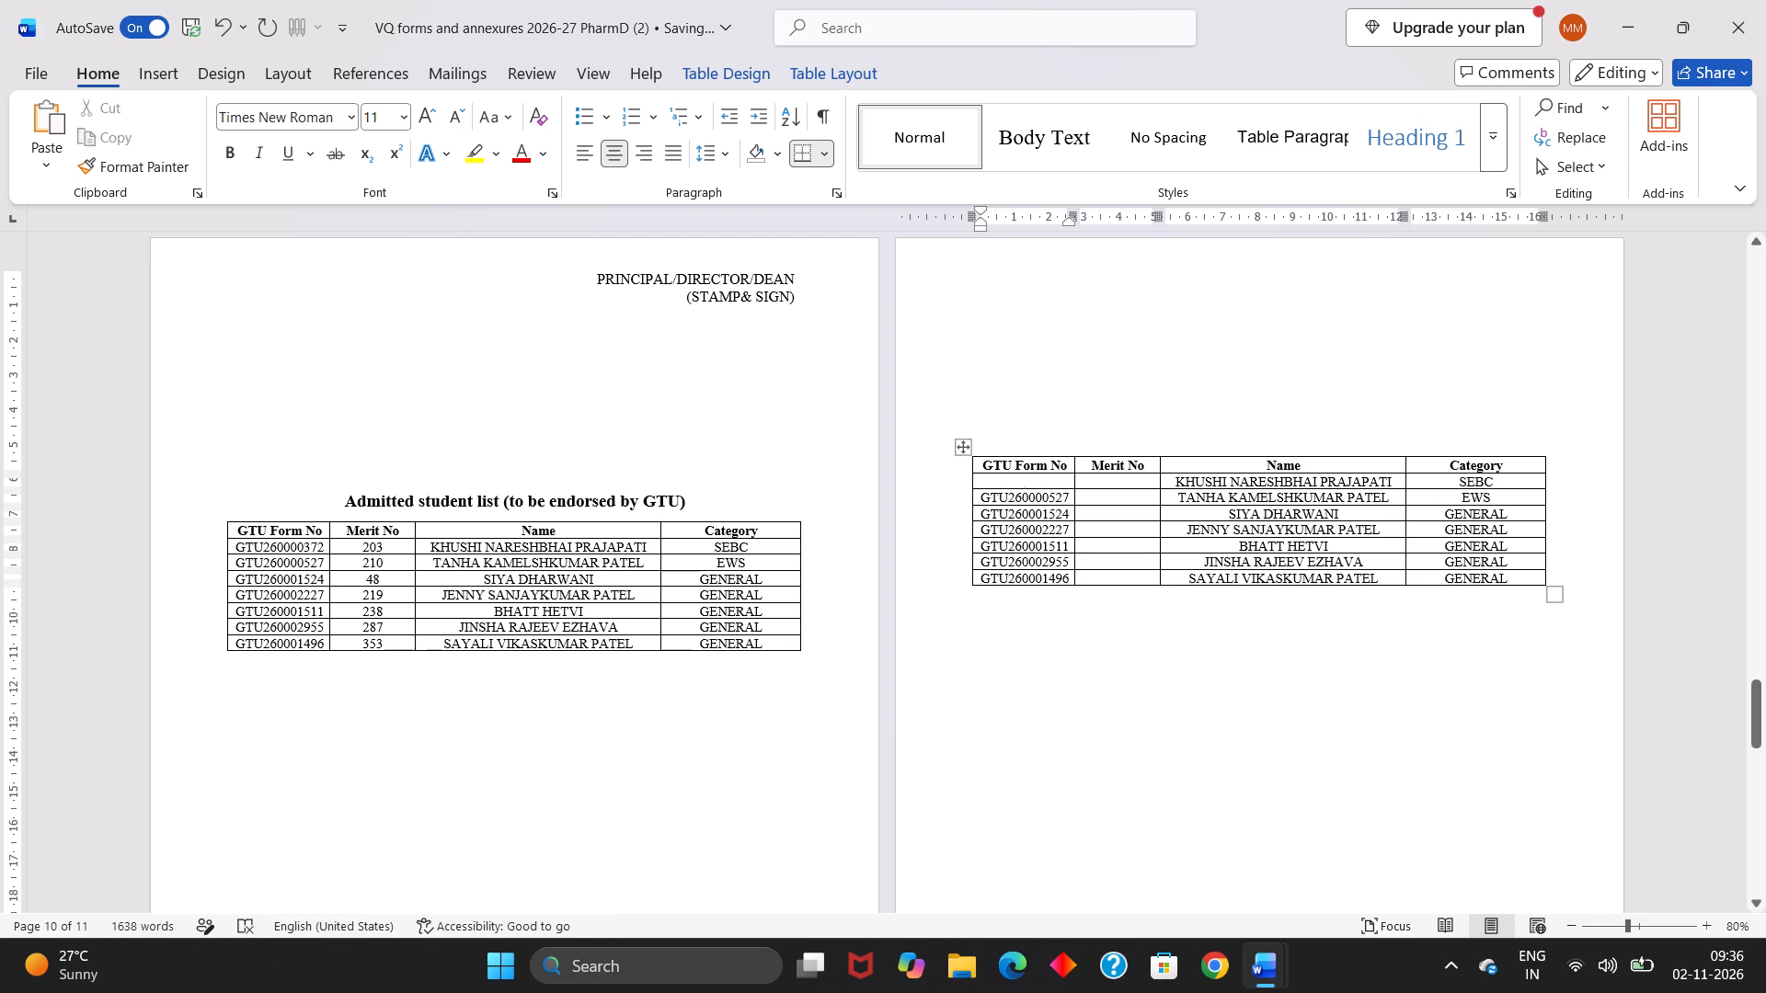
left_click_drag(981, 496, 1061, 500)
left_click_drag(1061, 500, 1069, 502)
key("BackSpace")
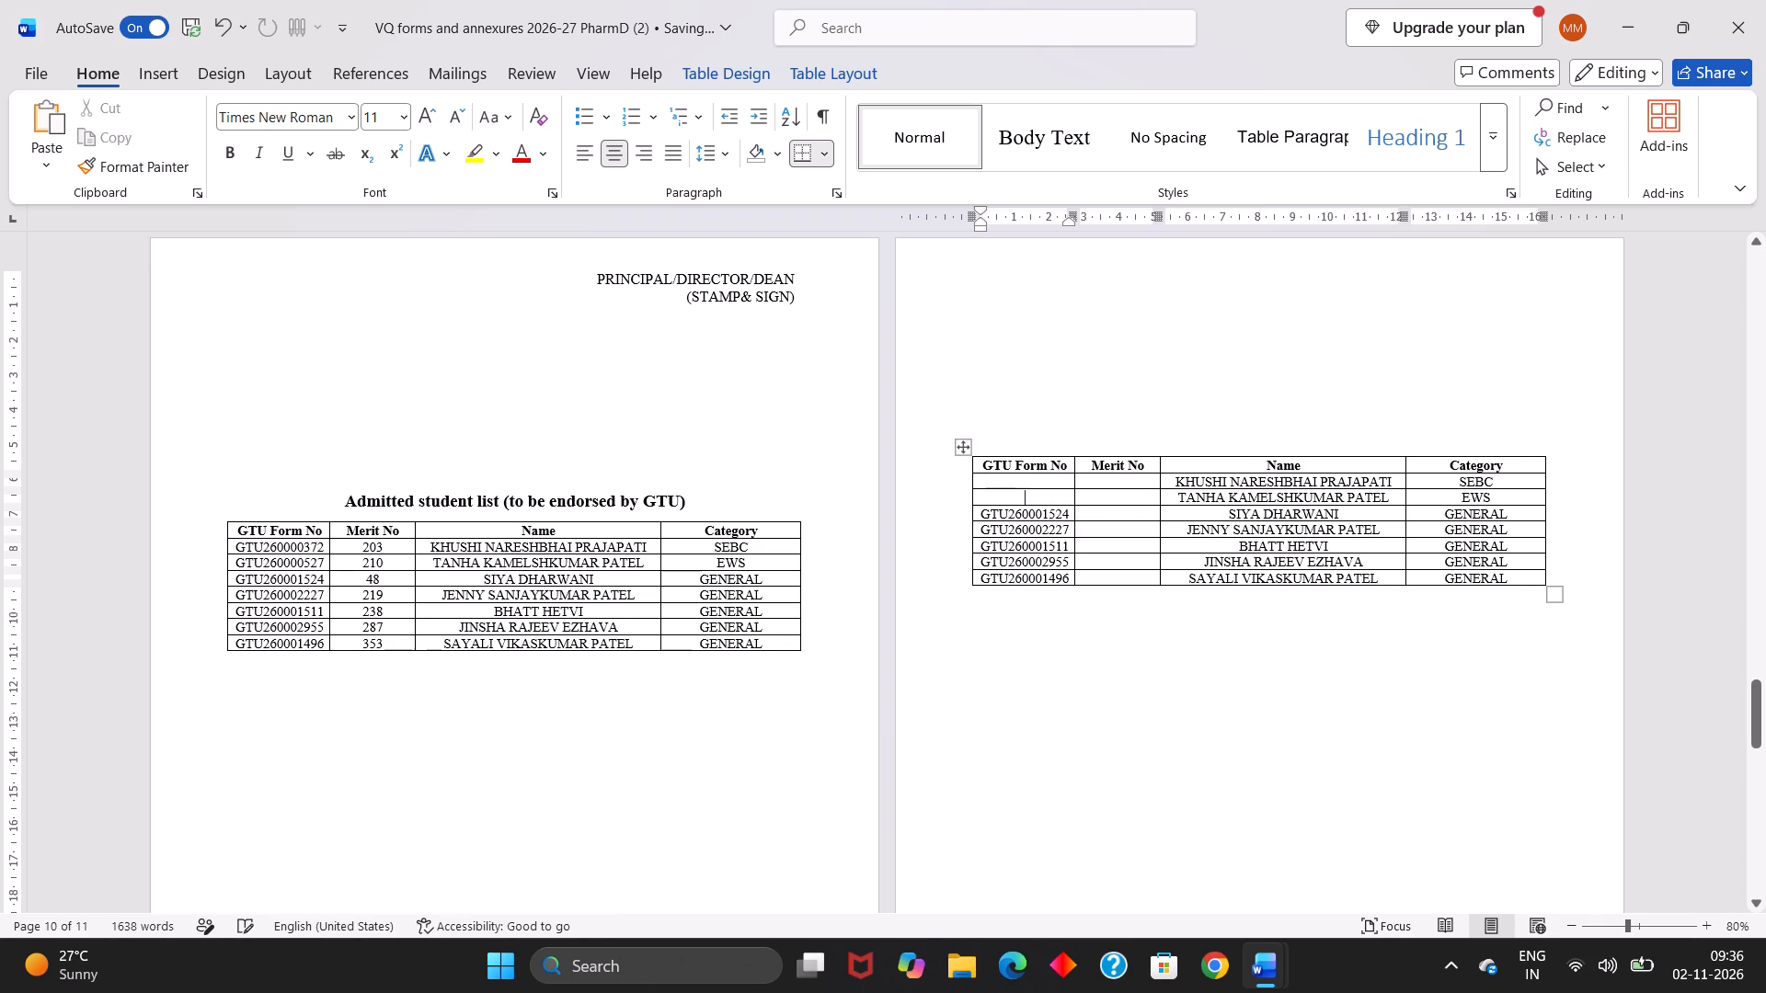
left_click_drag(983, 516, 1020, 515)
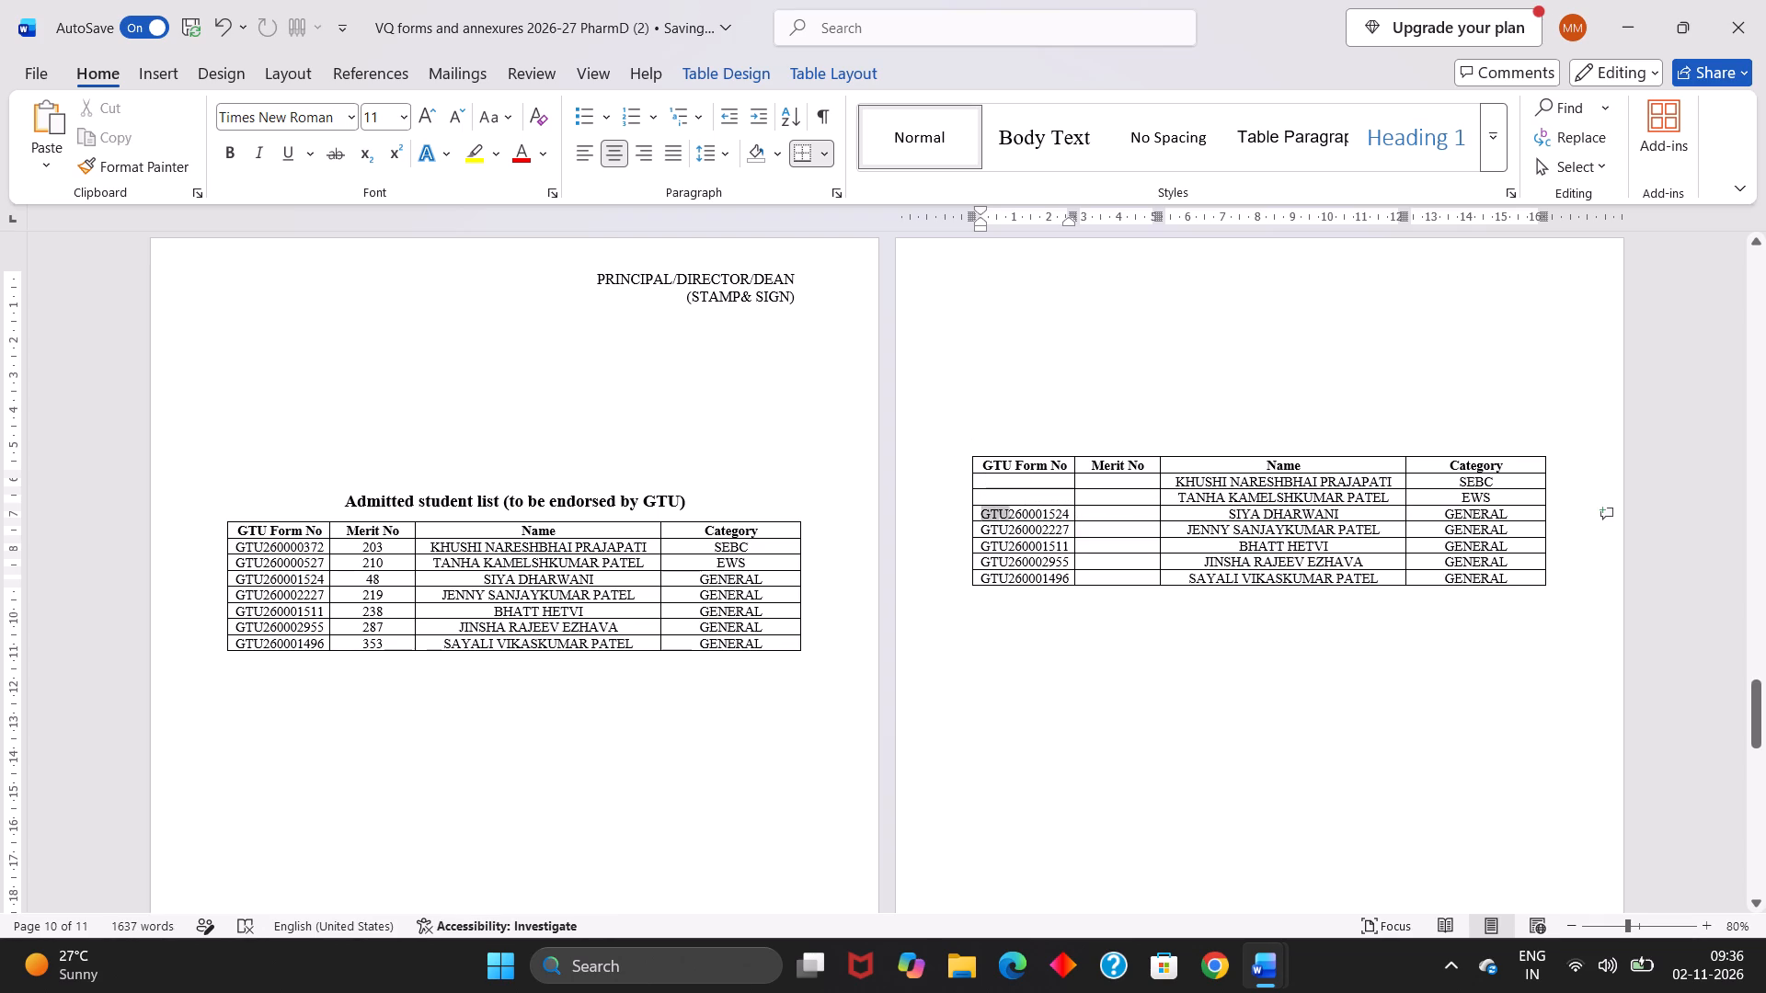
left_click_drag(1020, 515, 1074, 511)
key("BackSpace")
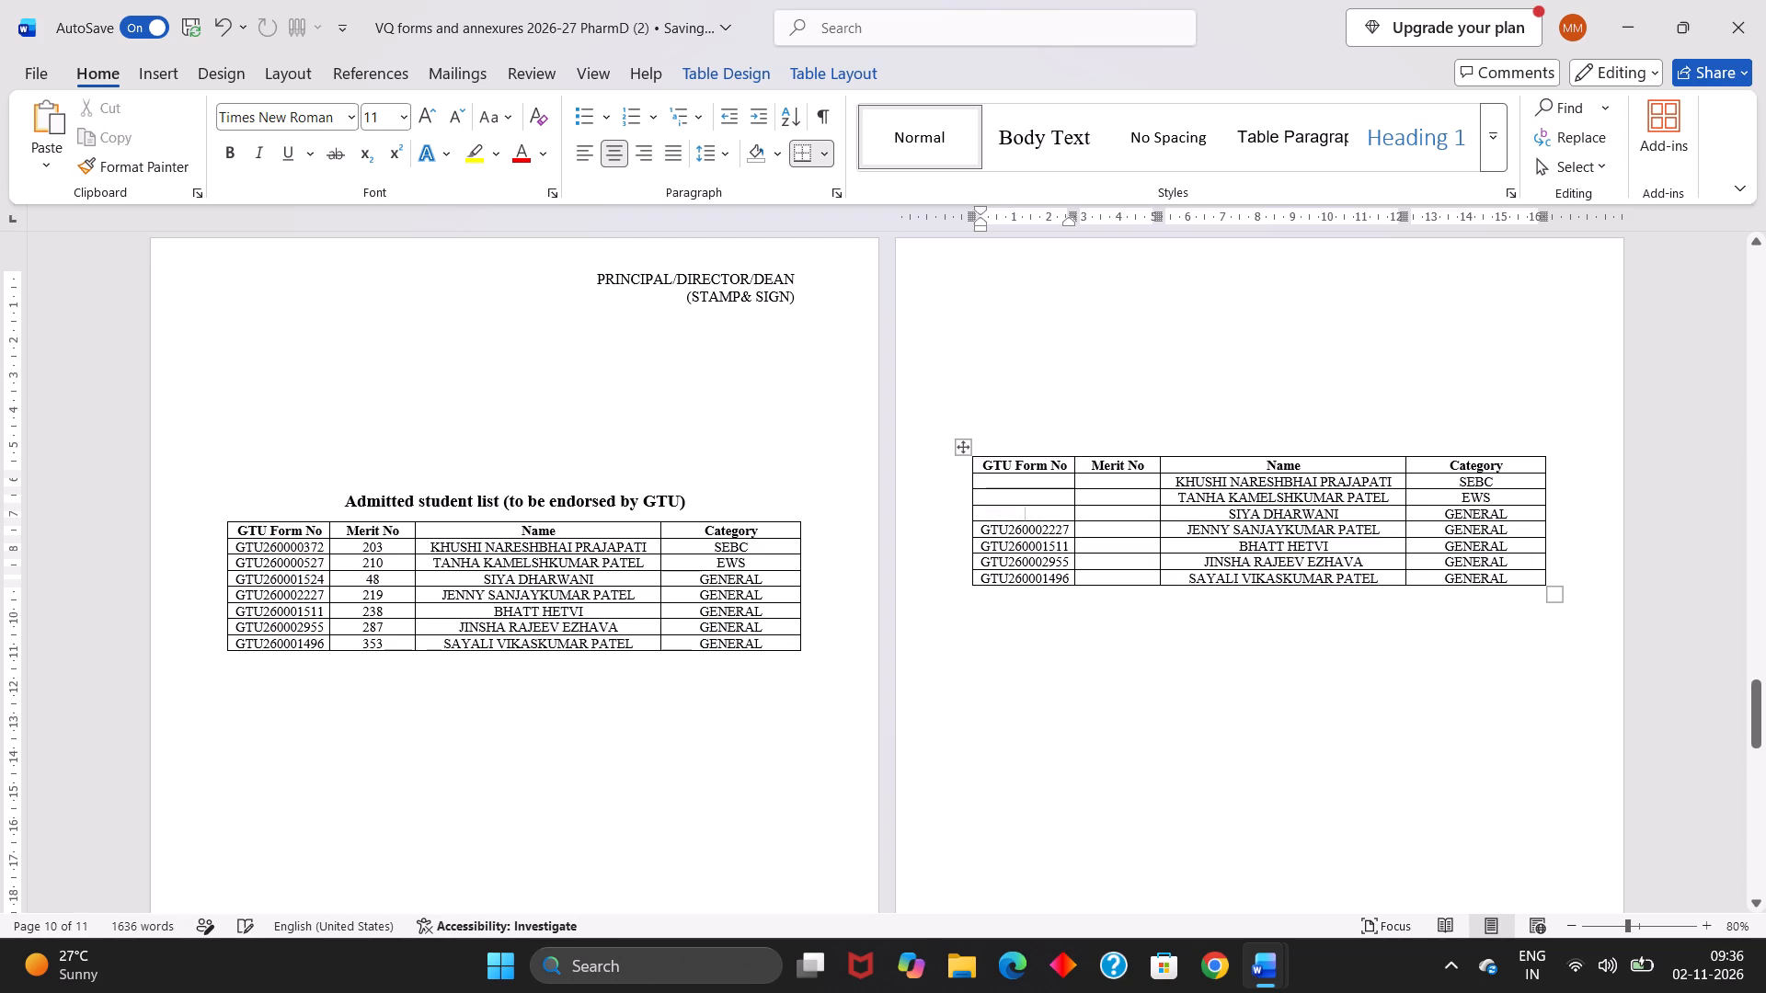
Clear the GTU Form No value in the fourth student row of the copied table.
left_click_drag(982, 525, 1063, 525)
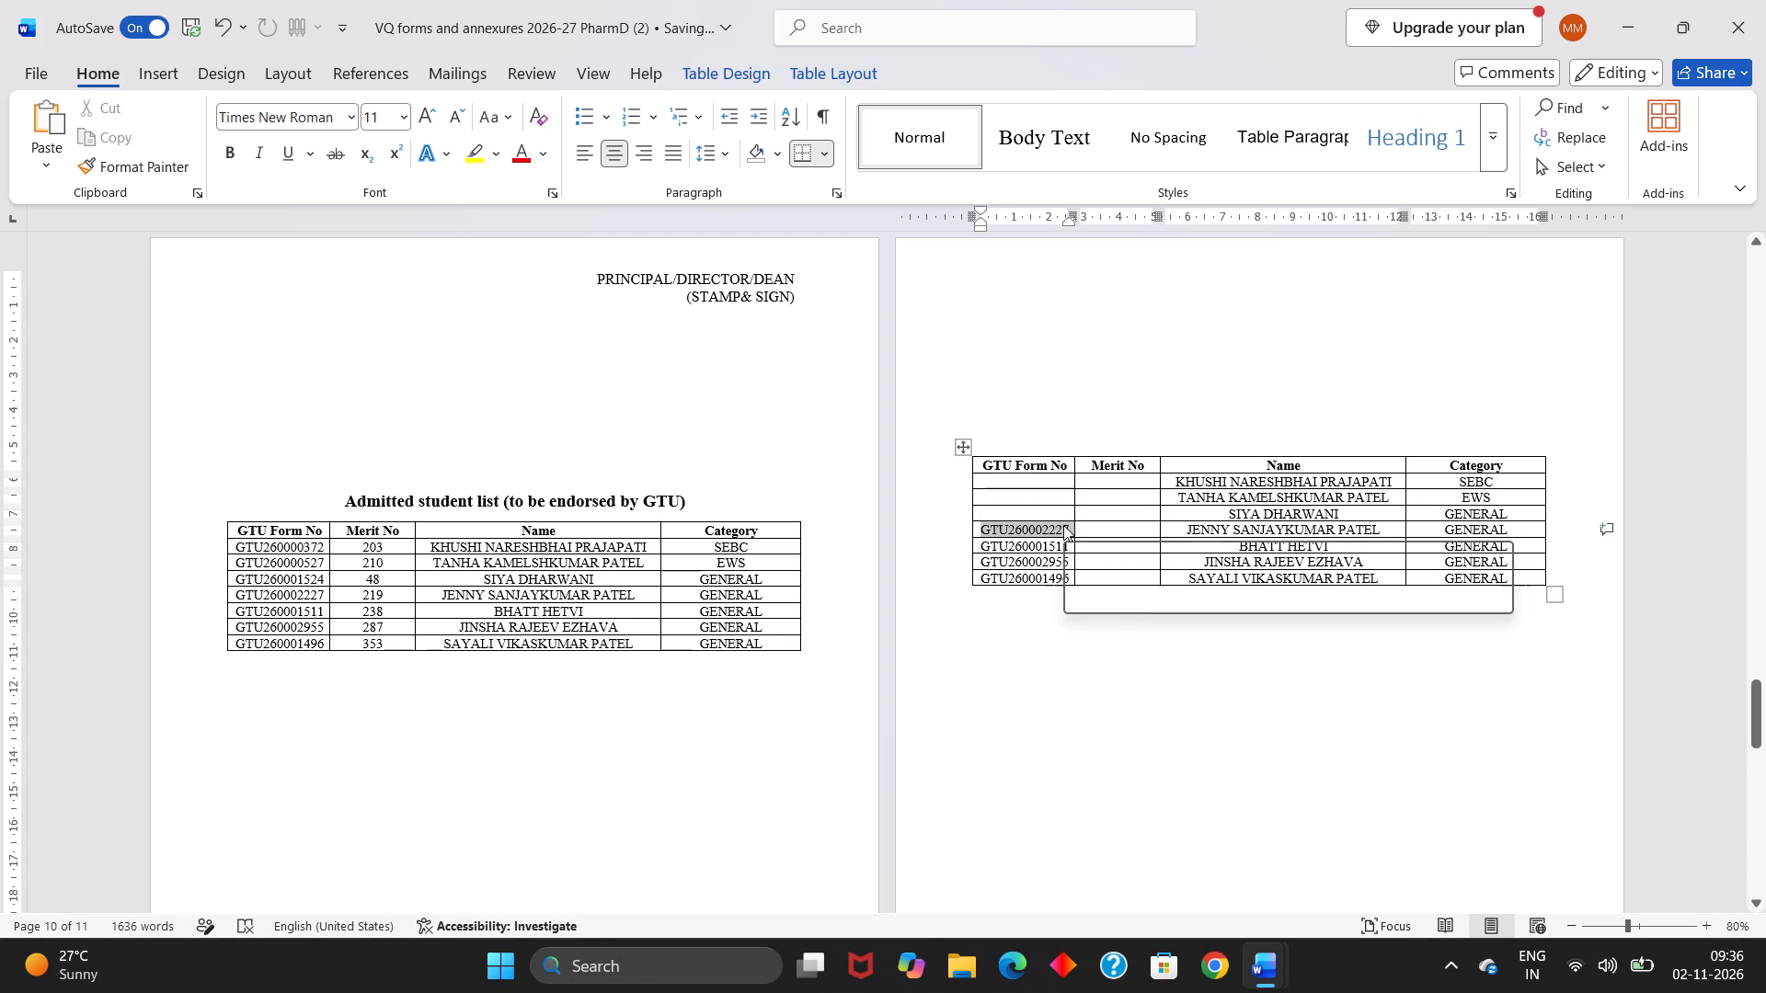
left_click(1063, 525)
left_click(1063, 529)
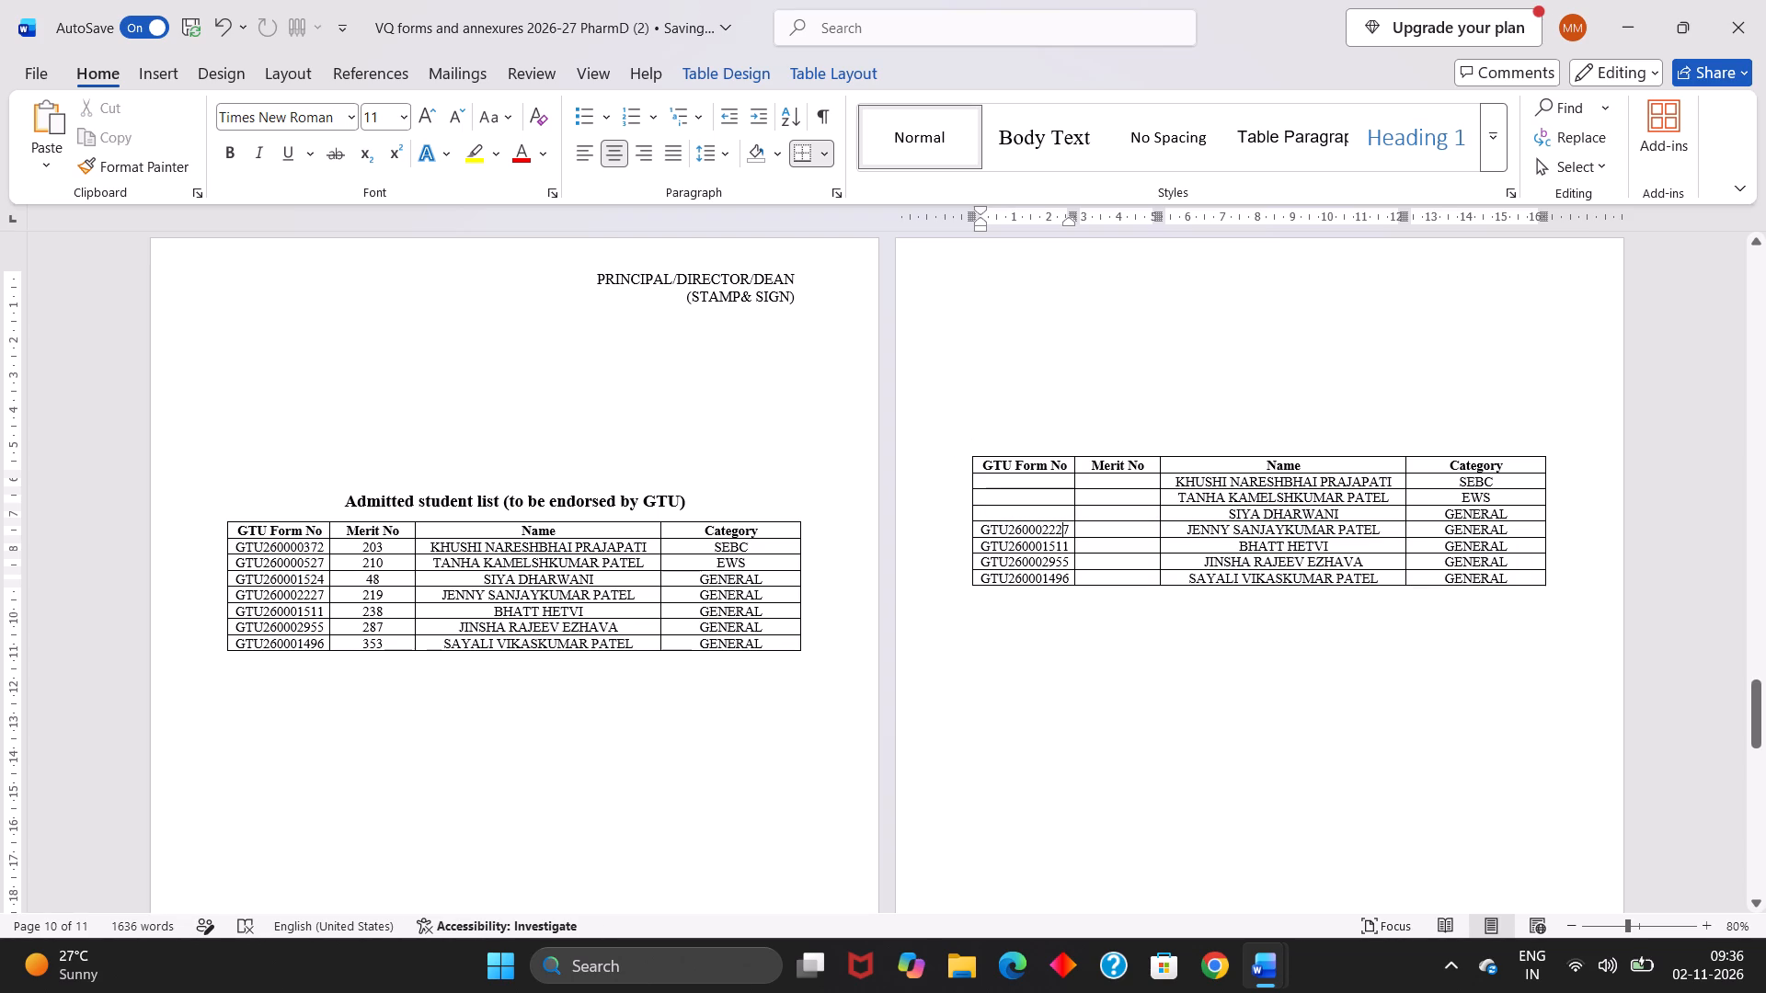
left_click_drag(1063, 529, 988, 529)
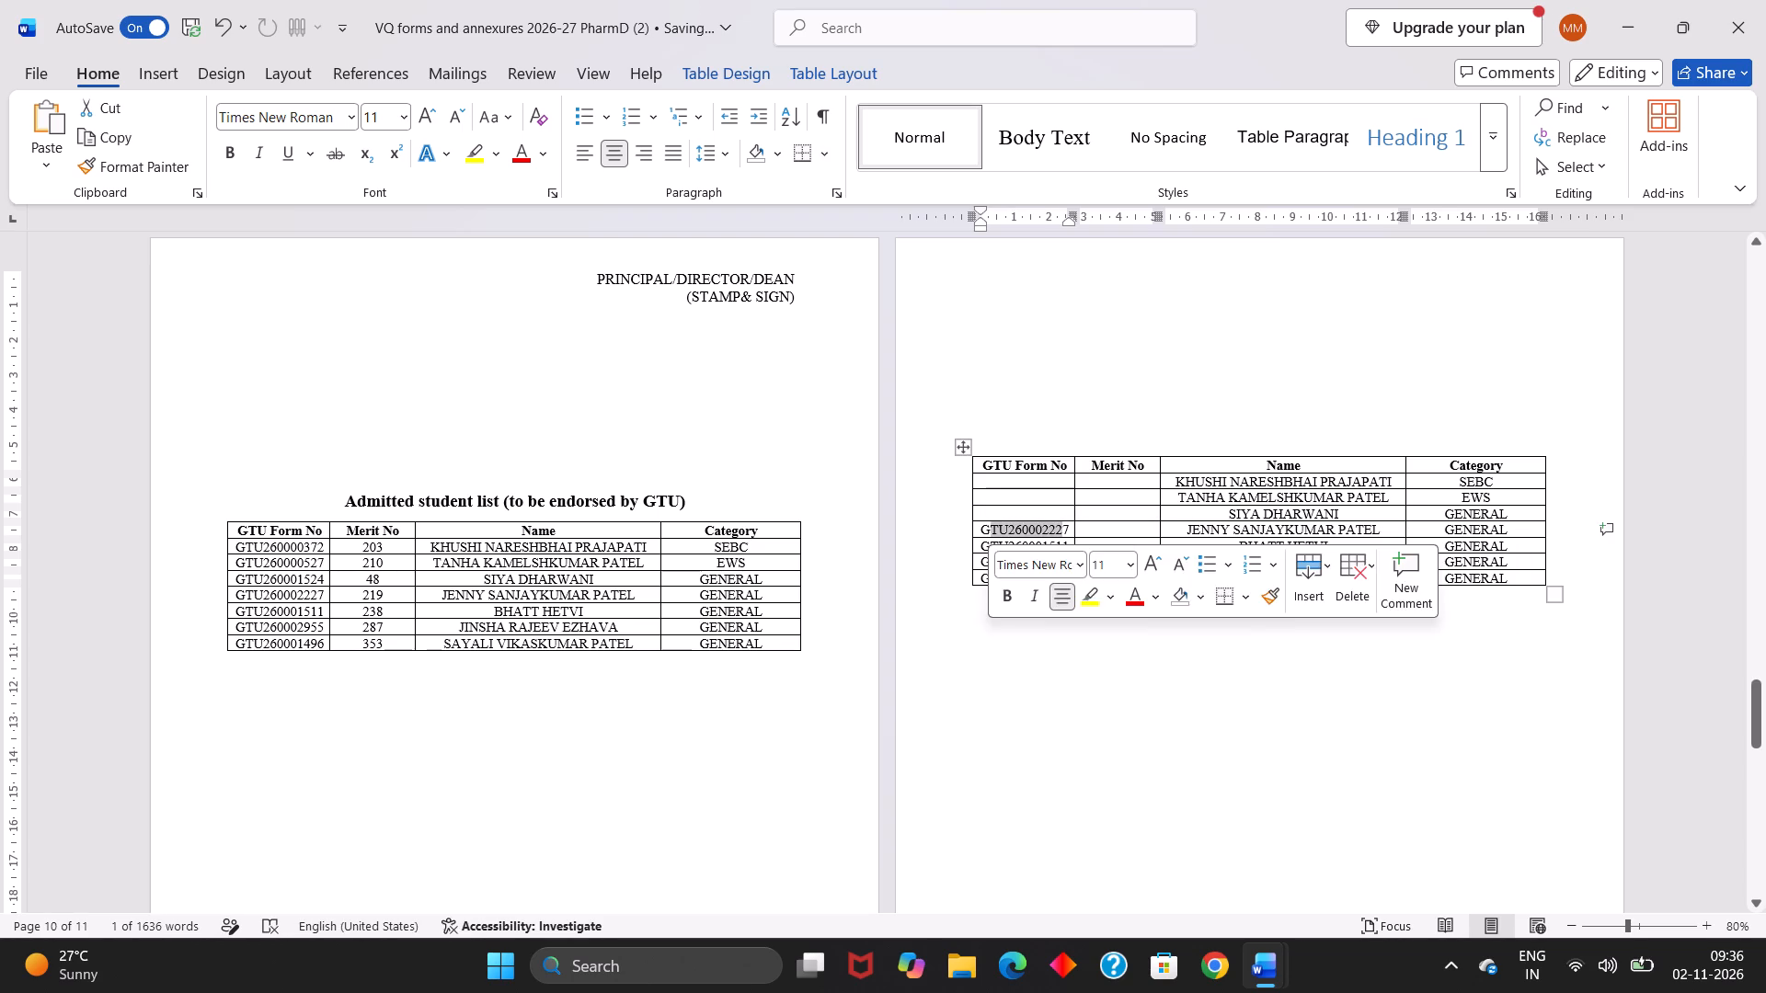
key("BackSpace")
key("Right")
key("BackSpace")
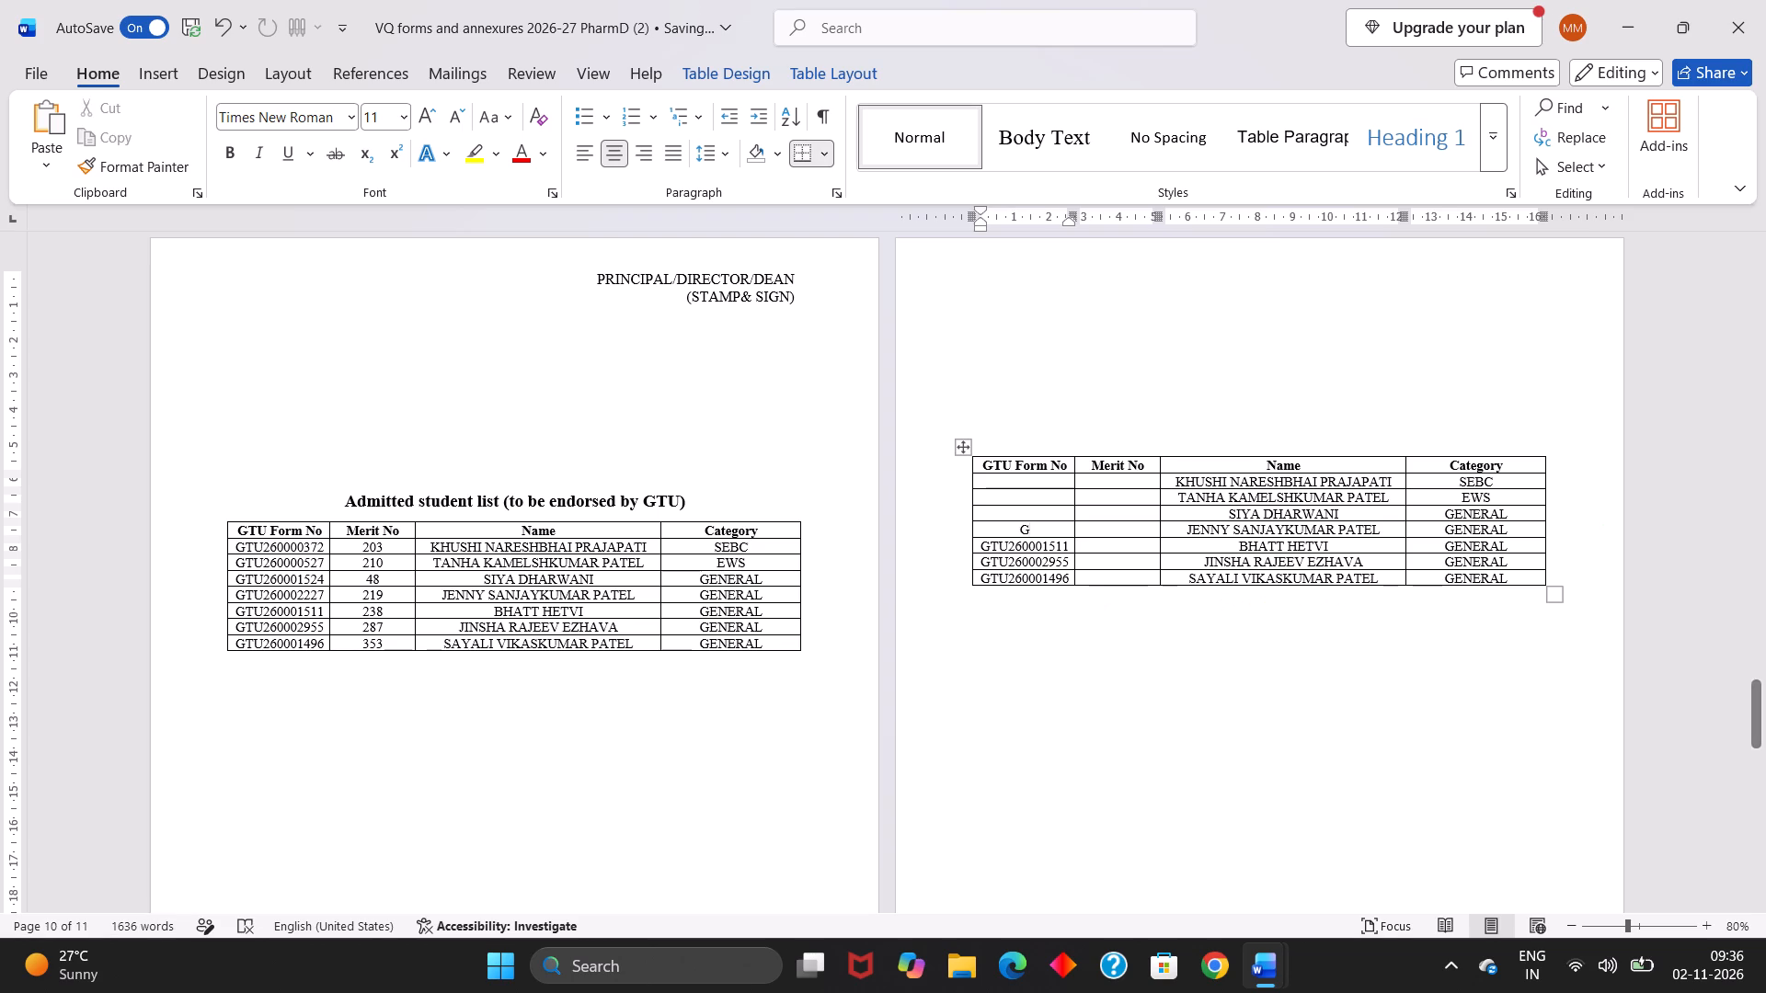
key("BackSpace")
Clear the GTU Form No value in the fifth student row of the copied table.
left_click(1067, 542)
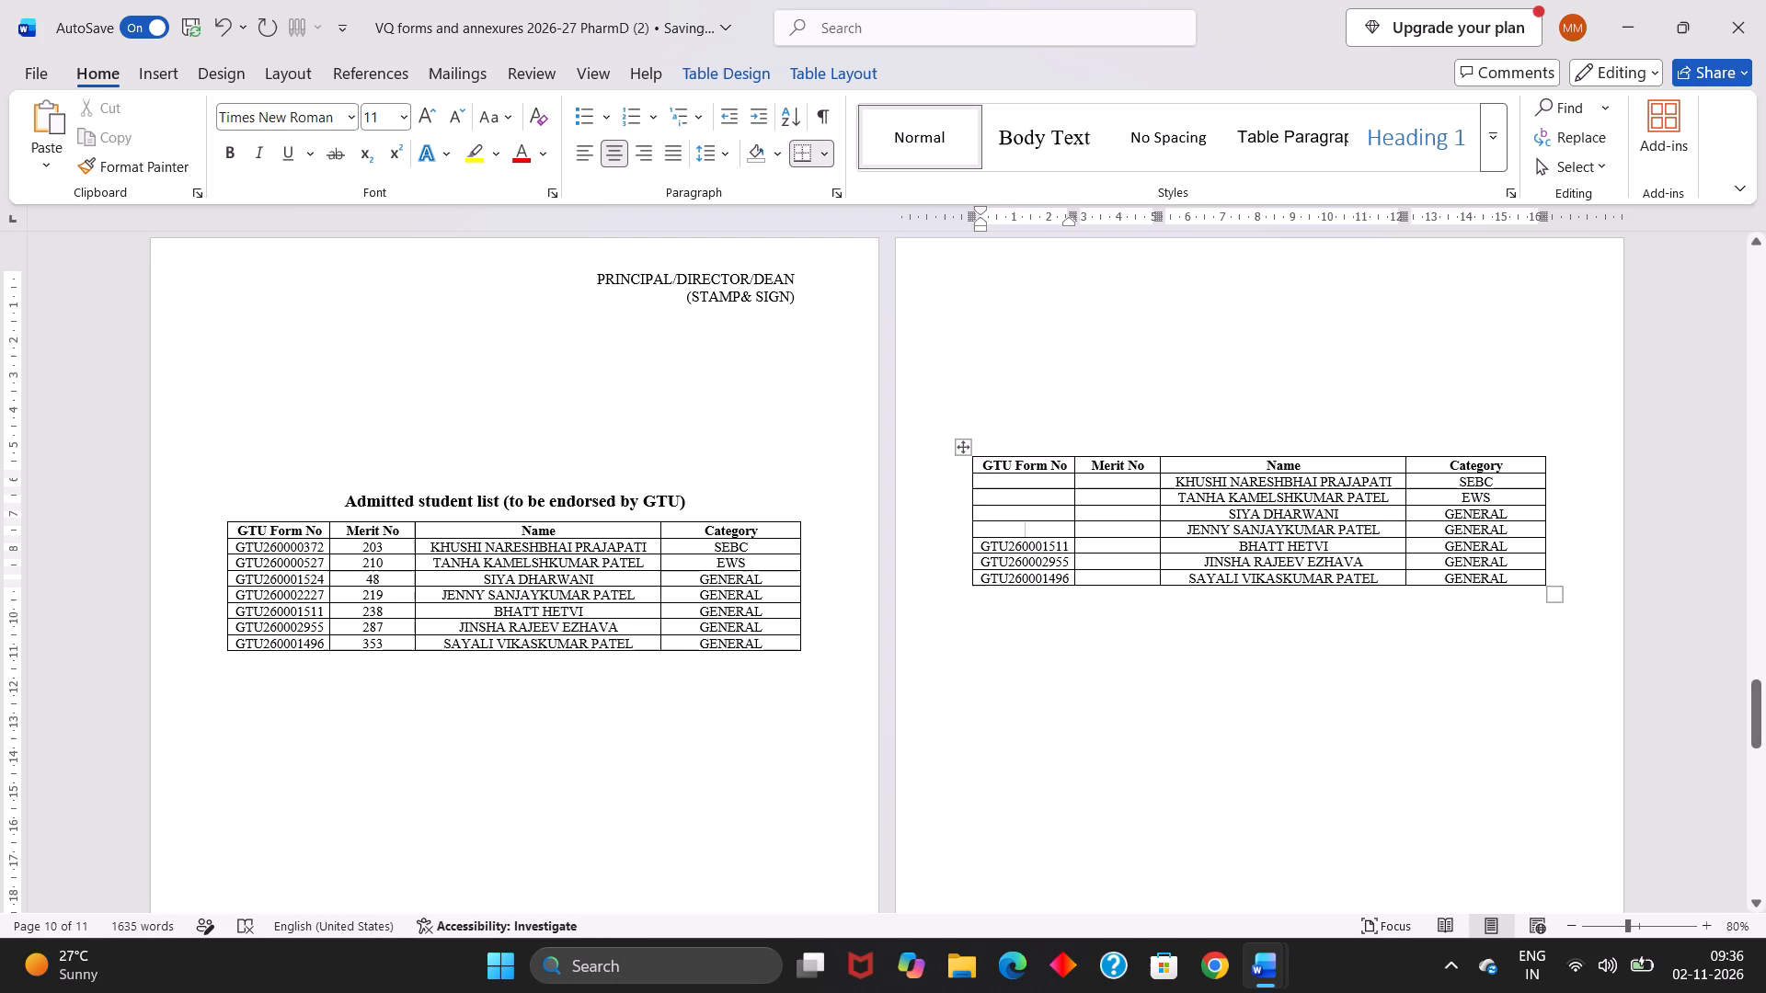
key("BackSpace")
key("BackSpace")
key("BackSpace")
key("BackSpace")
key("BackSpace")
key("BackSpace")
key("BackSpace")
key("BackSpace")
key("BackSpace")
key("BackSpace")
key("BackSpace")
key("BackSpace")
key("BackSpace")
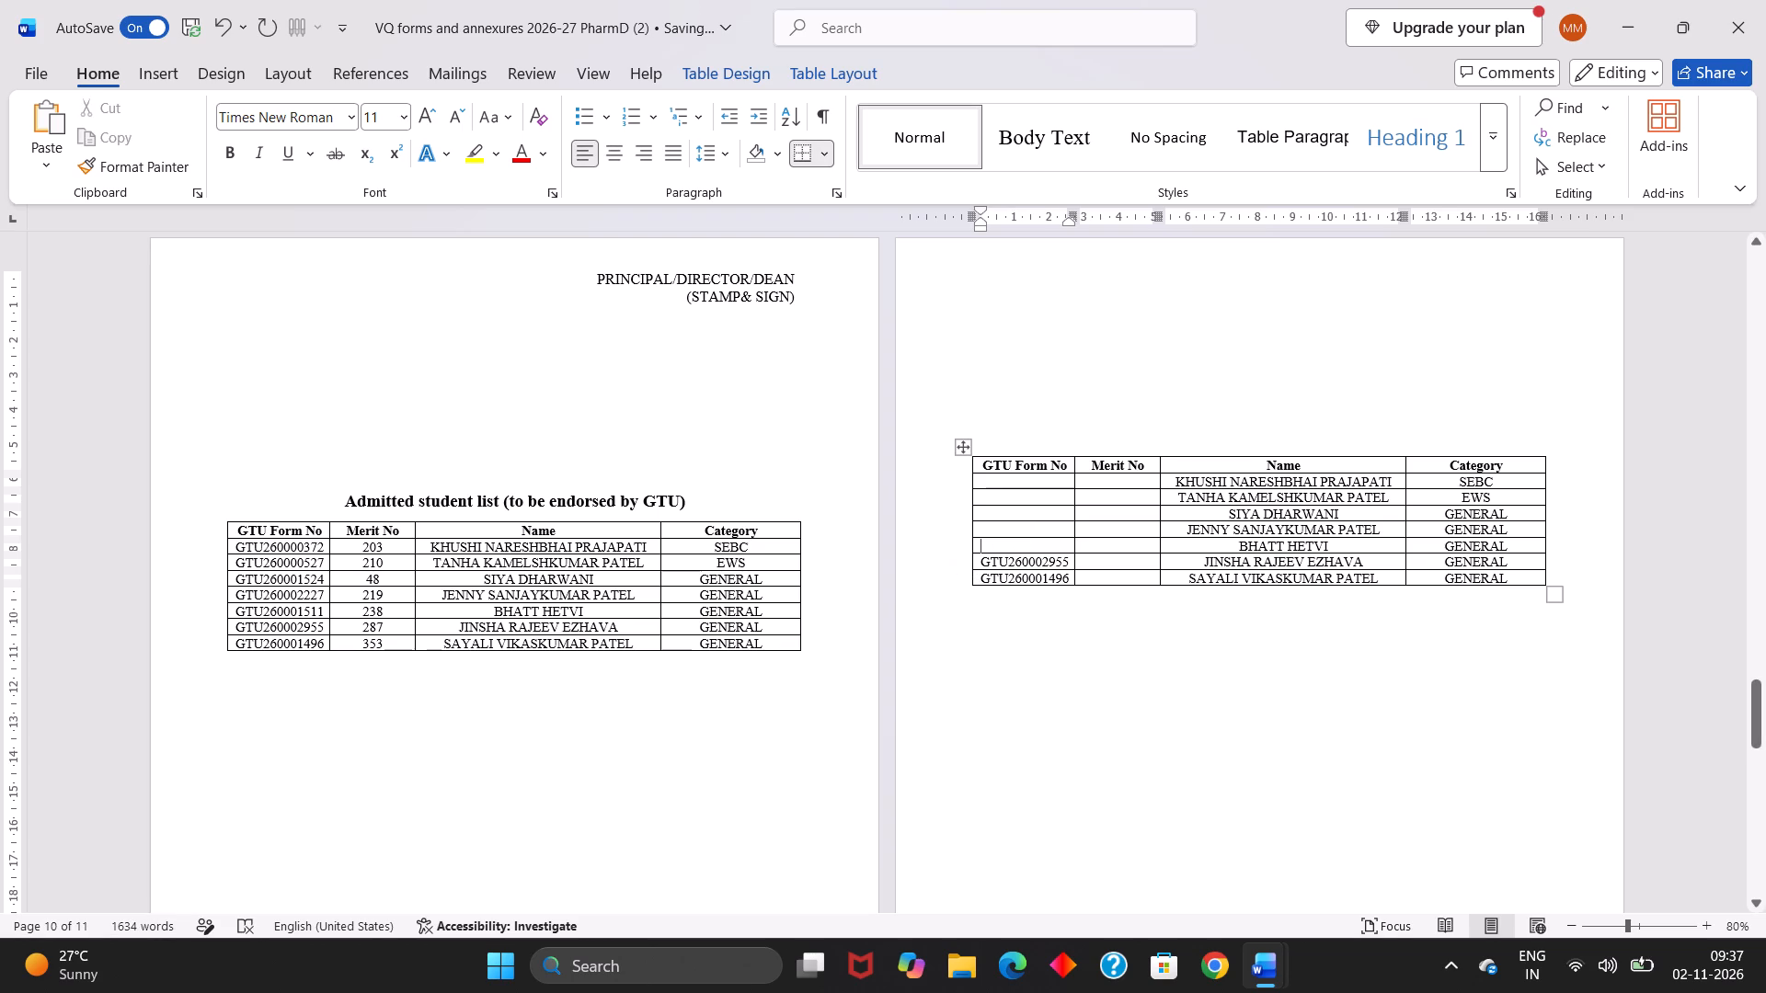
Clear the GTU Form No value in the sixth student row of the copied table.
left_click_drag(983, 556, 1041, 554)
left_click(1041, 554)
left_click(1062, 562)
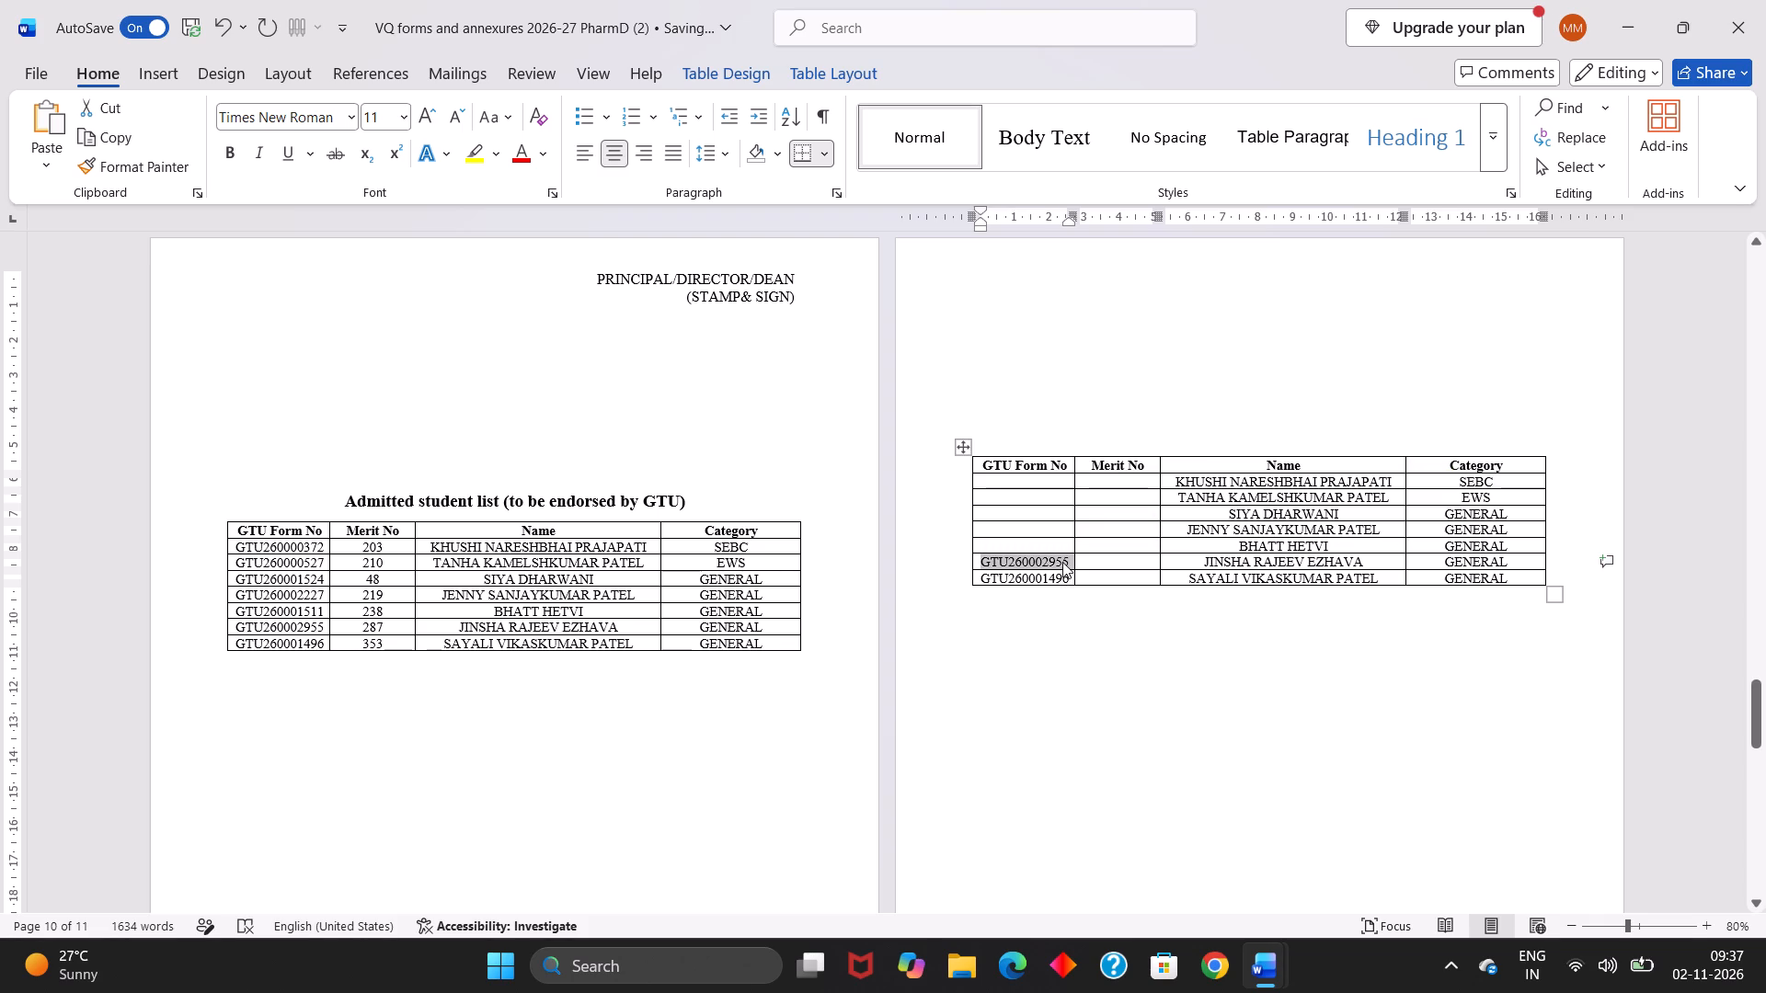
left_click(1070, 562)
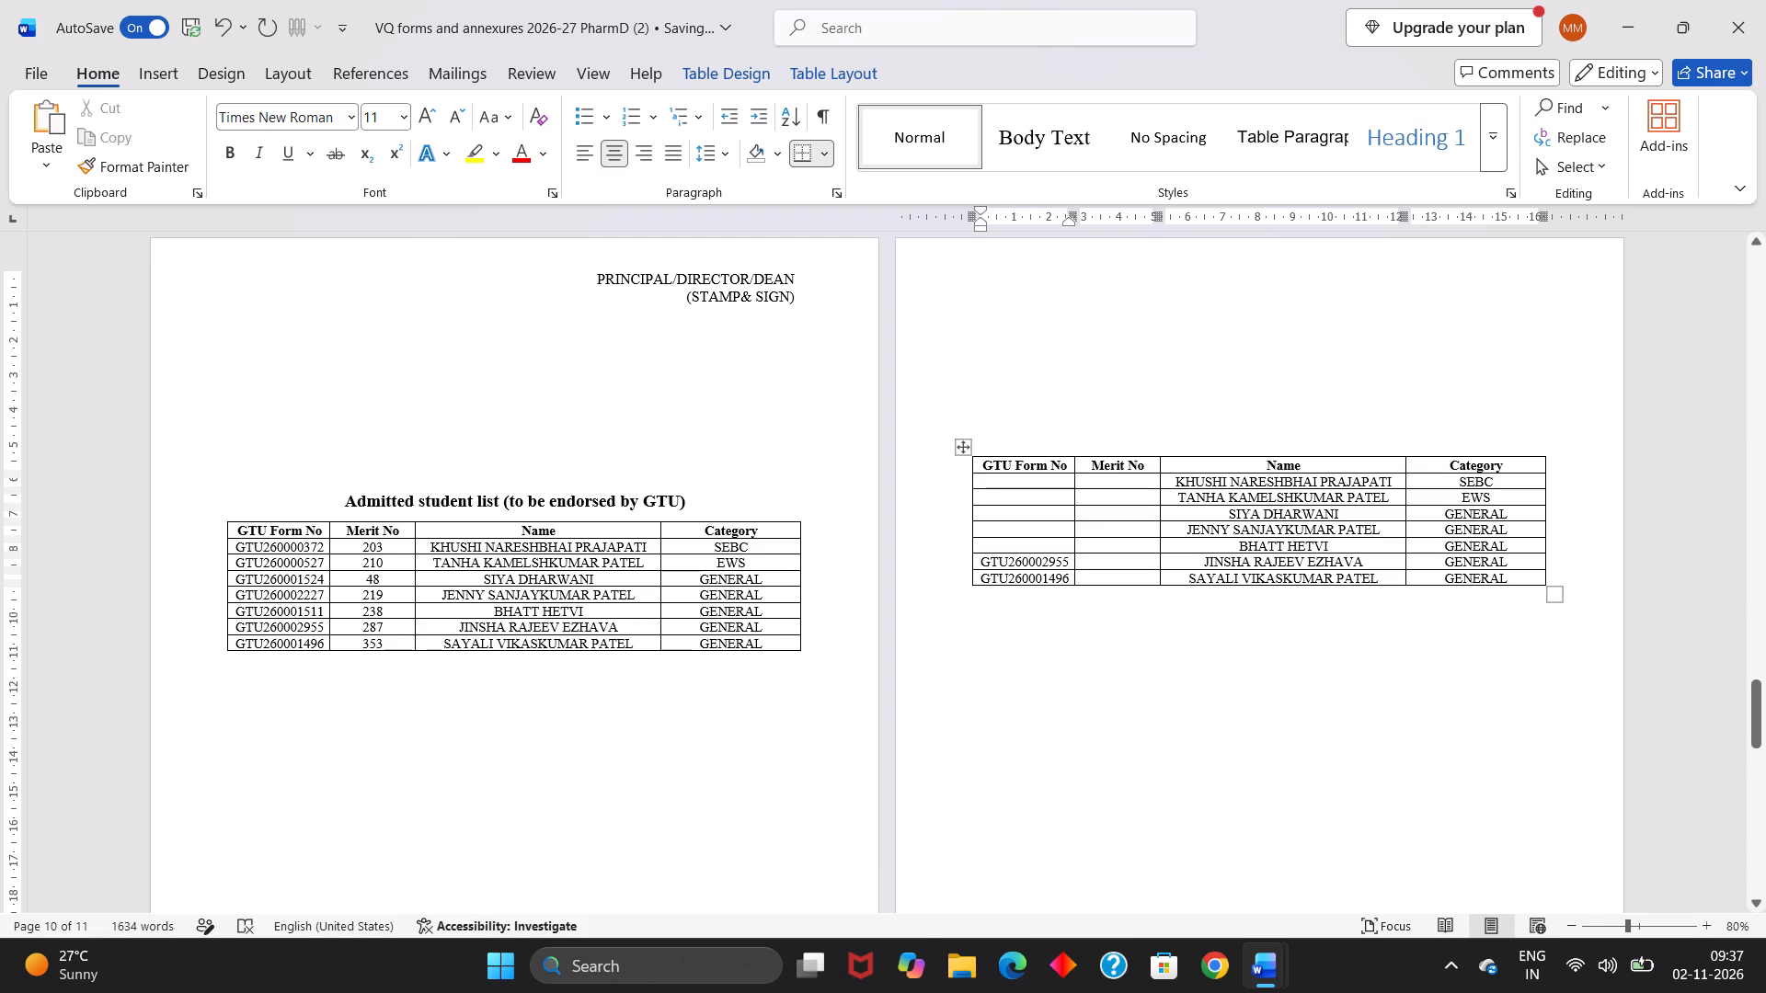
key("BackSpace")
key("BackSpace")
key("BackSpace")
key("BackSpace")
key("BackSpace")
key("BackSpace")
key("BackSpace")
key("BackSpace")
key("BackSpace")
key("BackSpace")
key("BackSpace")
key("BackSpace")
key("BackSpace")
key("BackSpace")
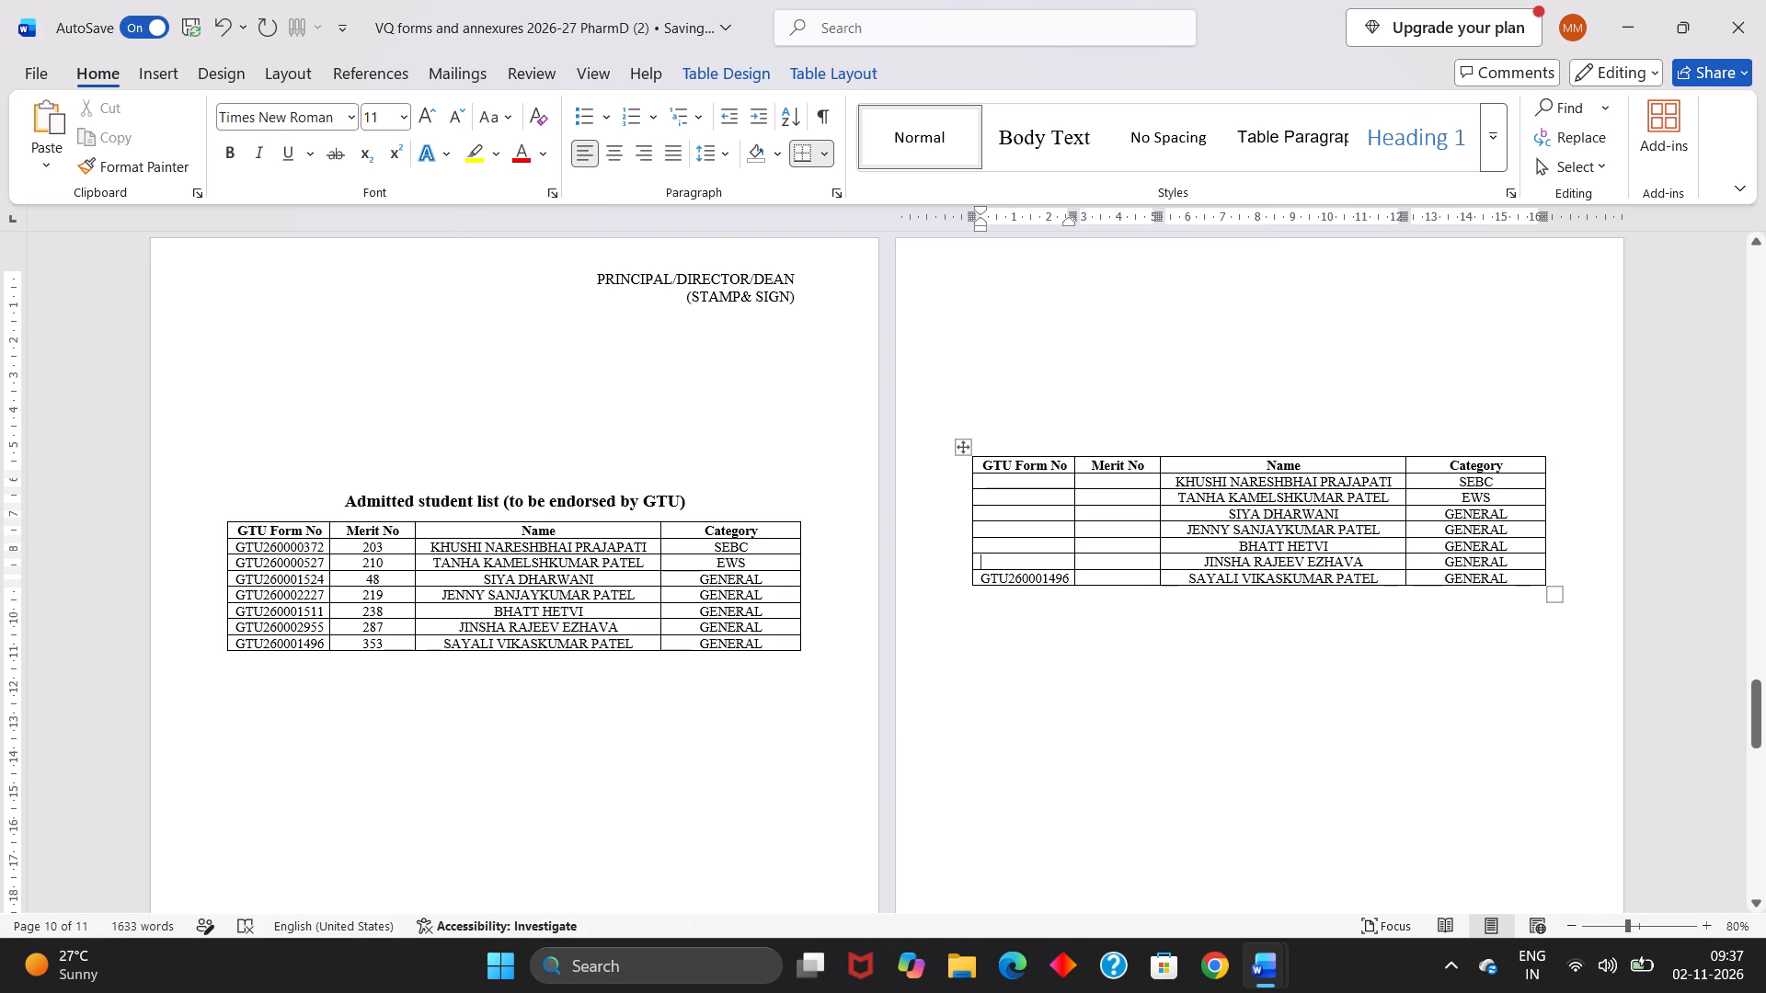
Clear the GTU Form No value in the last student row of the copied table.
left_click(1069, 576)
key("BackSpace")
key("BackSpace")
key("BackSpace")
key("BackSpace")
key("BackSpace")
key("BackSpace")
key("BackSpace")
key("BackSpace")
key("BackSpace")
key("BackSpace")
key("BackSpace")
key("BackSpace")
key("BackSpace")
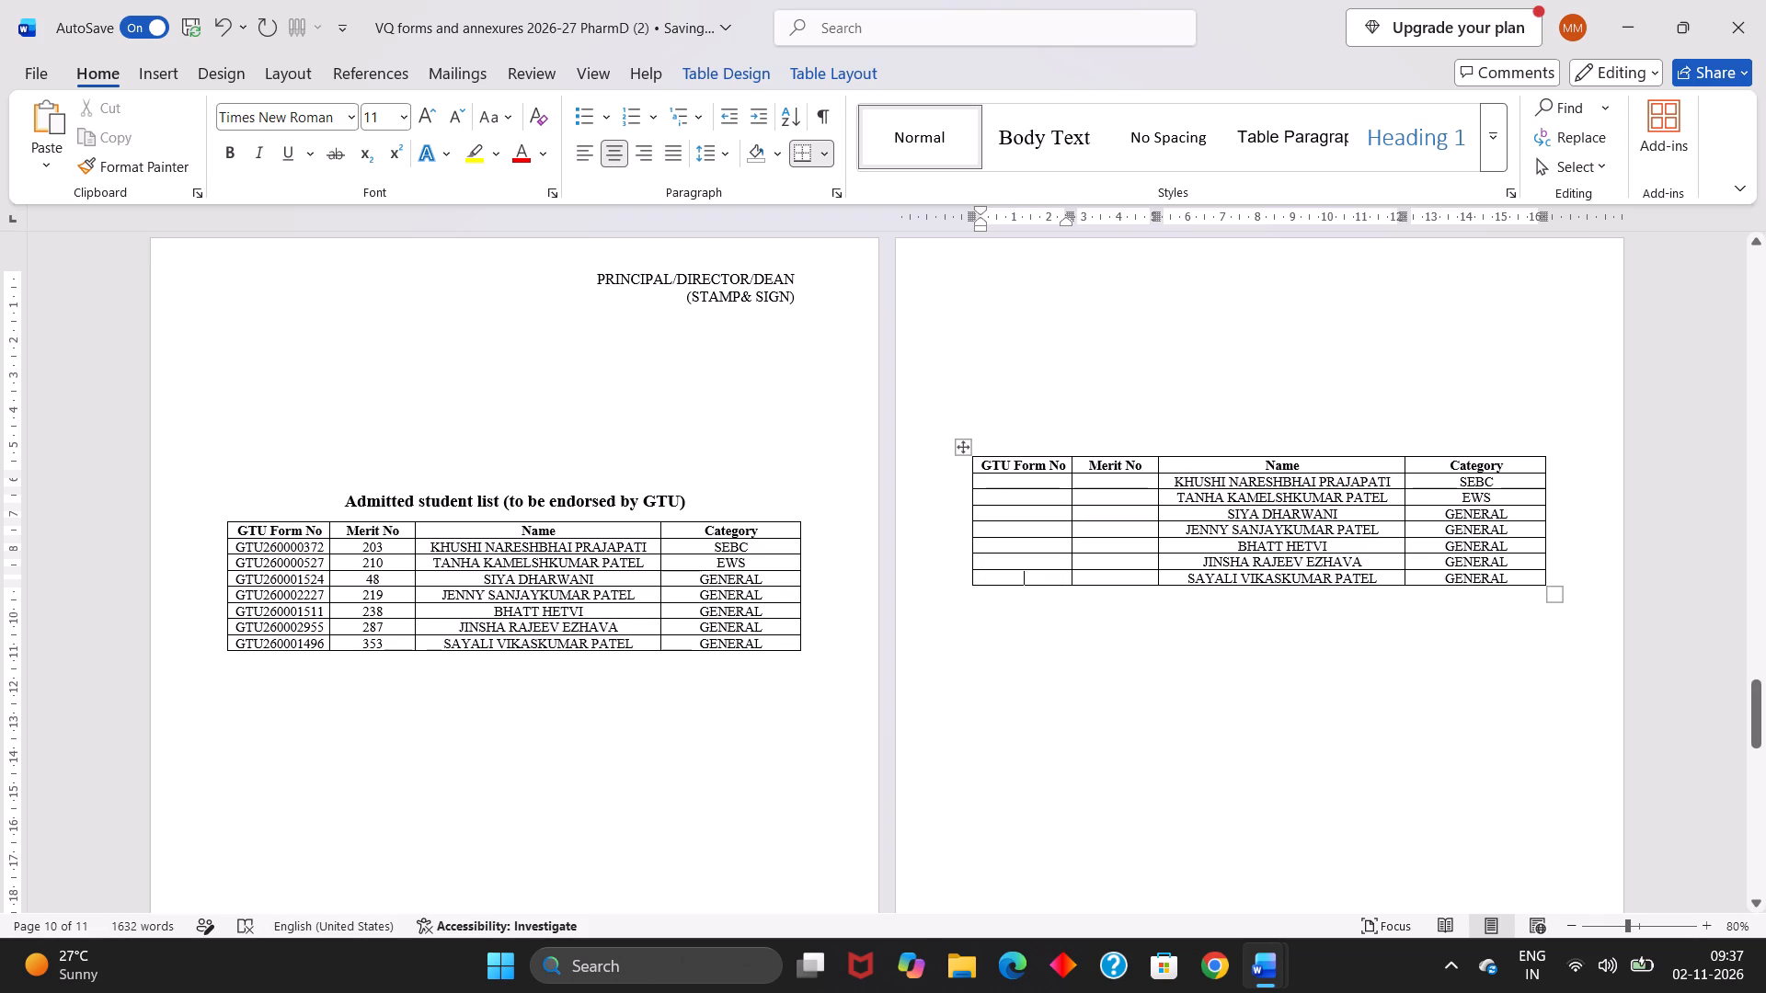
Consult the Annexure-4 merit list for the VQ seats (Pharm D) 2026-27.
scroll(731, 789, "up", 2)
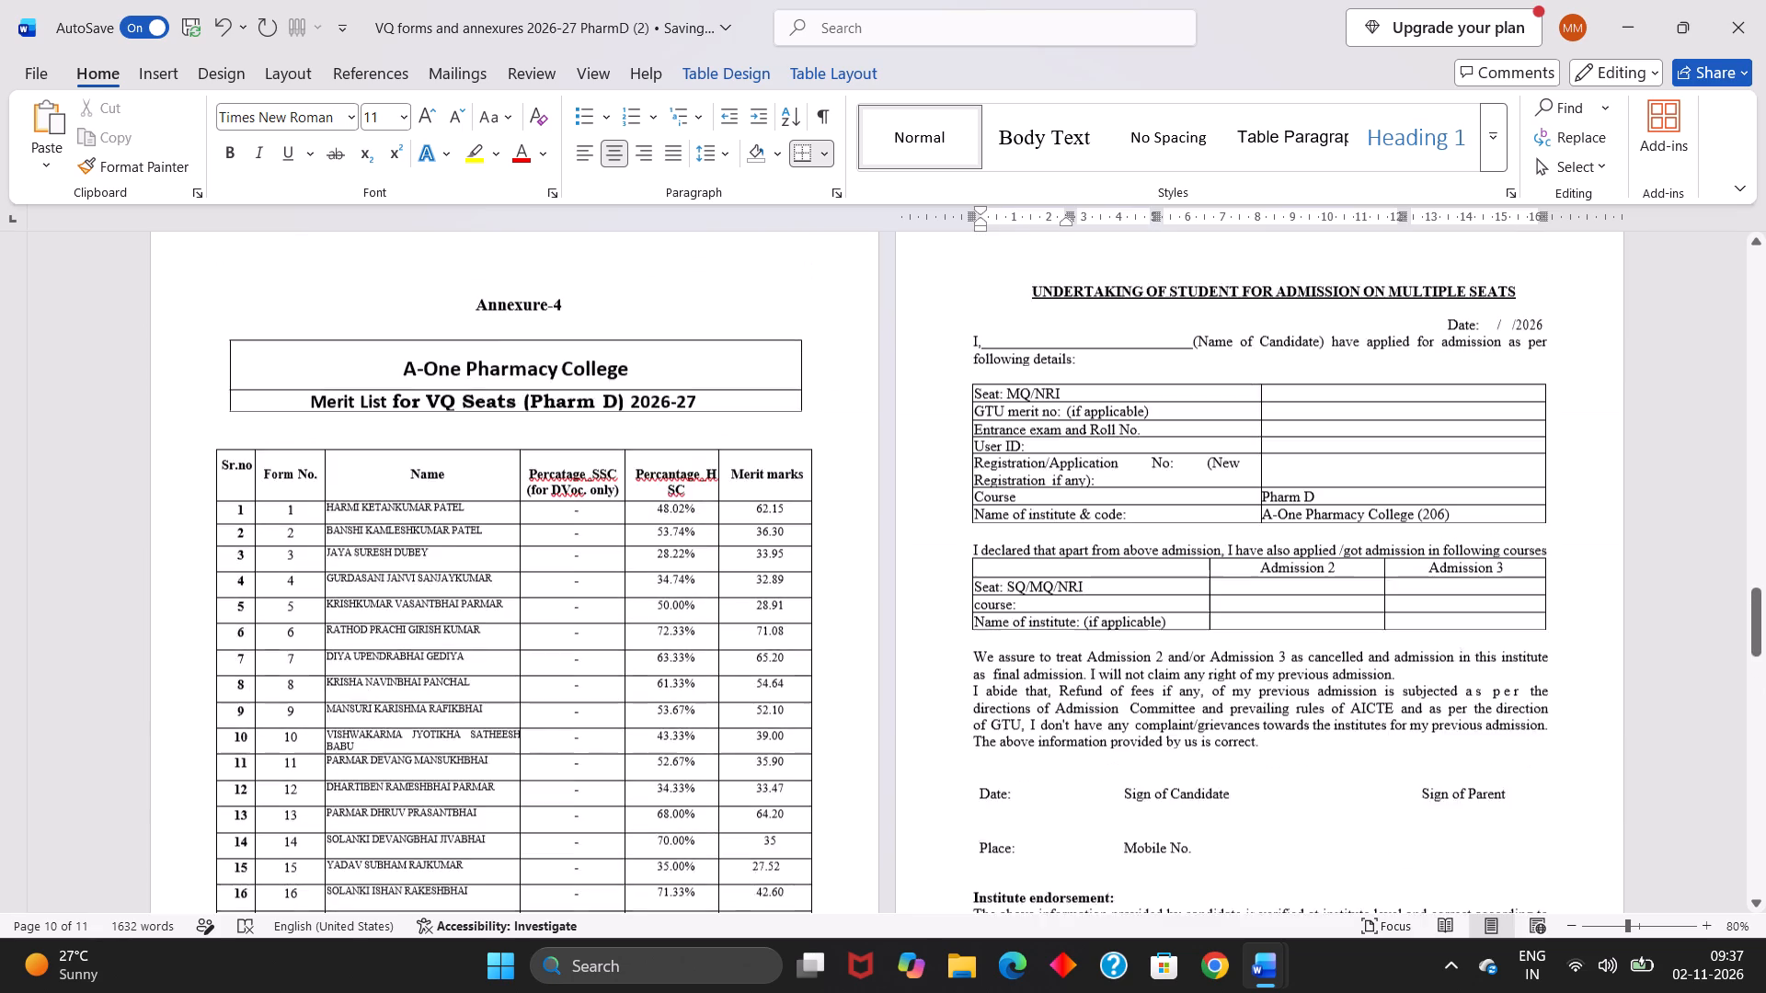
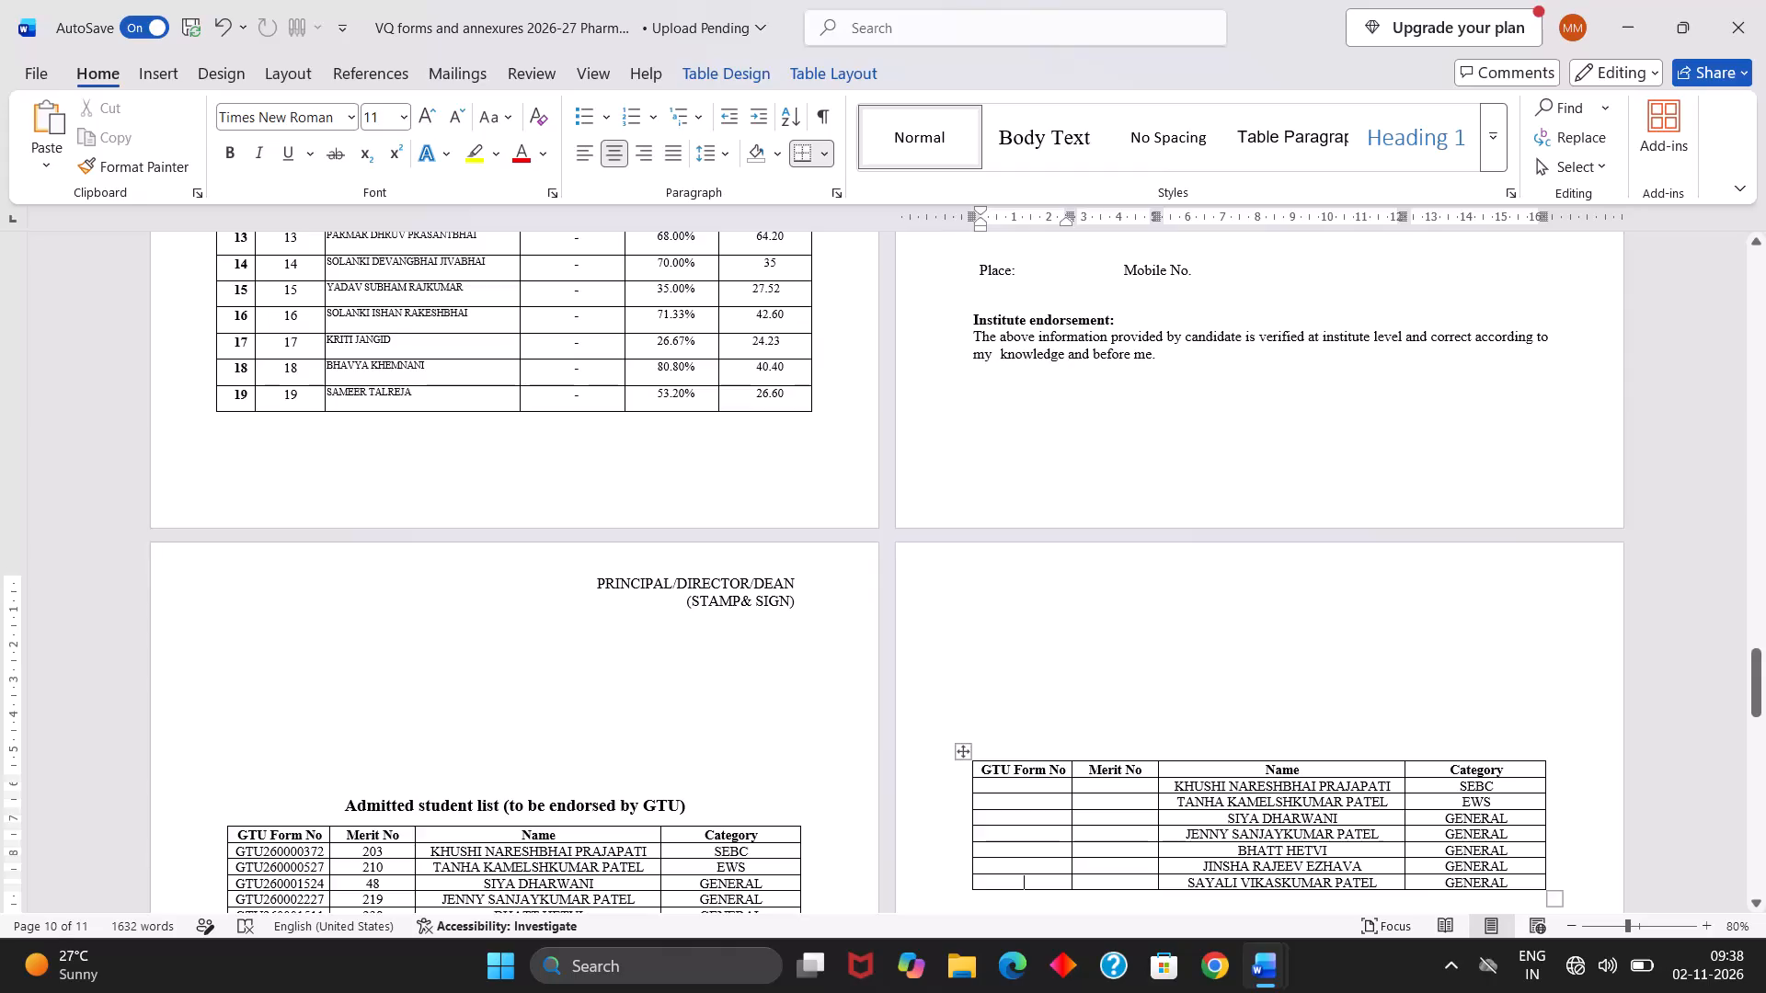
Clear the Category values in the first three student rows of the copied table.
scroll(717, 596, "down", 1)
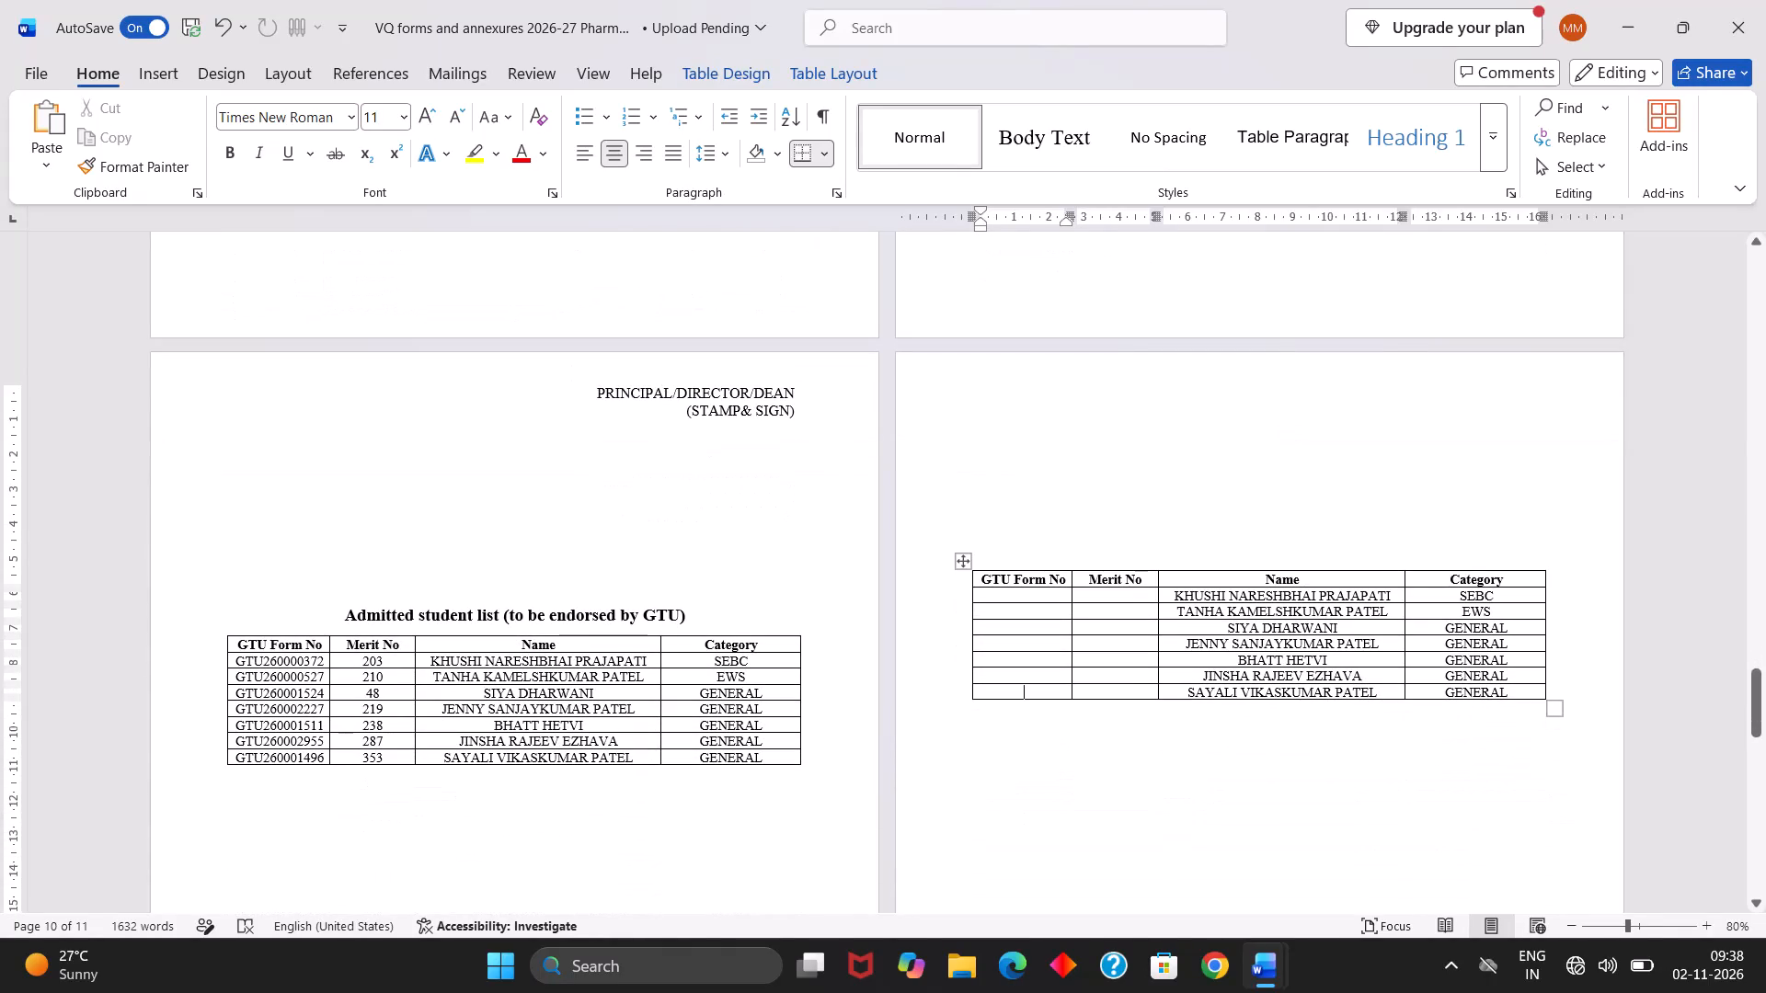
left_click(1494, 597)
key("BackSpace")
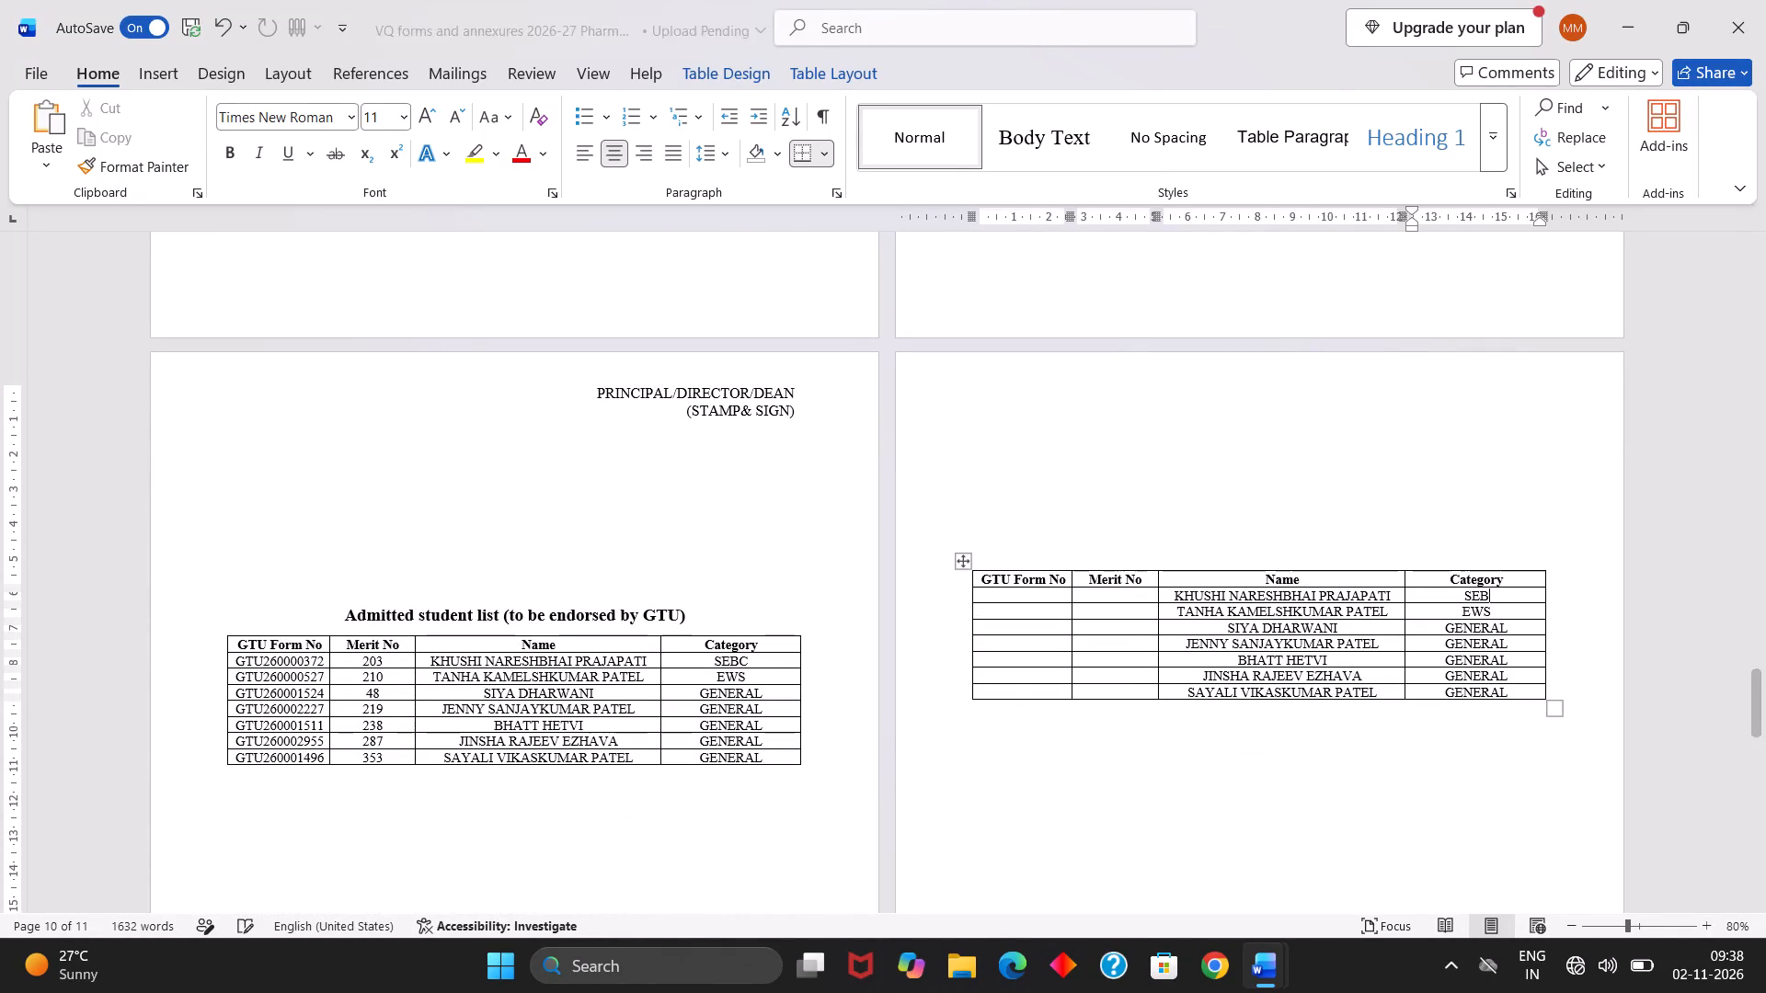
key("BackSpace")
key("BackSpace")
key("BackSpace")
key("Right")
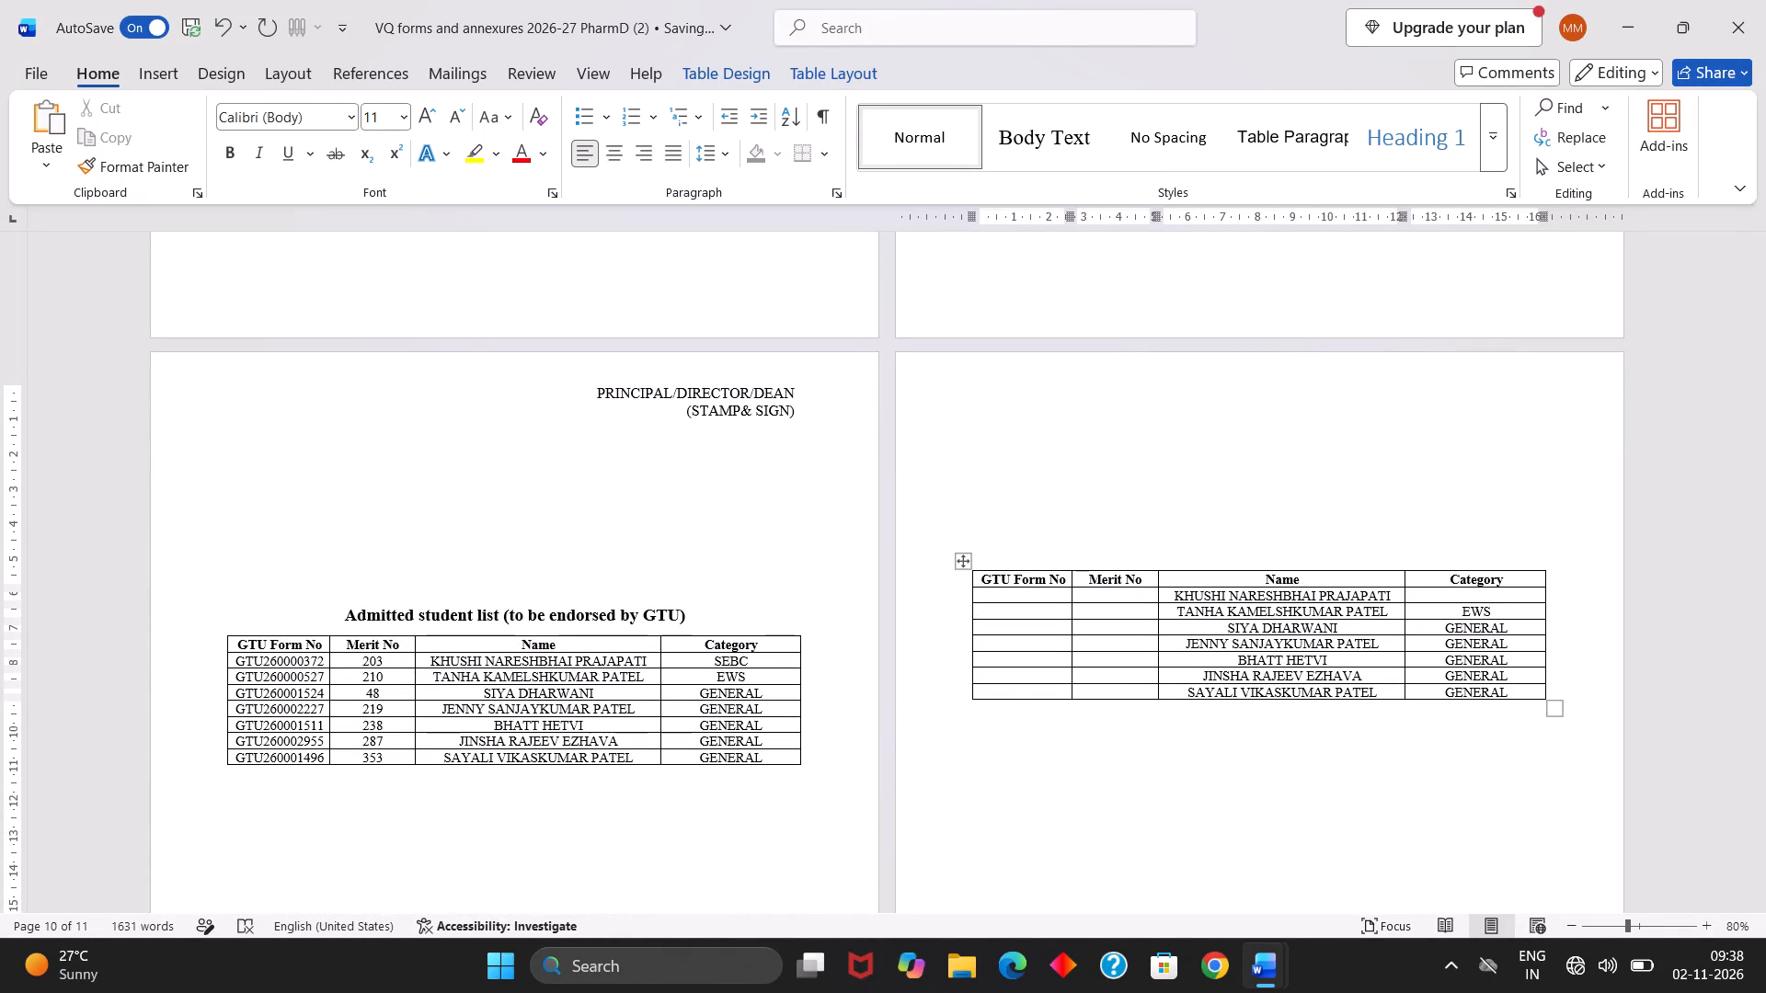
left_click_drag(1496, 611, 1461, 609)
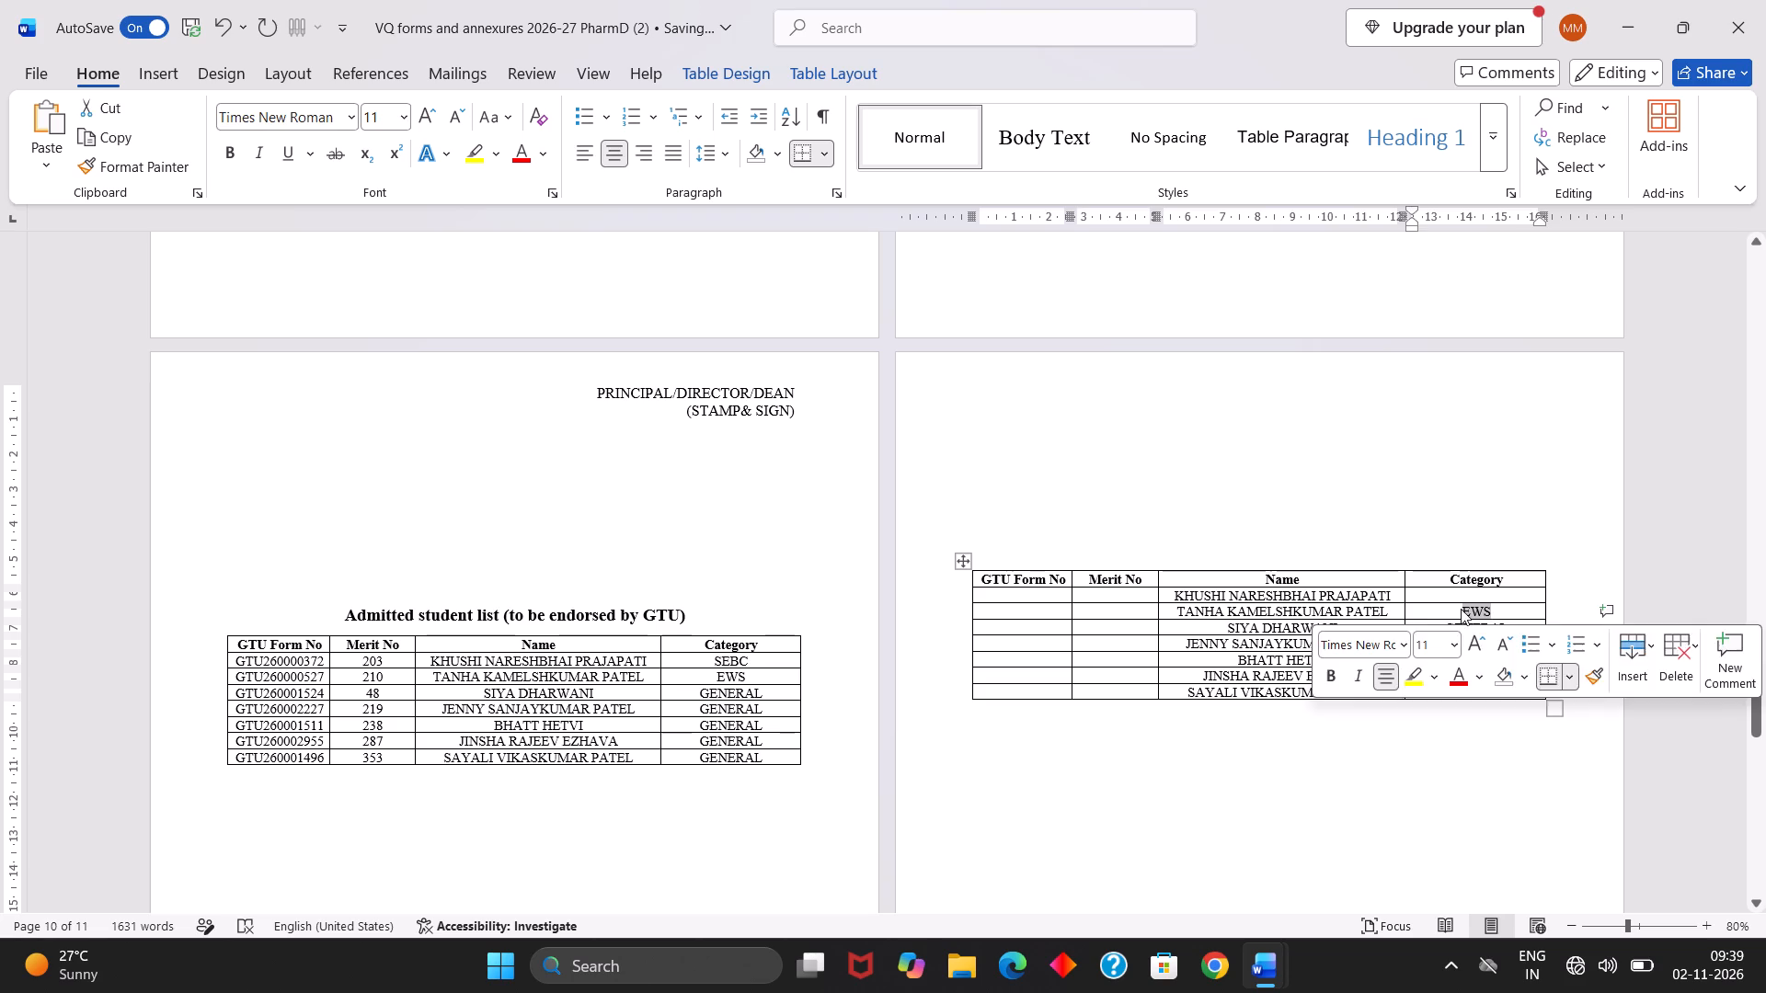
key("BackSpace")
left_click_drag(1508, 625, 1476, 627)
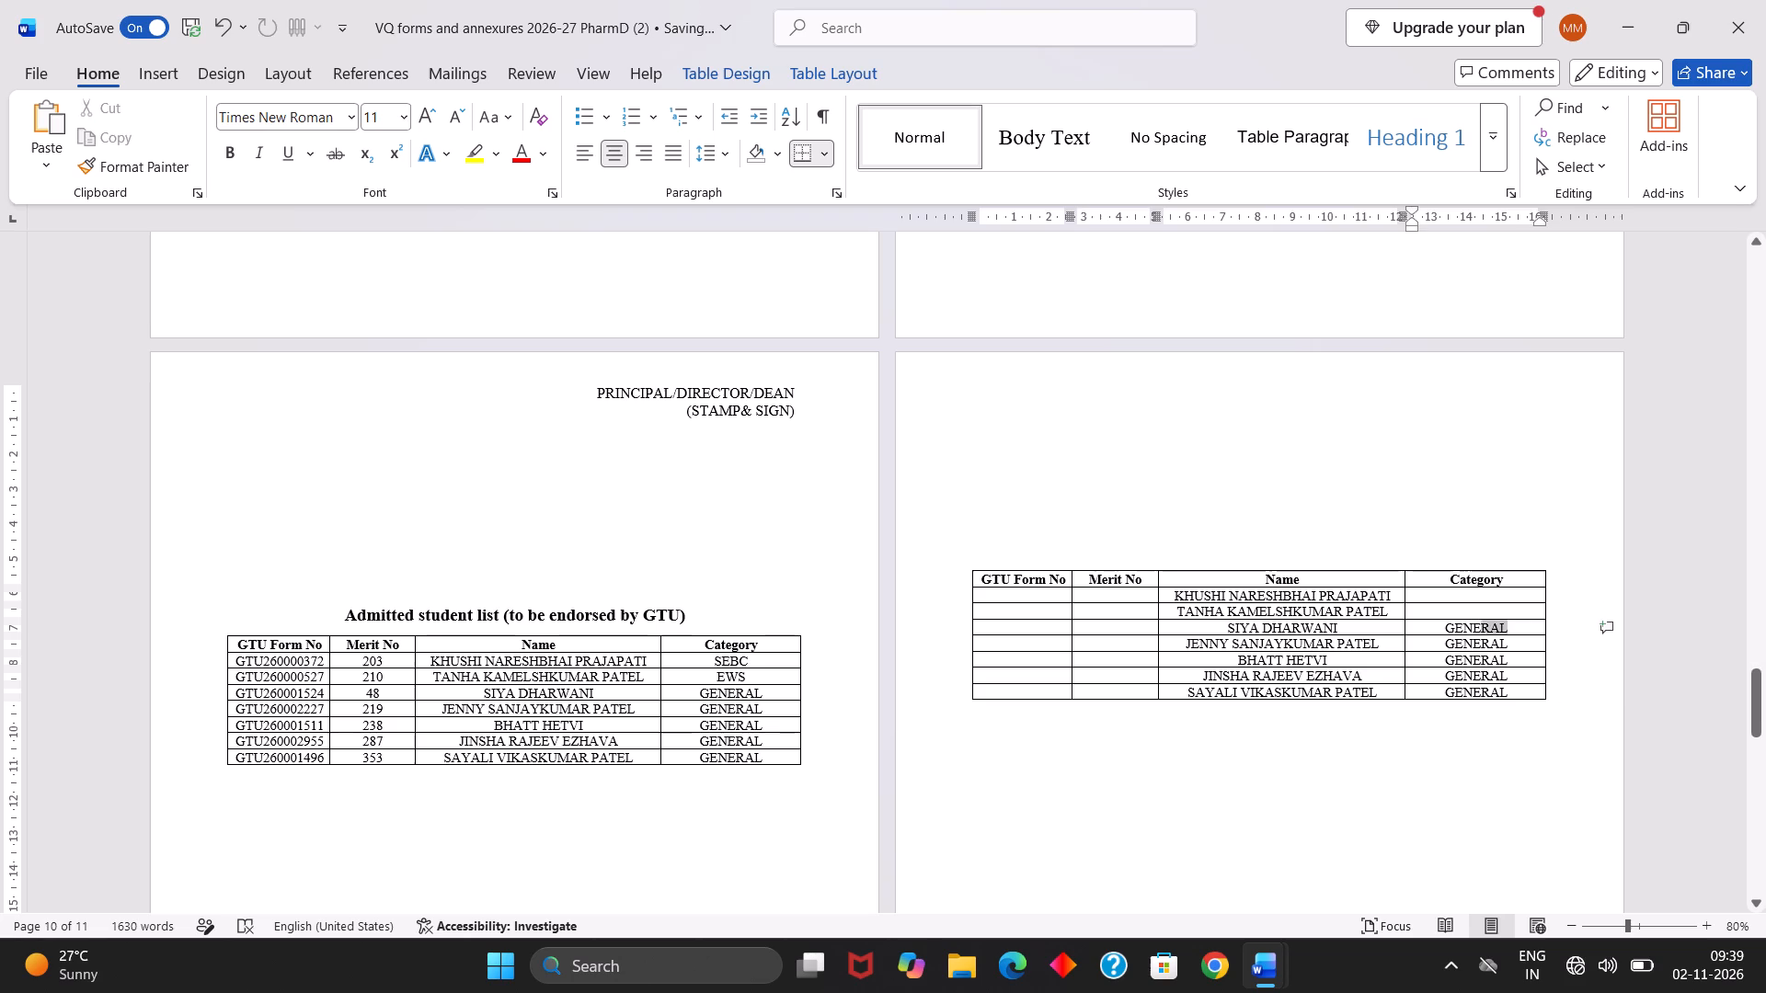
left_click_drag(1476, 627, 1447, 631)
key("BackSpace")
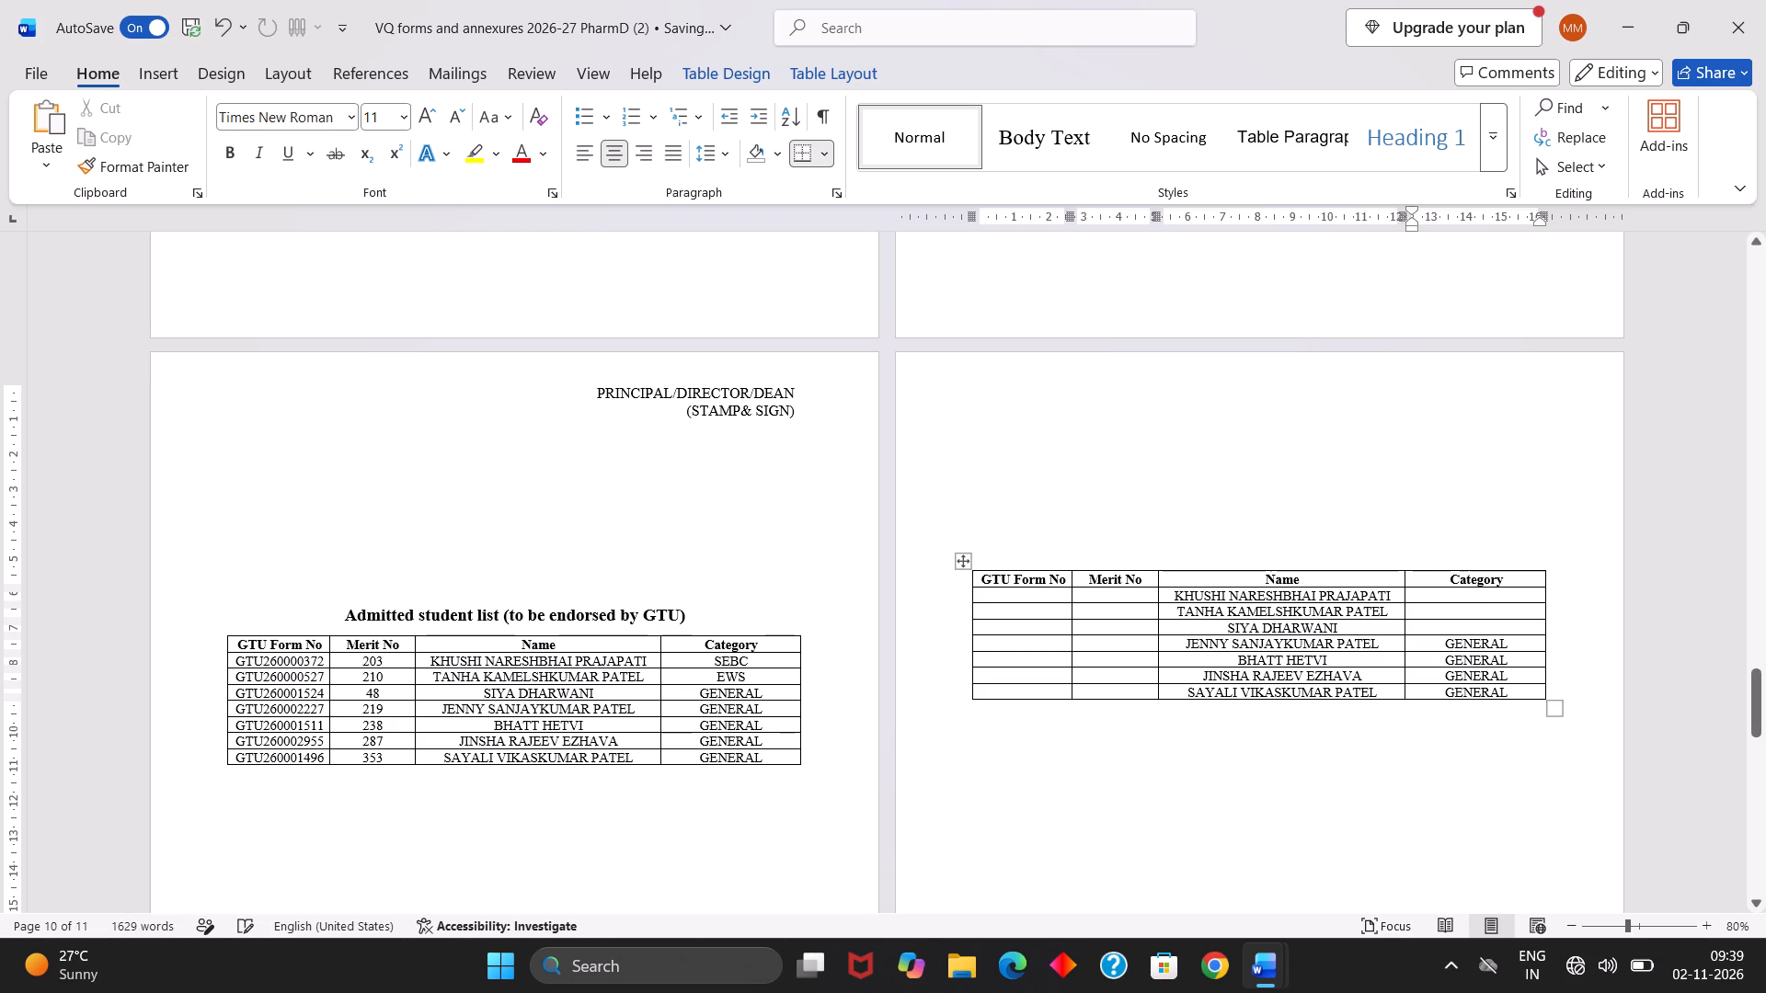
Clear the Category values in the fourth through seventh student rows of the copied table.
left_click_drag(1508, 642, 1448, 644)
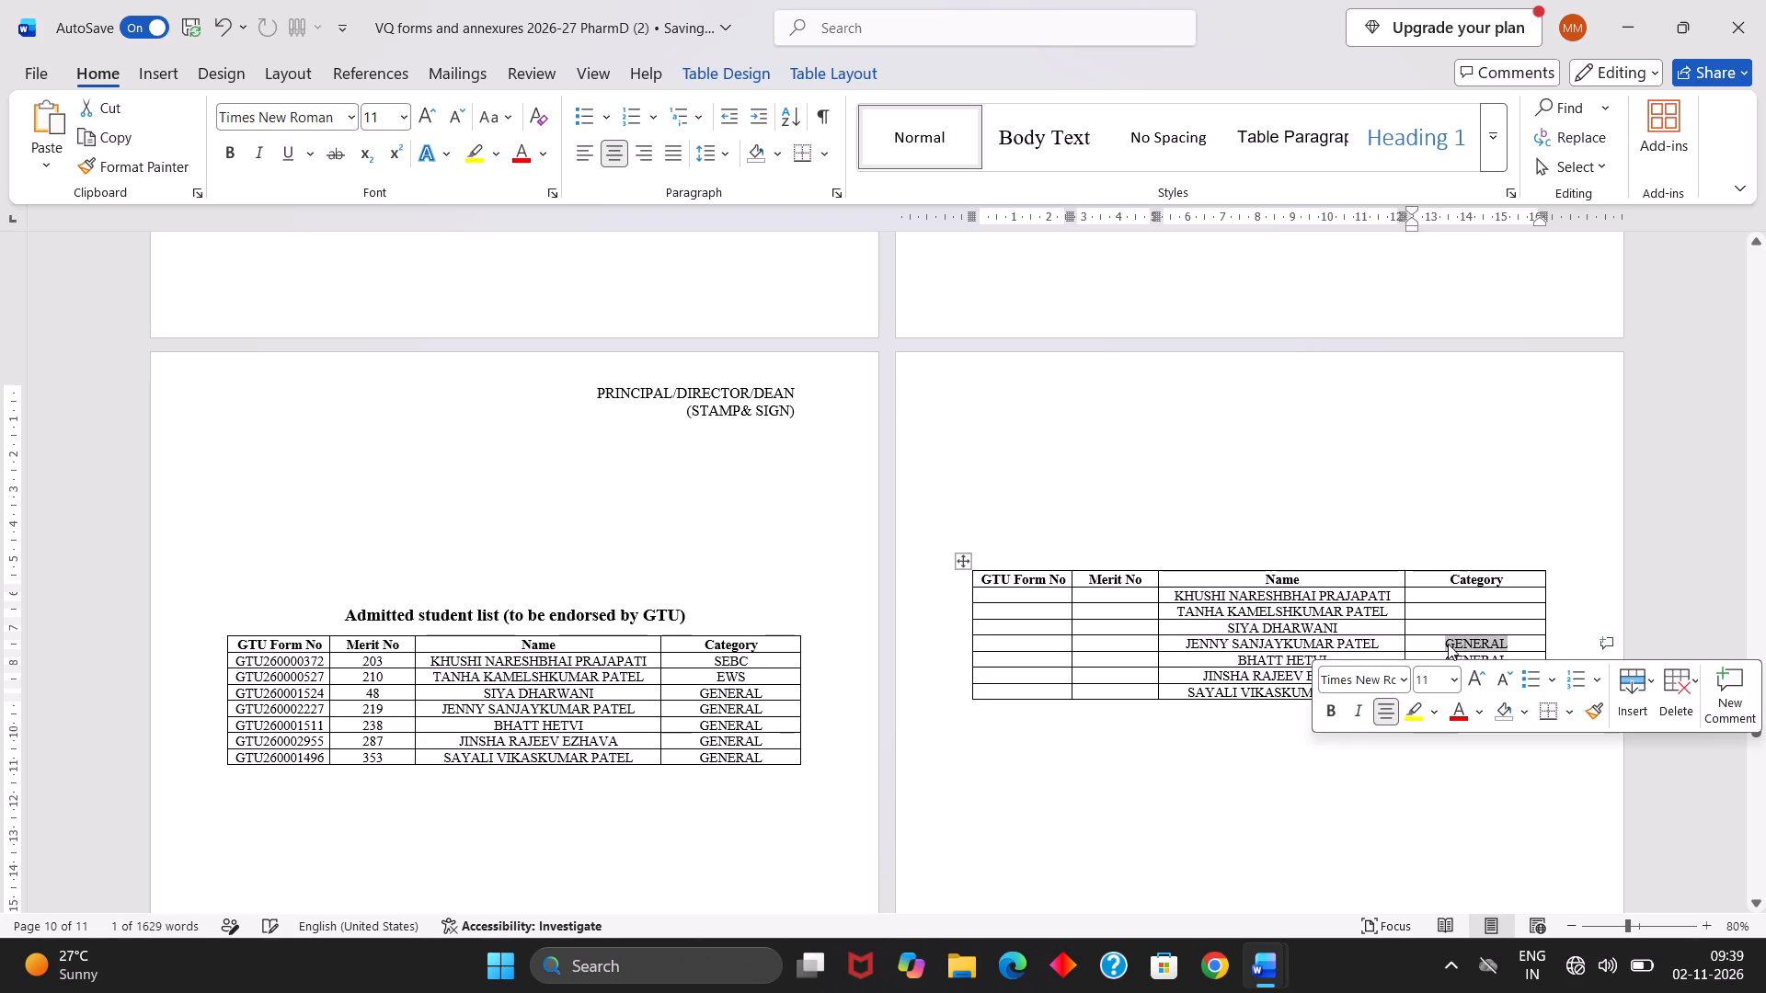
key("BackSpace")
left_click_drag(1504, 662, 1451, 662)
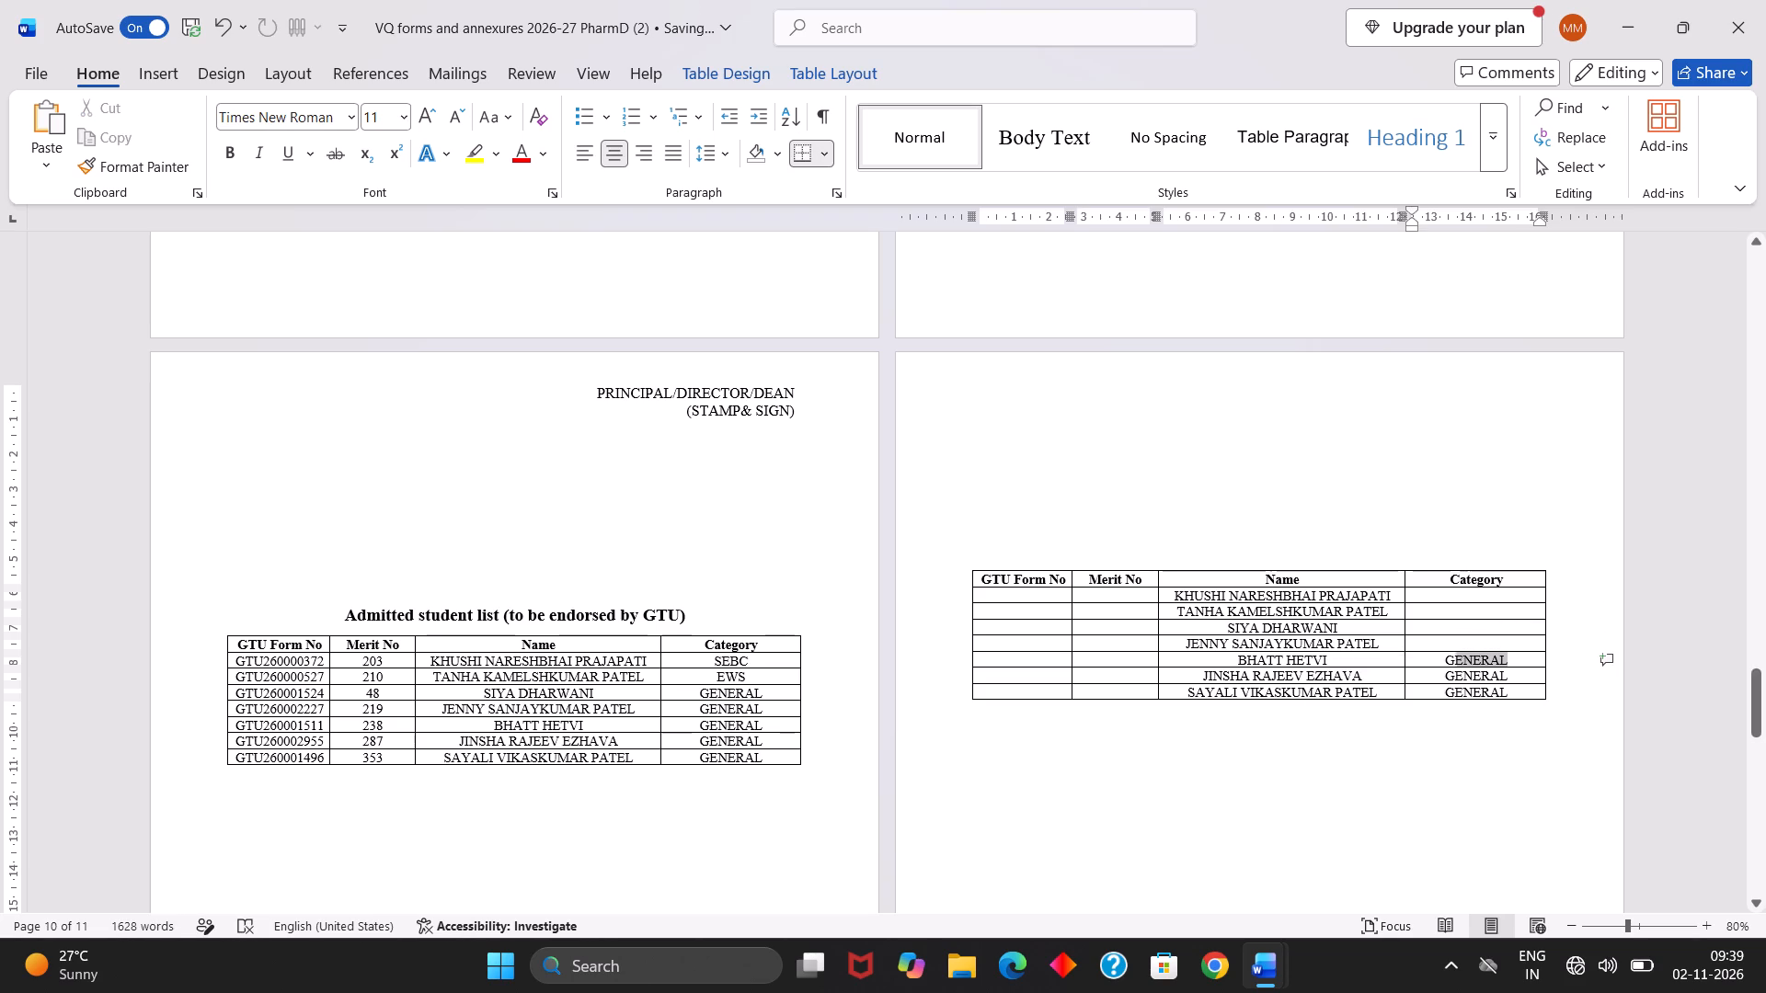
left_click_drag(1451, 662, 1443, 661)
key("BackSpace")
left_click_drag(1523, 679, 1454, 684)
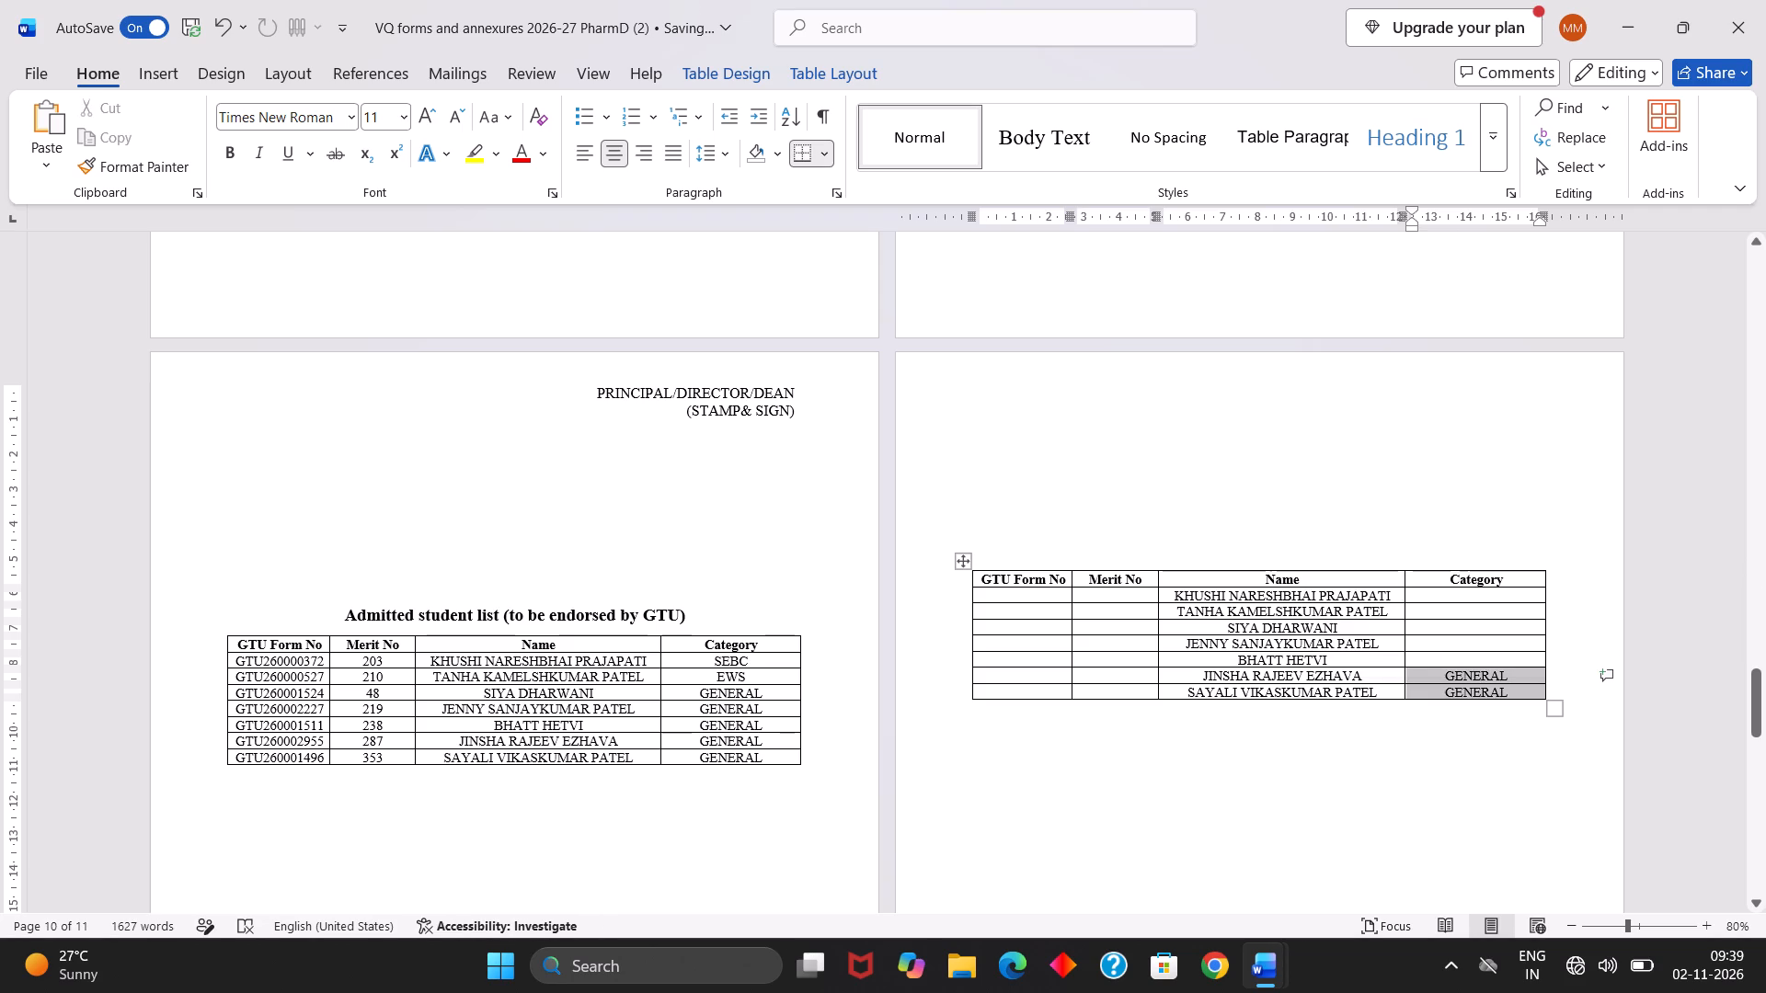
left_click(1454, 684)
left_click(1503, 672)
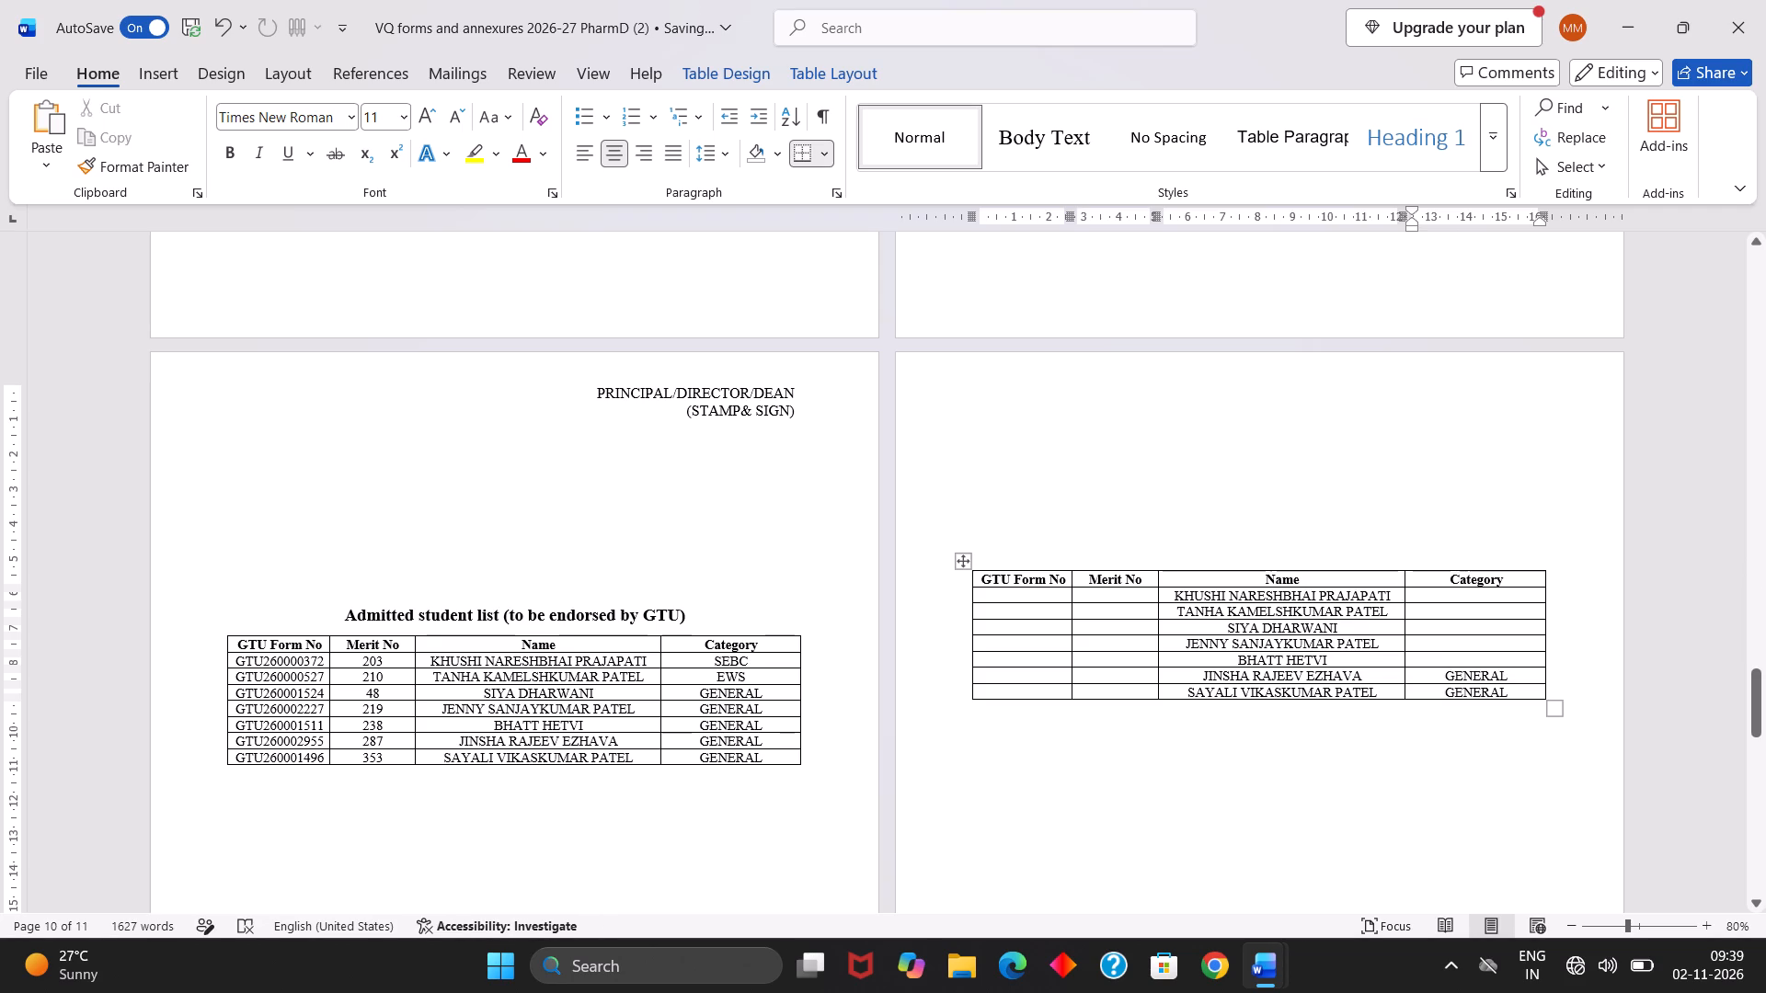
left_click_drag(1511, 672, 1449, 678)
key("BackSpace")
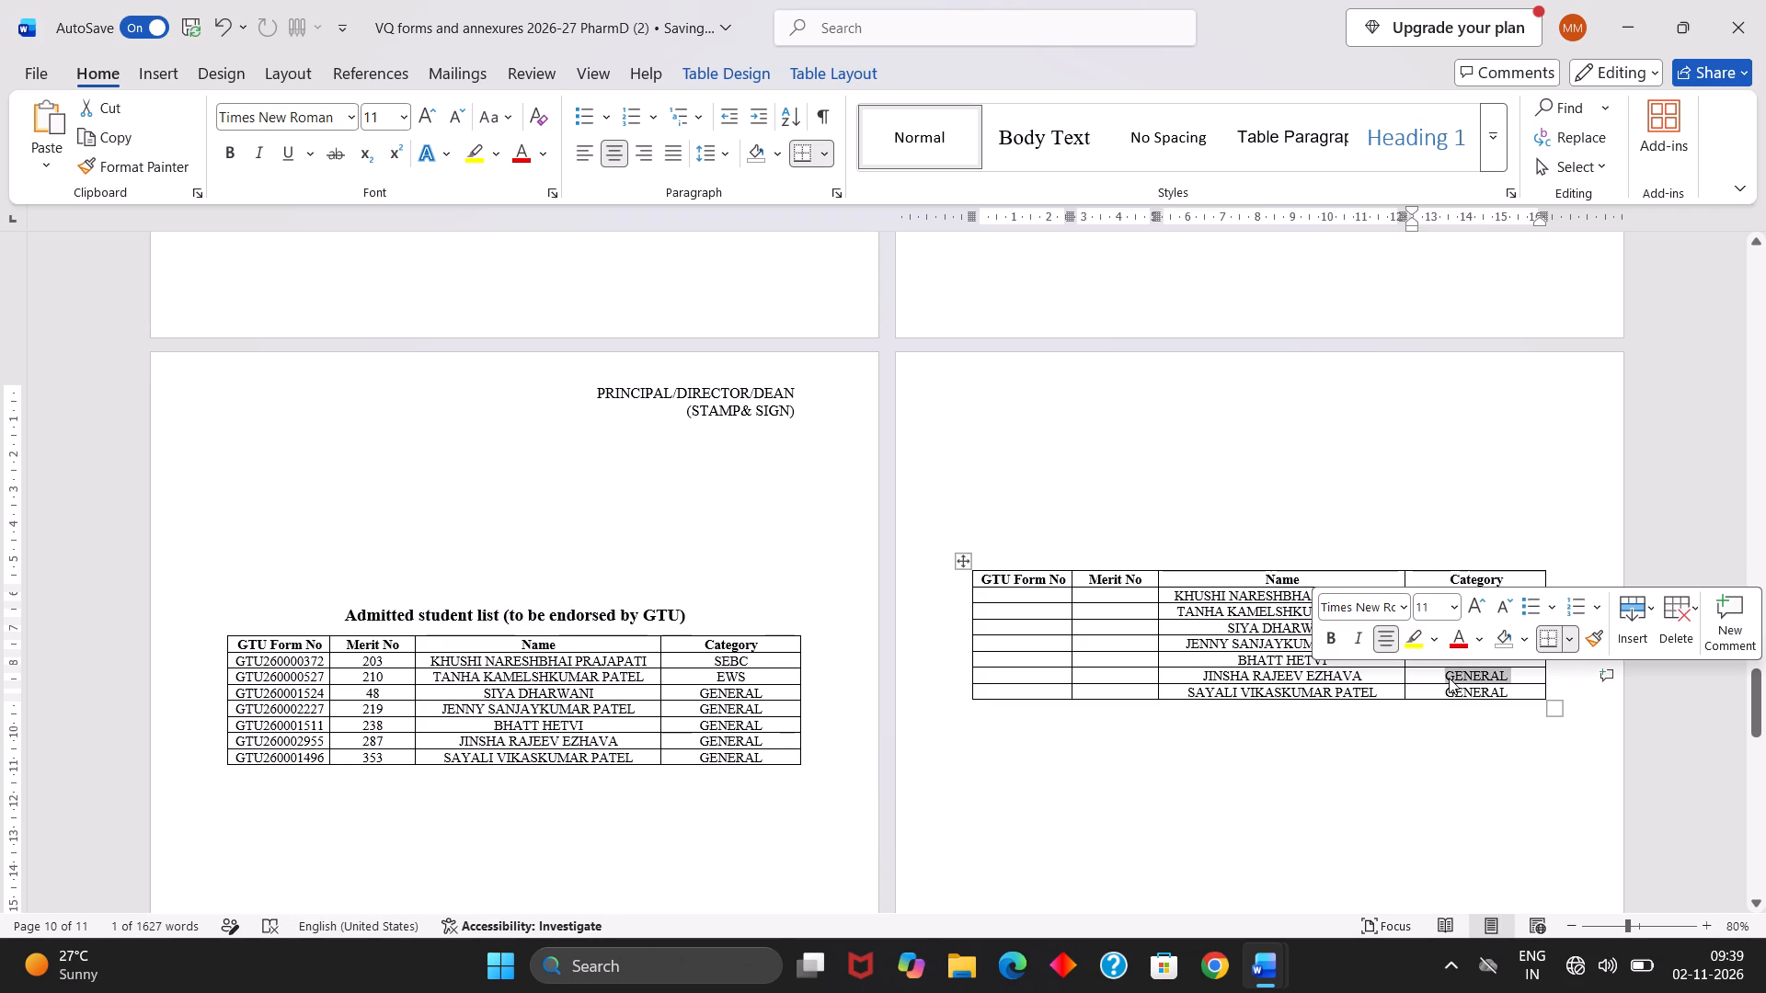
left_click_drag(1509, 691, 1458, 694)
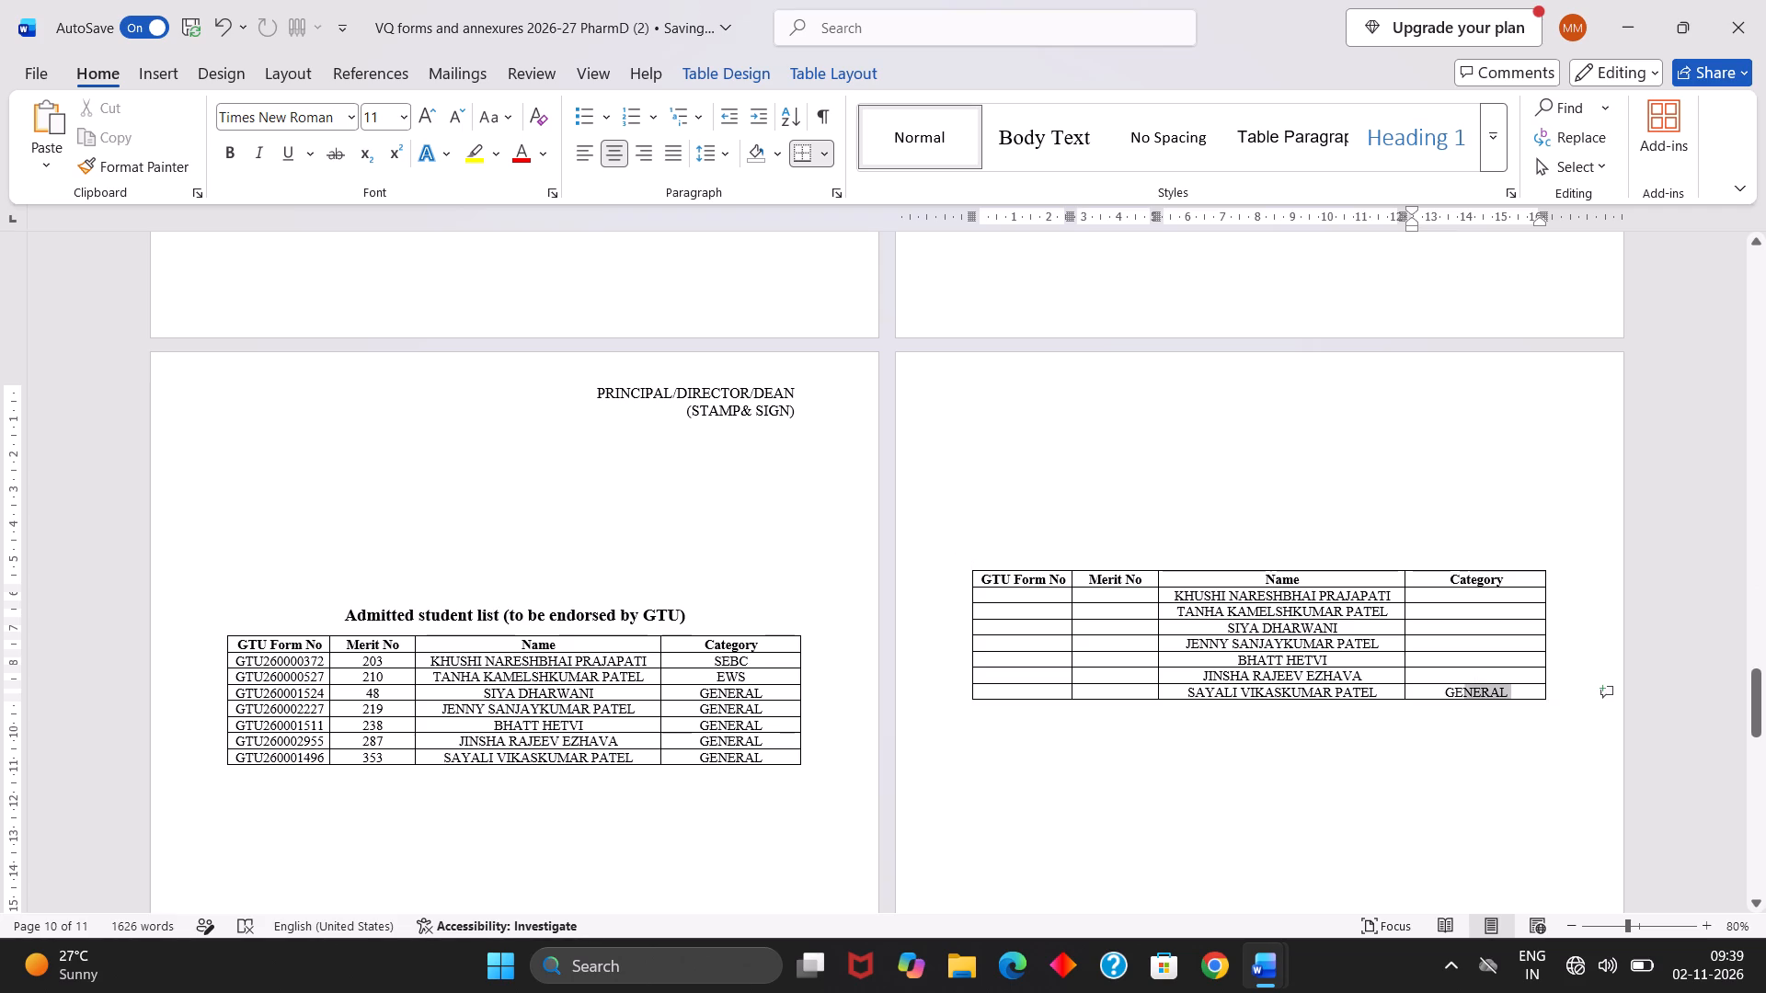
left_click_drag(1458, 694, 1450, 691)
key("BackSpace")
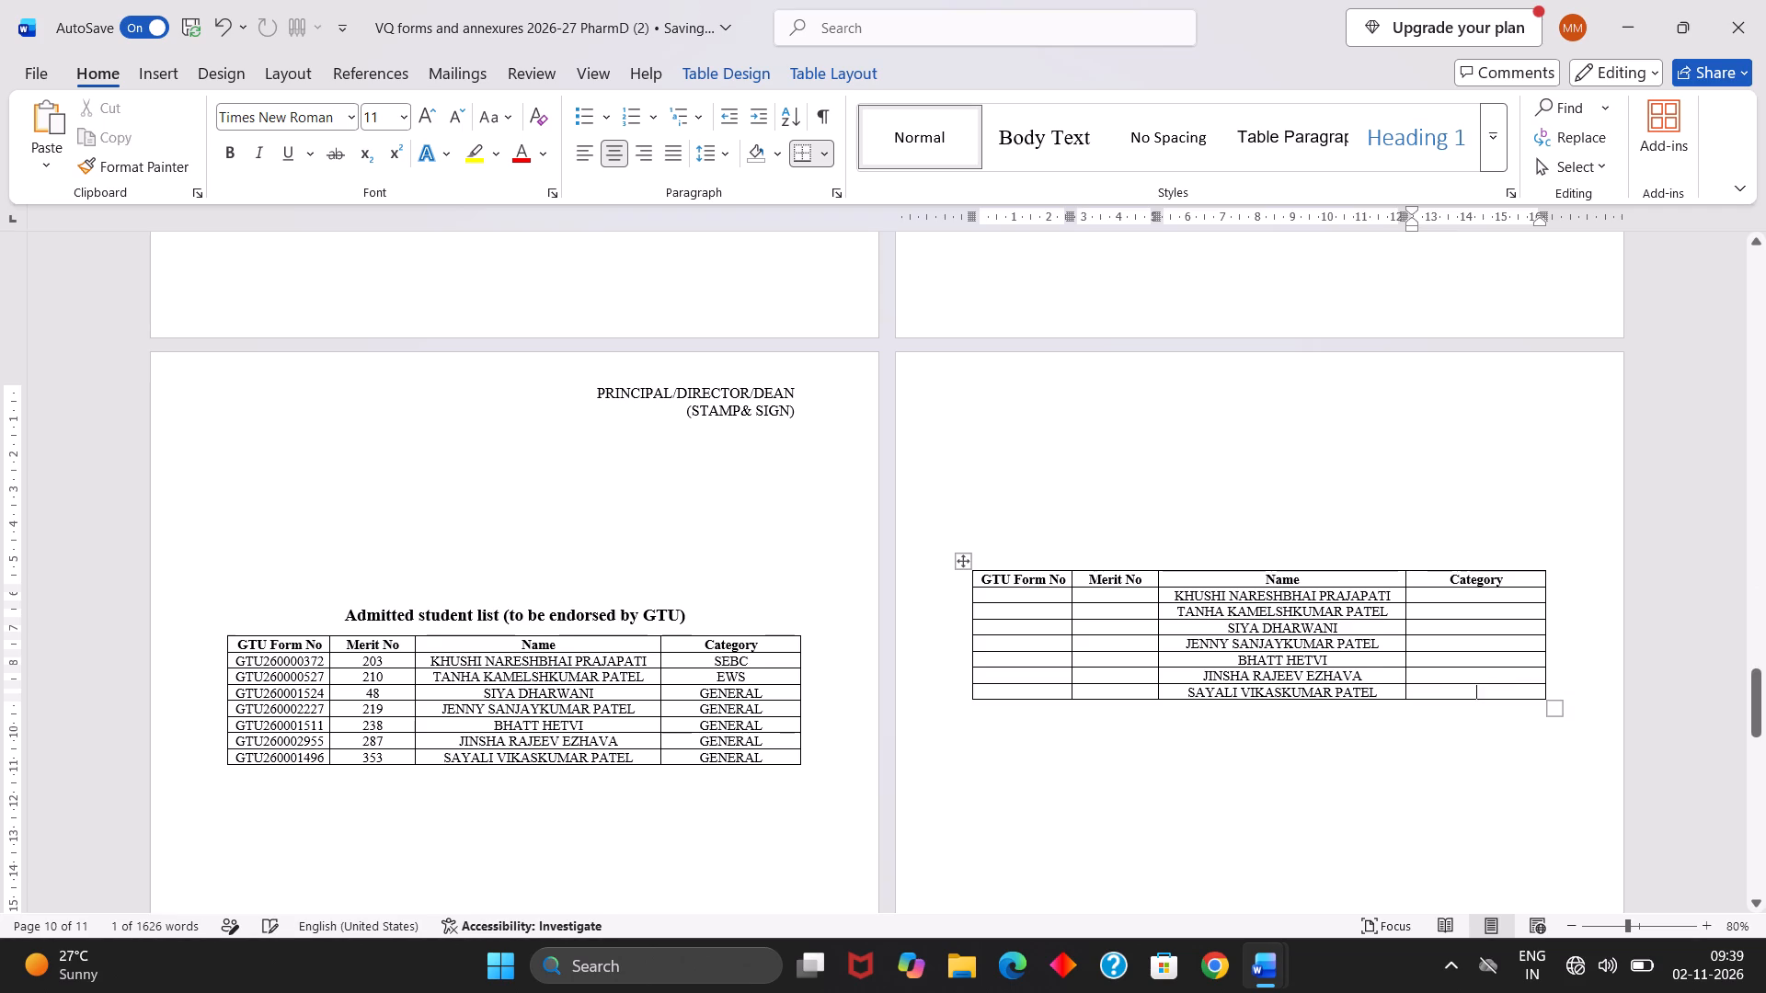
Copy all 19 student names from the merit list's Name column and paste them over the seven names in the copied table.
scroll(1450, 691, "up", 2)
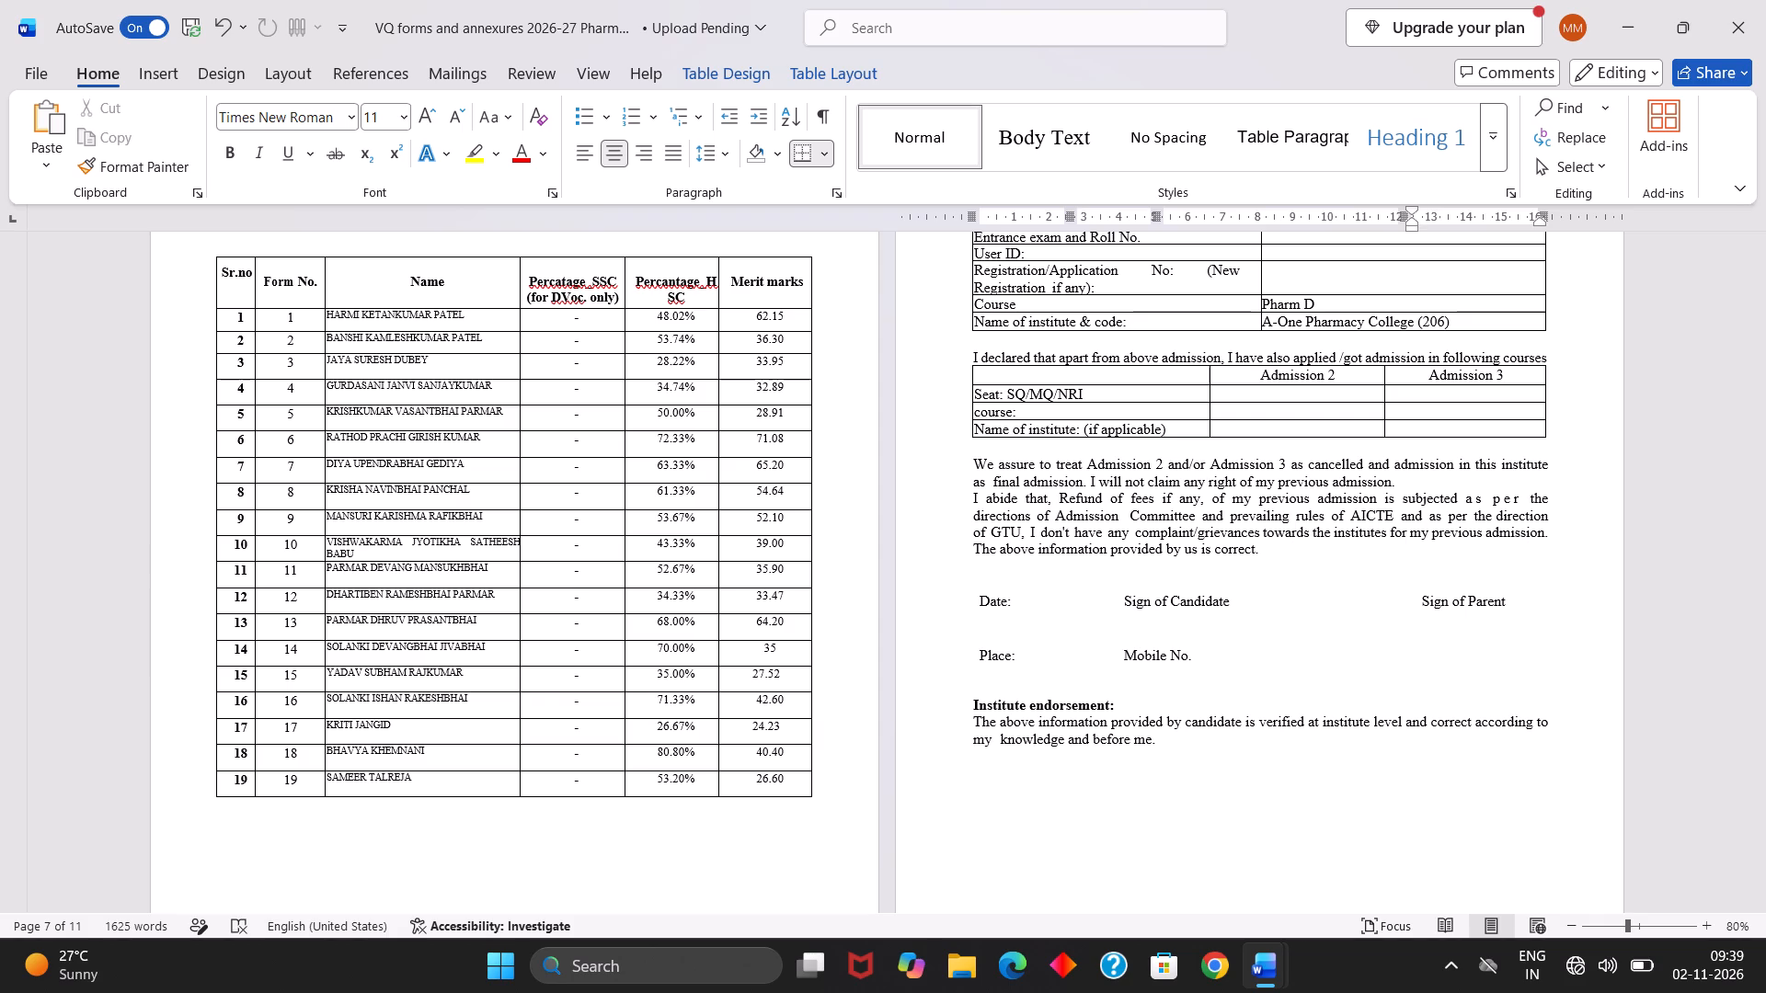
left_click_drag(331, 320, 356, 539)
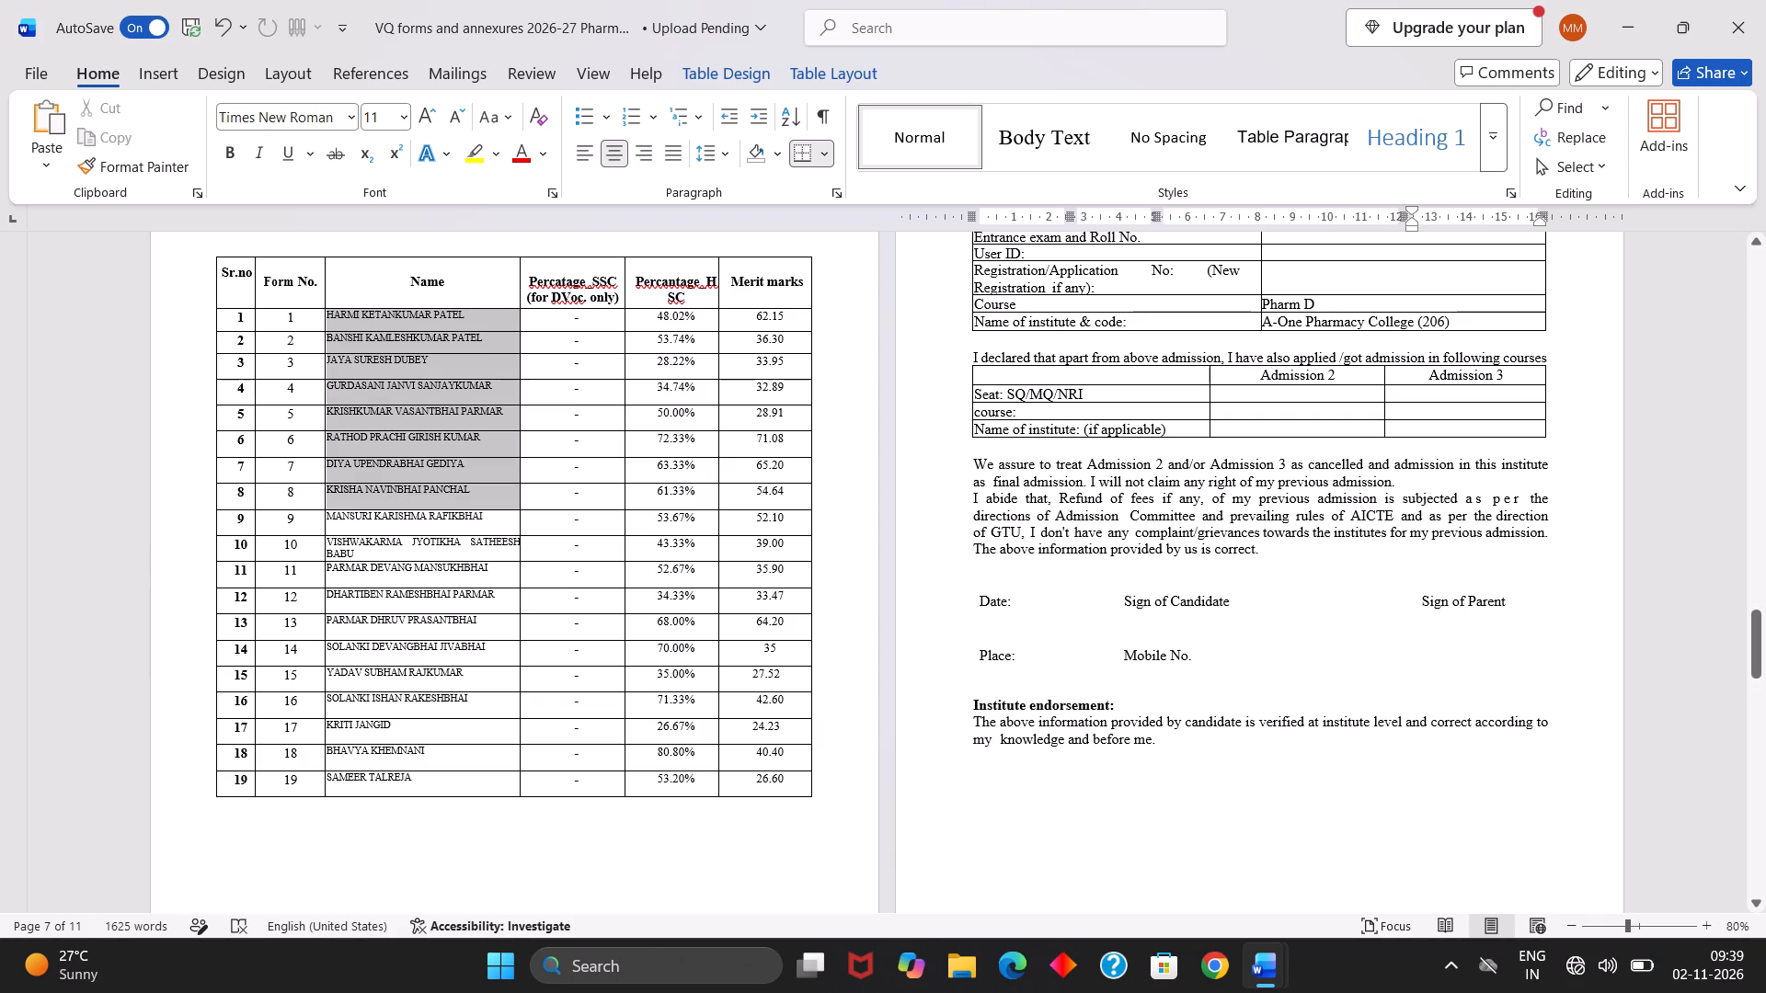
left_click_drag(356, 539, 397, 770)
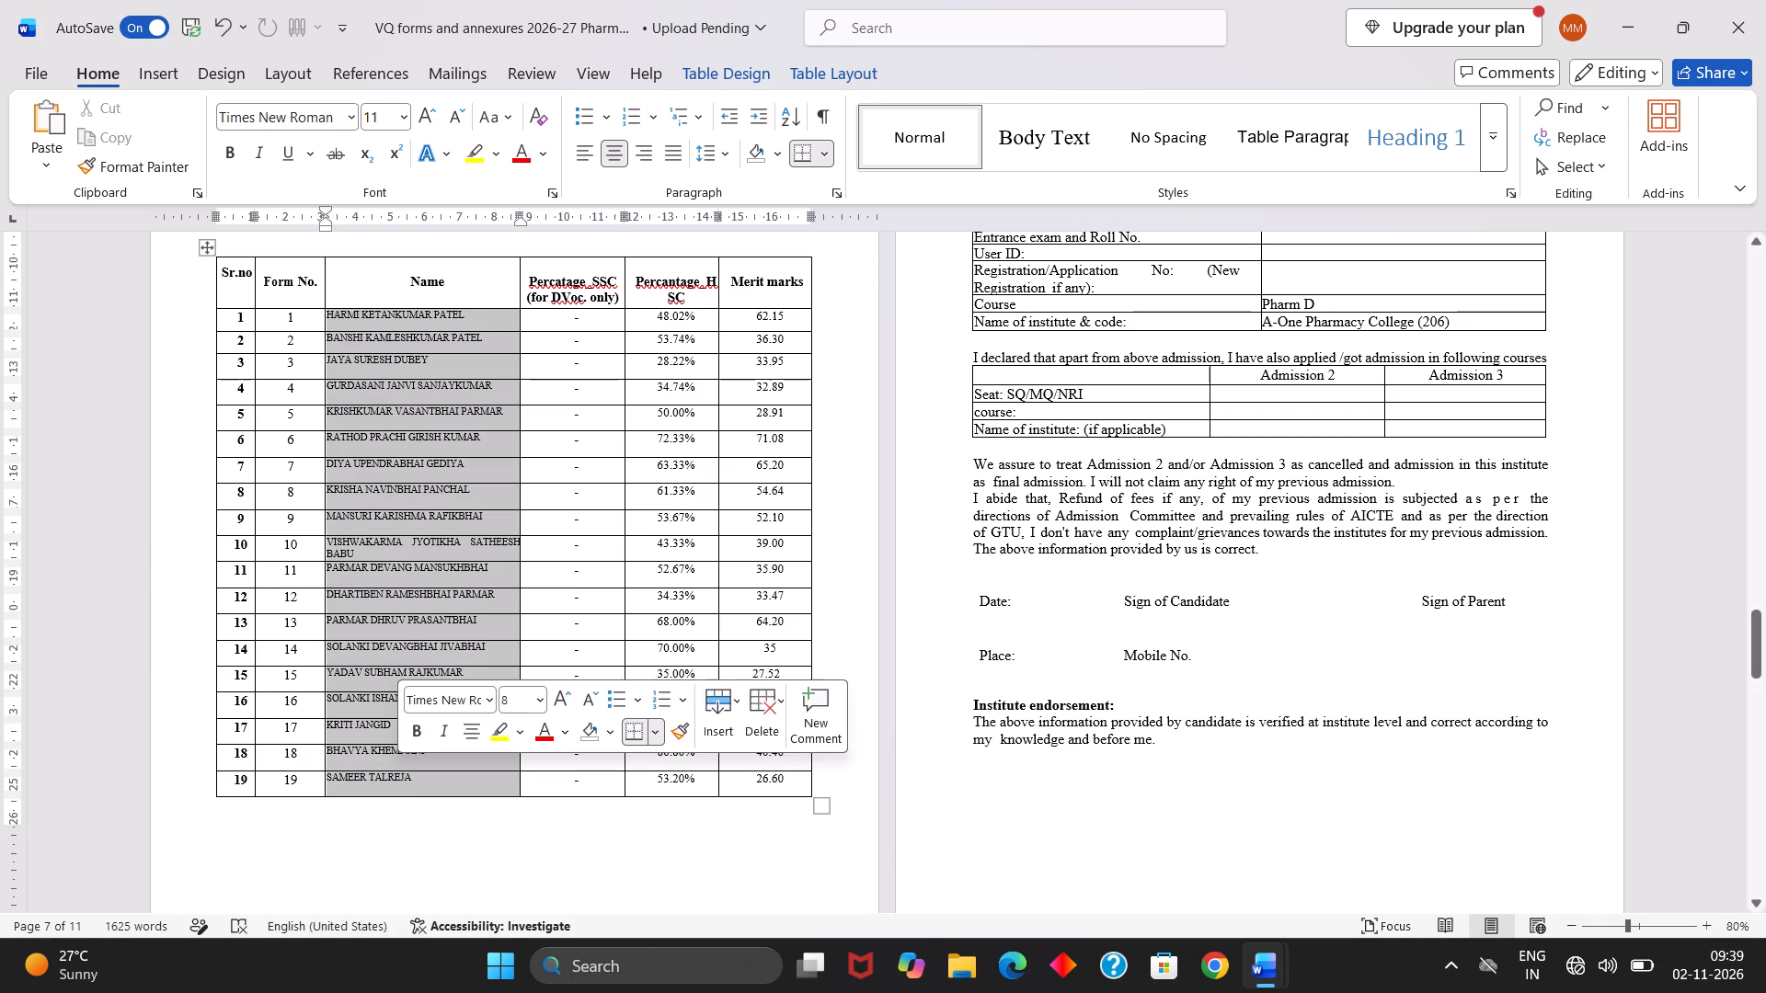
key("ctrl+c")
scroll(397, 770, "down", 4)
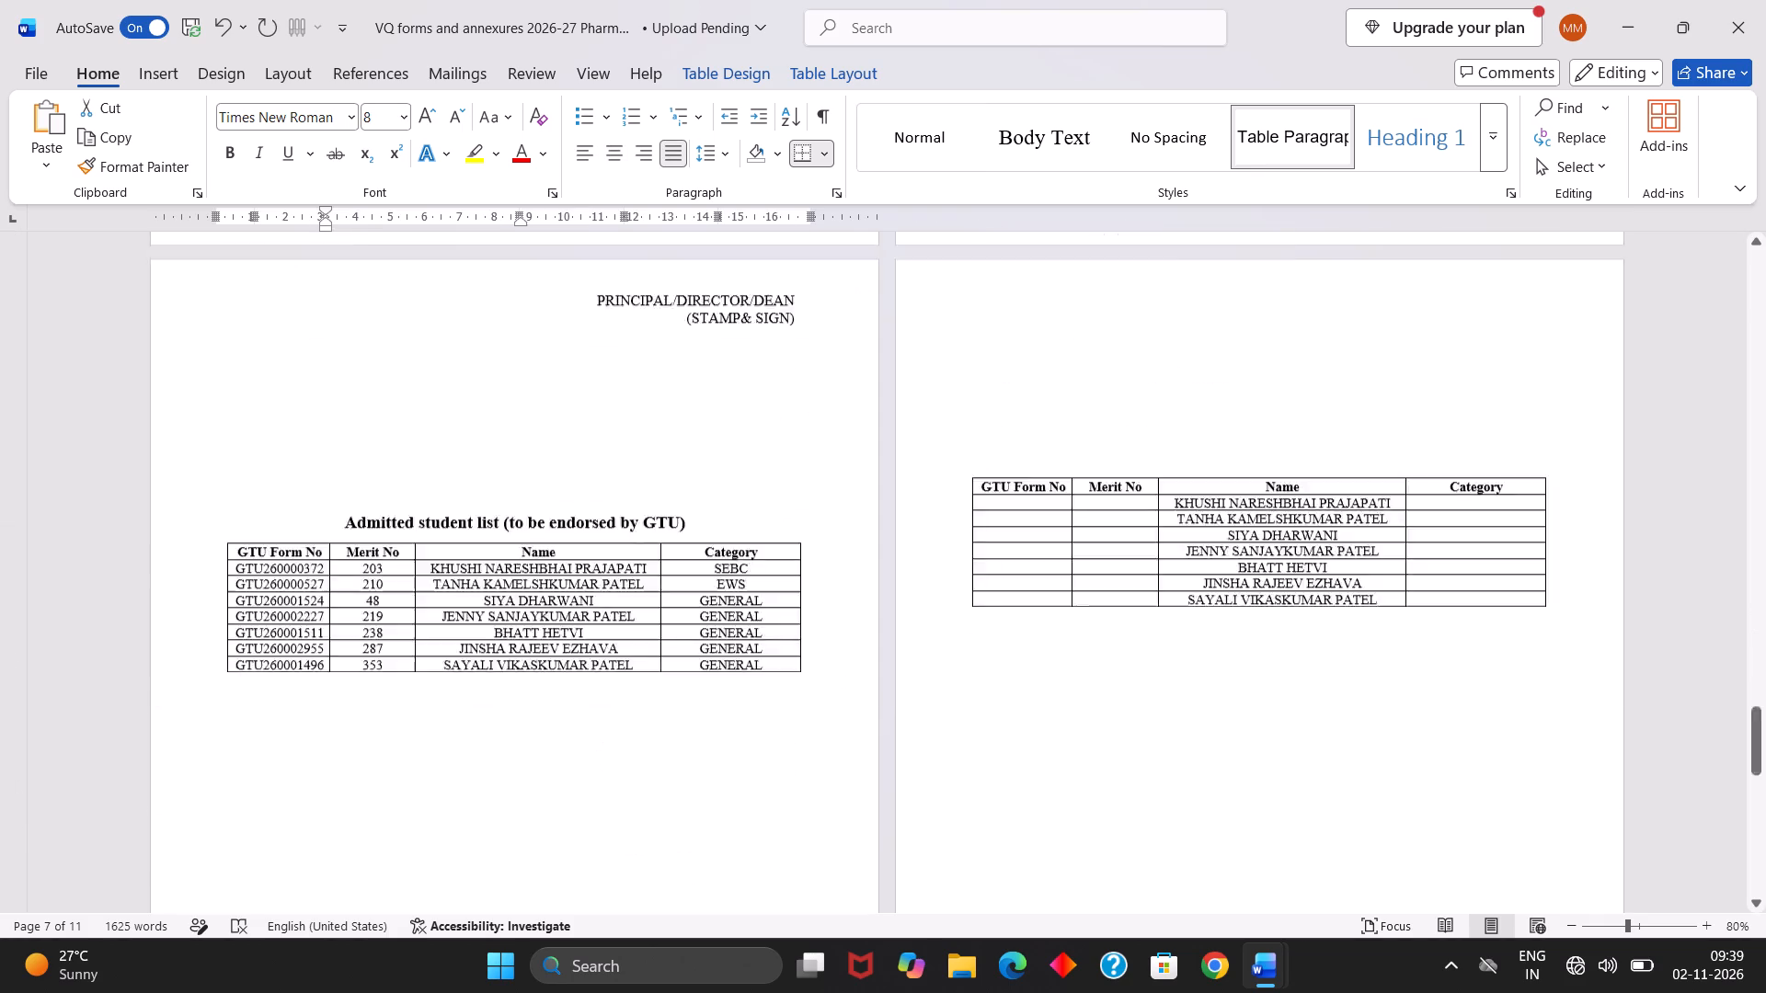
scroll(397, 770, "down", 1)
scroll(676, 638, "up", 1)
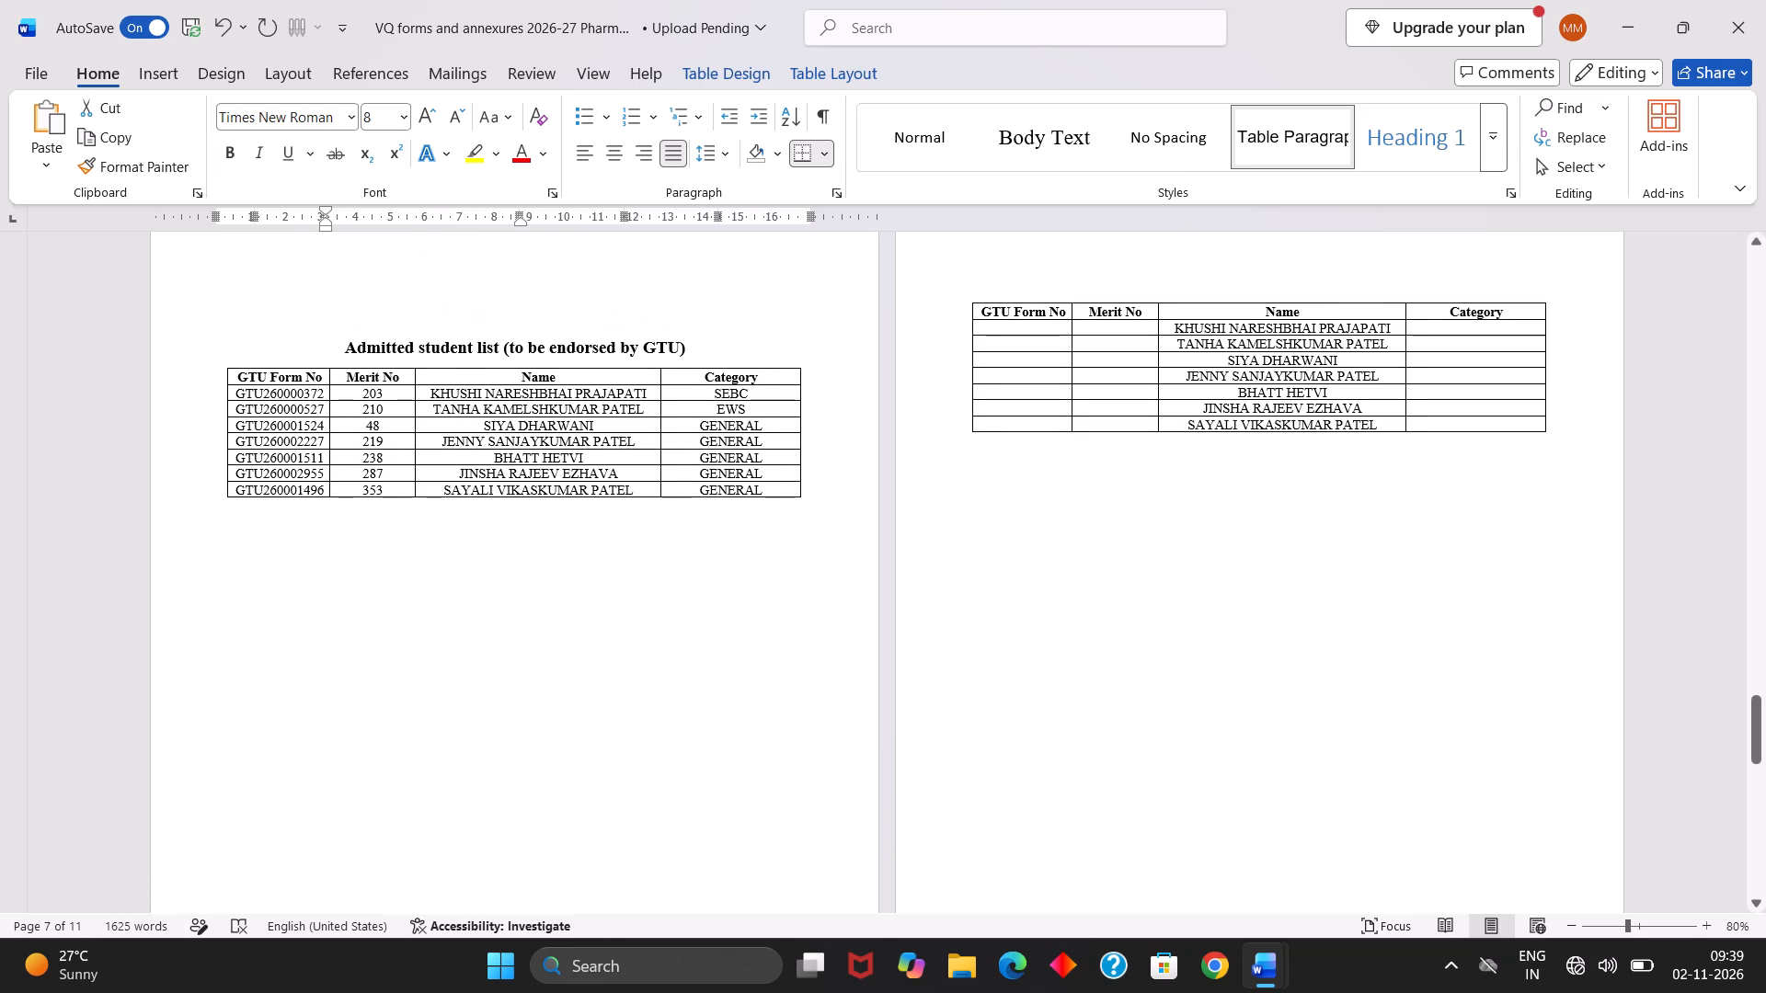
left_click_drag(1176, 332, 1287, 417)
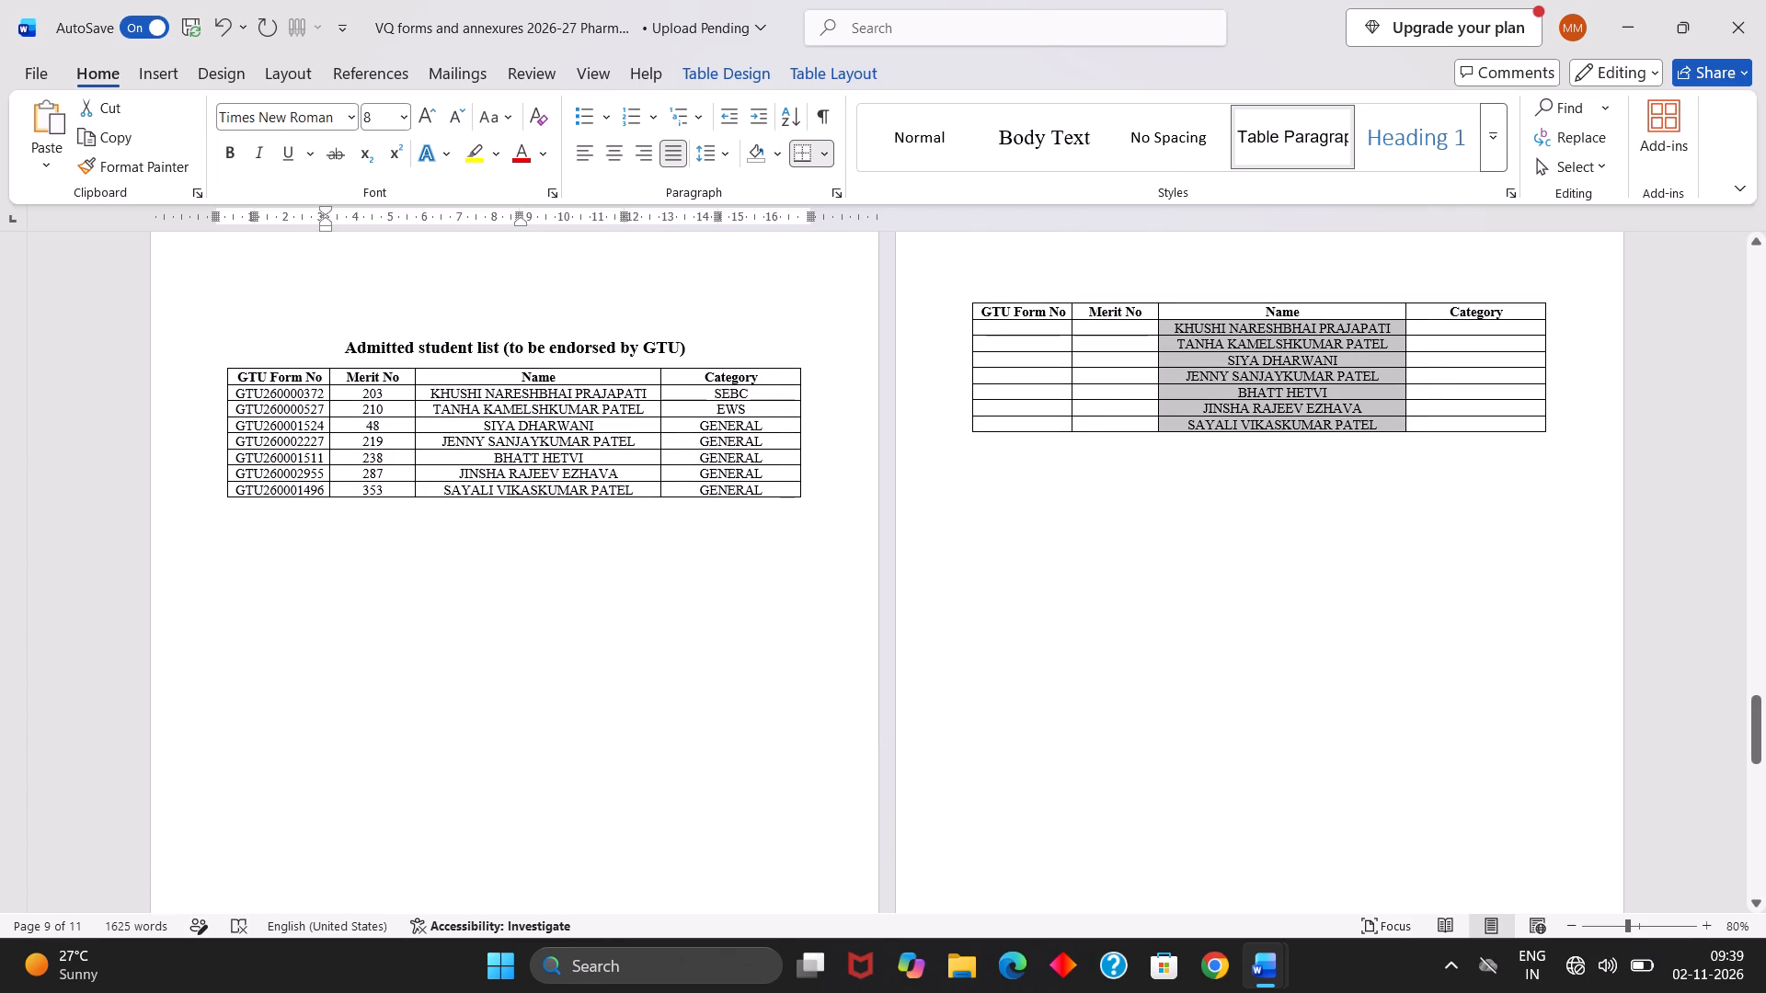
left_click_drag(1287, 417, 1290, 421)
key("ctrl+v")
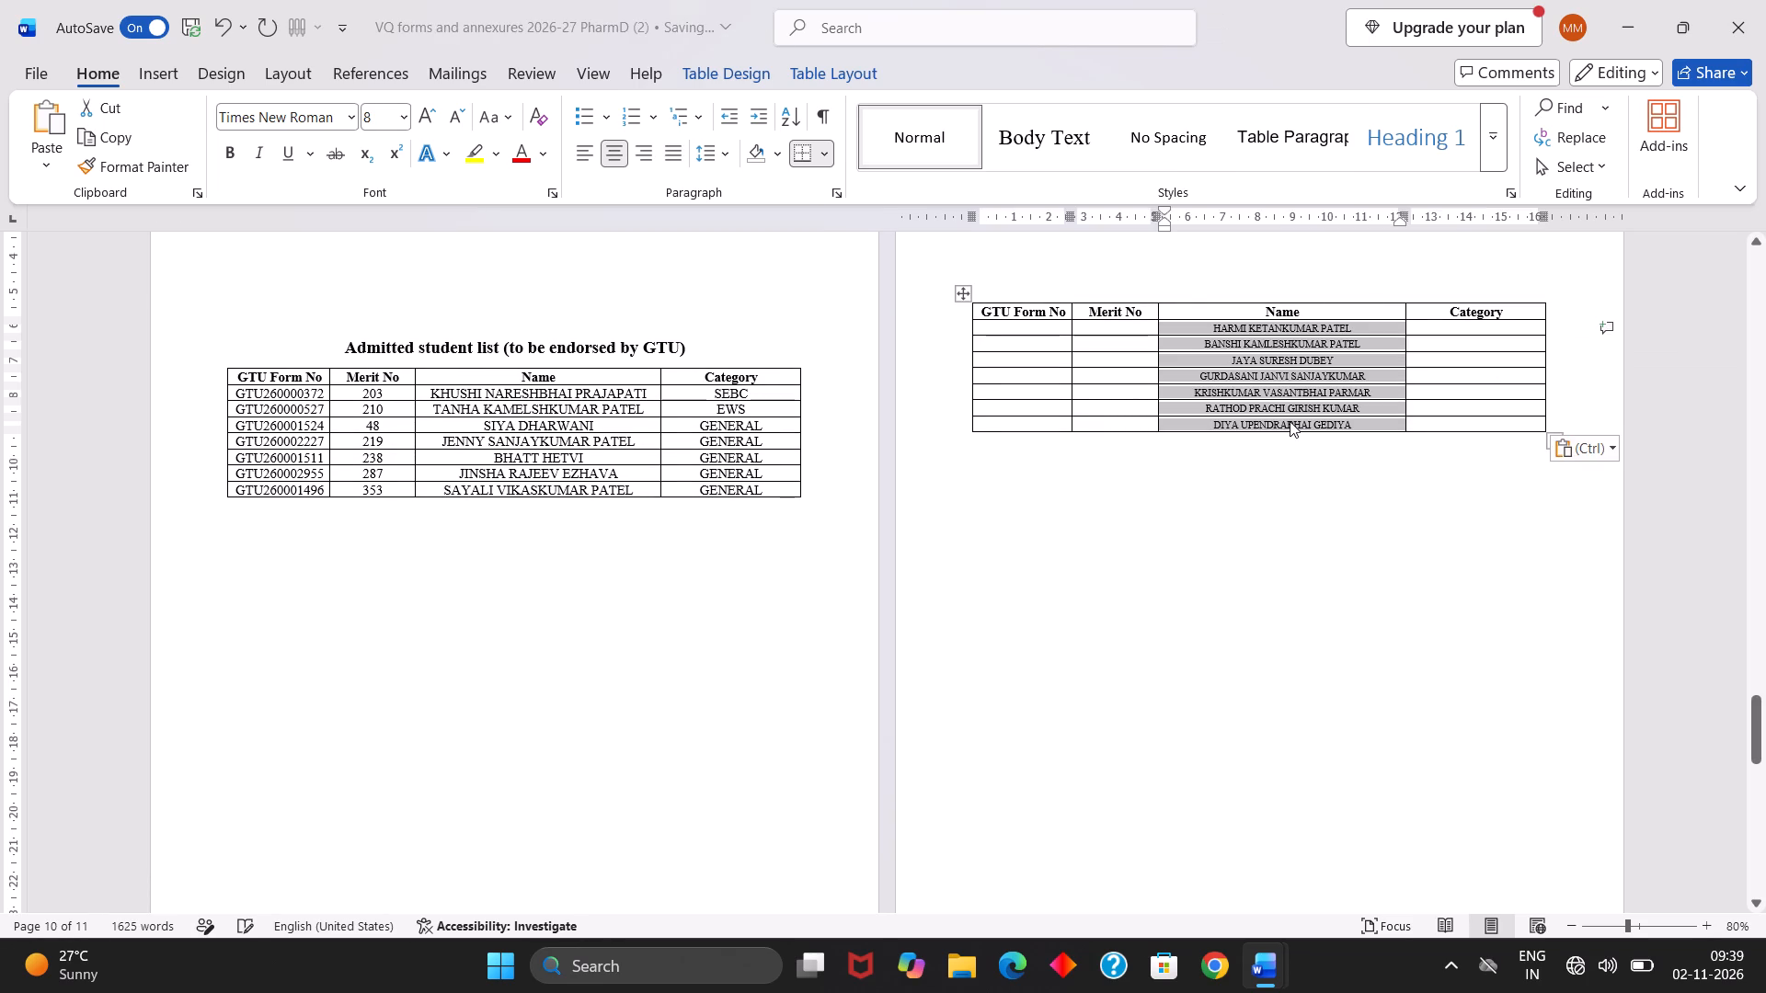
Insert four blank rows below the last student row of the copied table.
left_click(1360, 419)
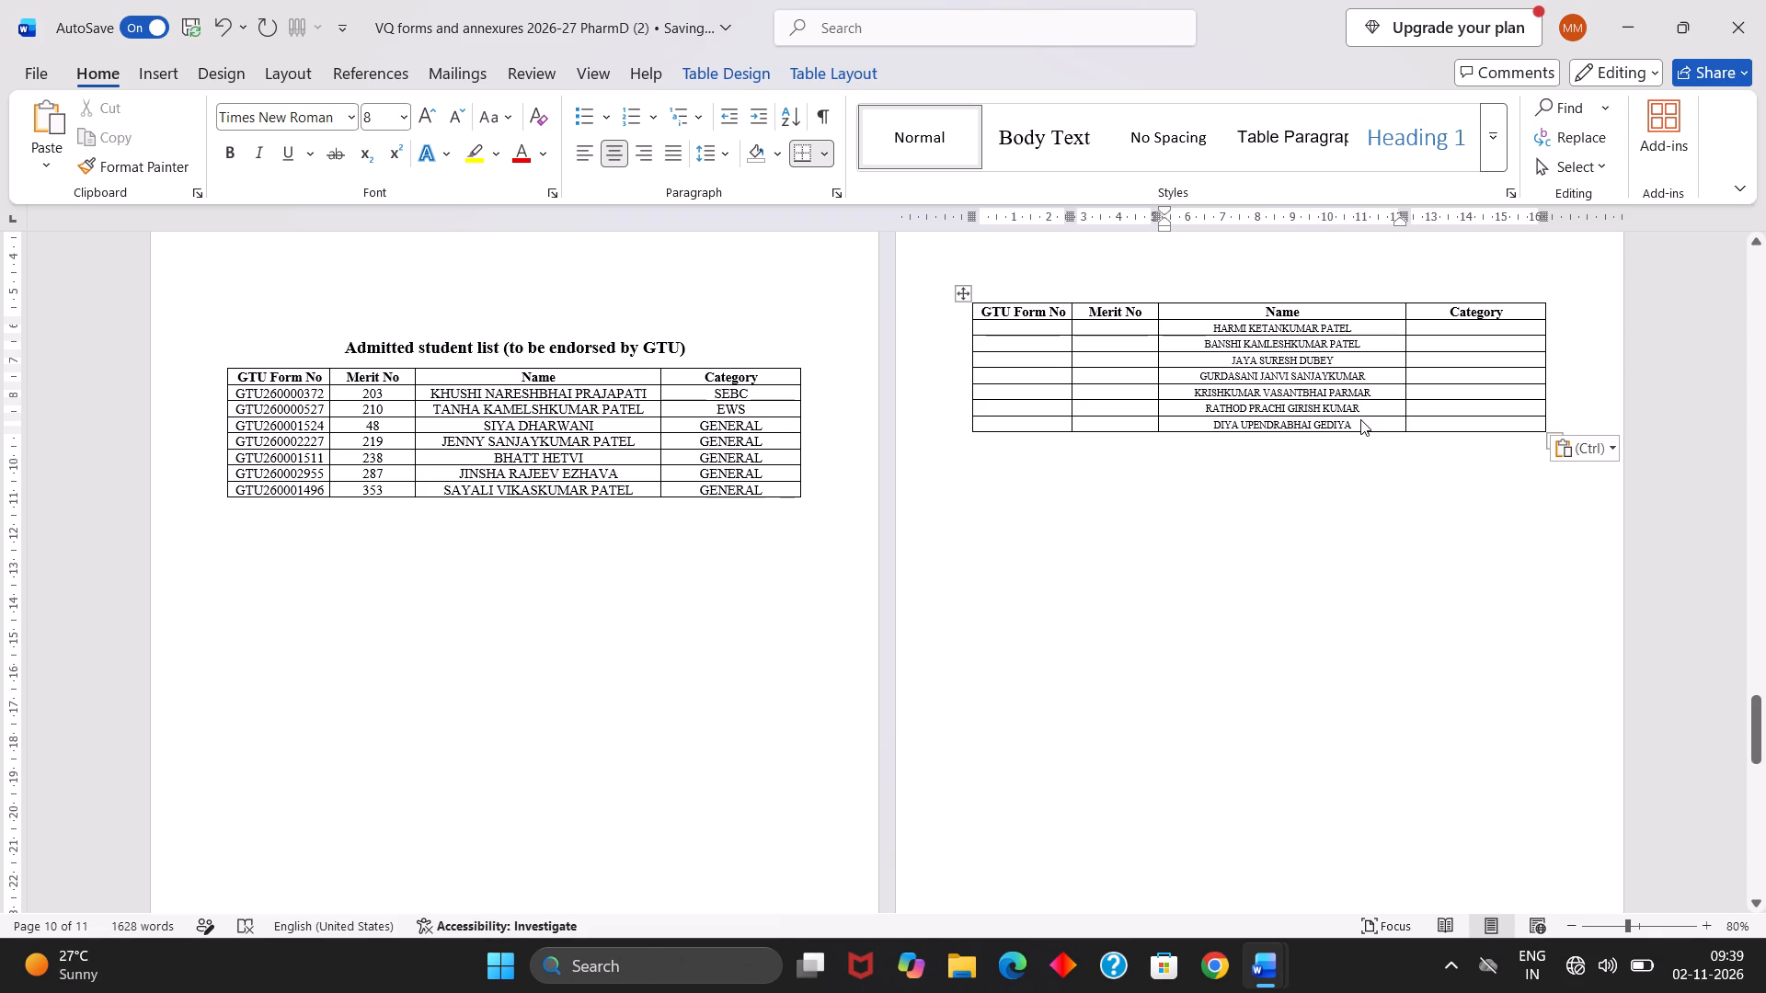
right_click(1378, 428)
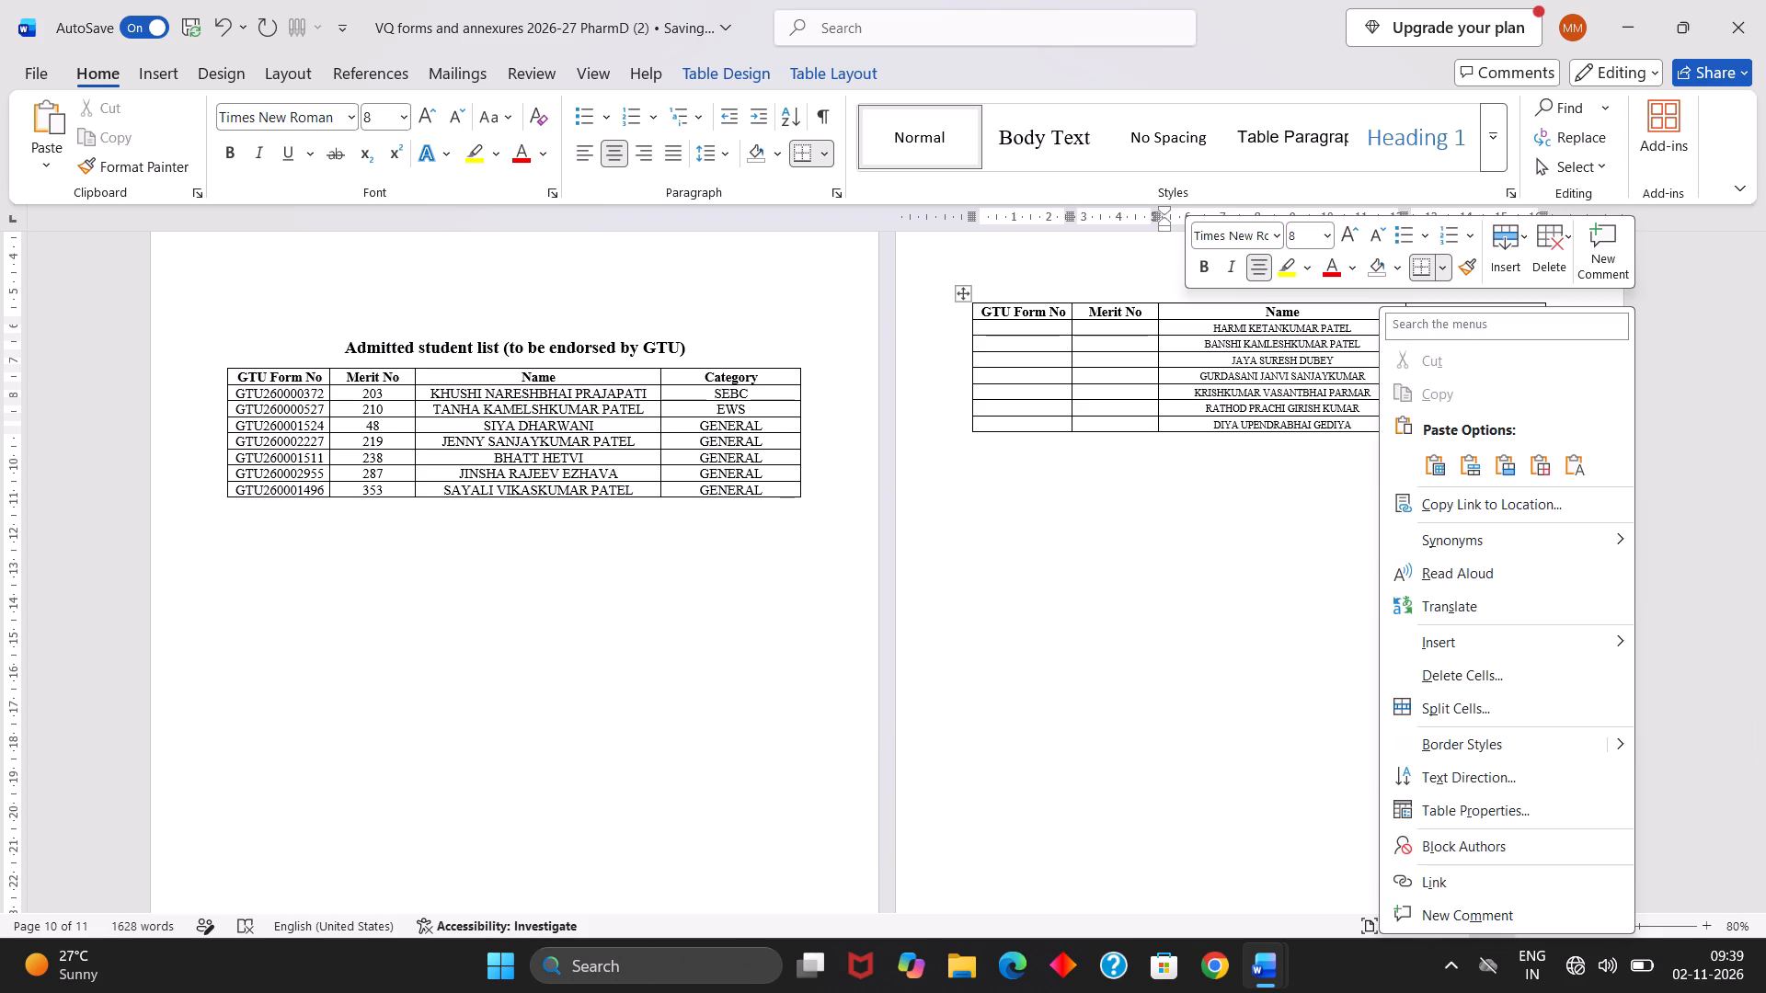
triple_click(1509, 268)
left_click(1509, 268)
left_click(1509, 268)
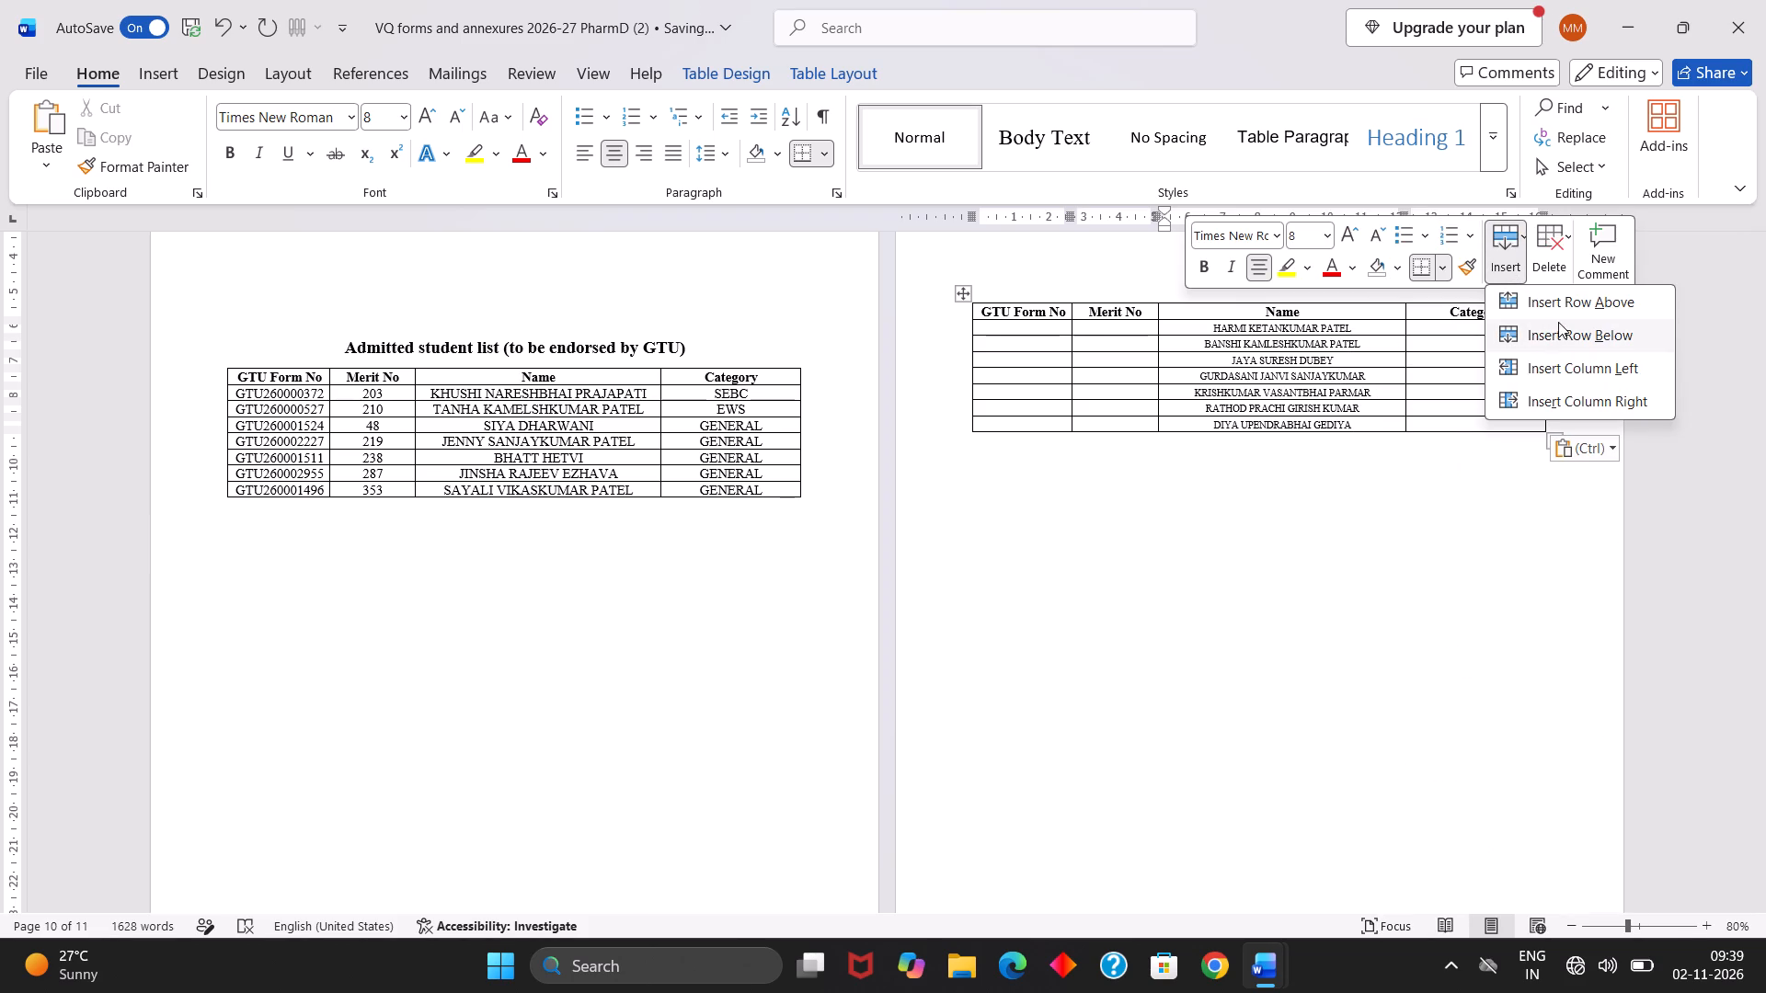
left_click(1580, 337)
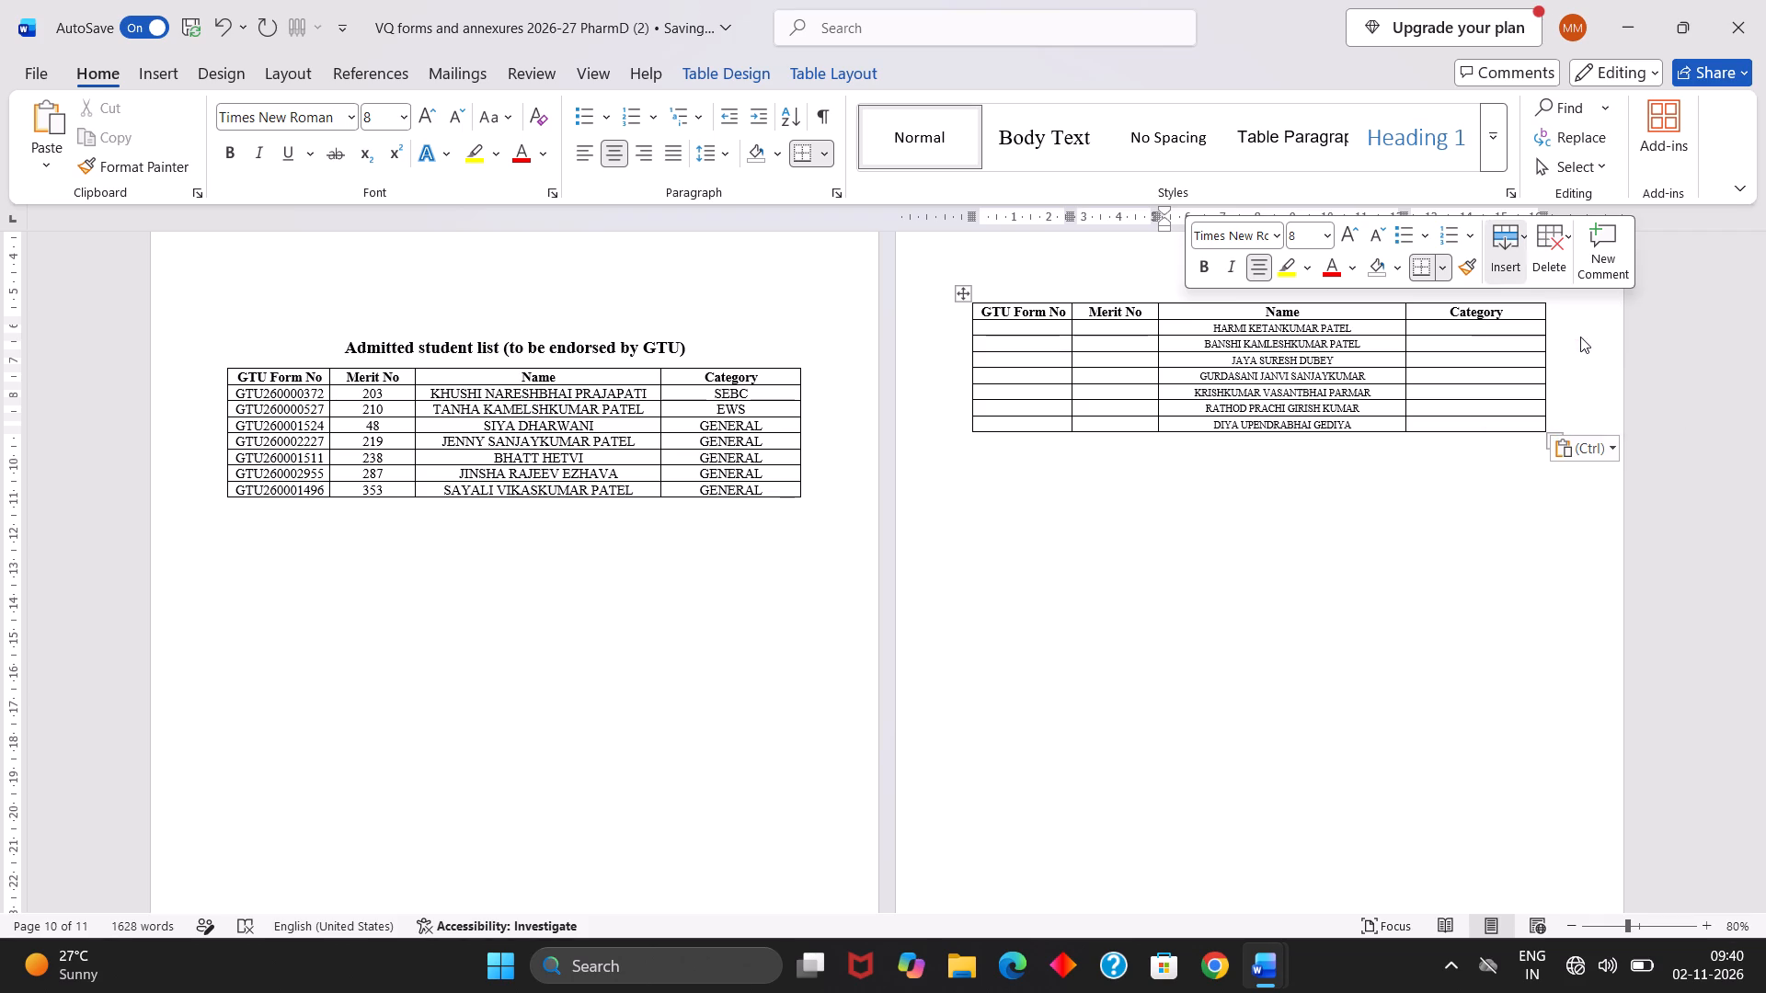
left_click(1493, 269)
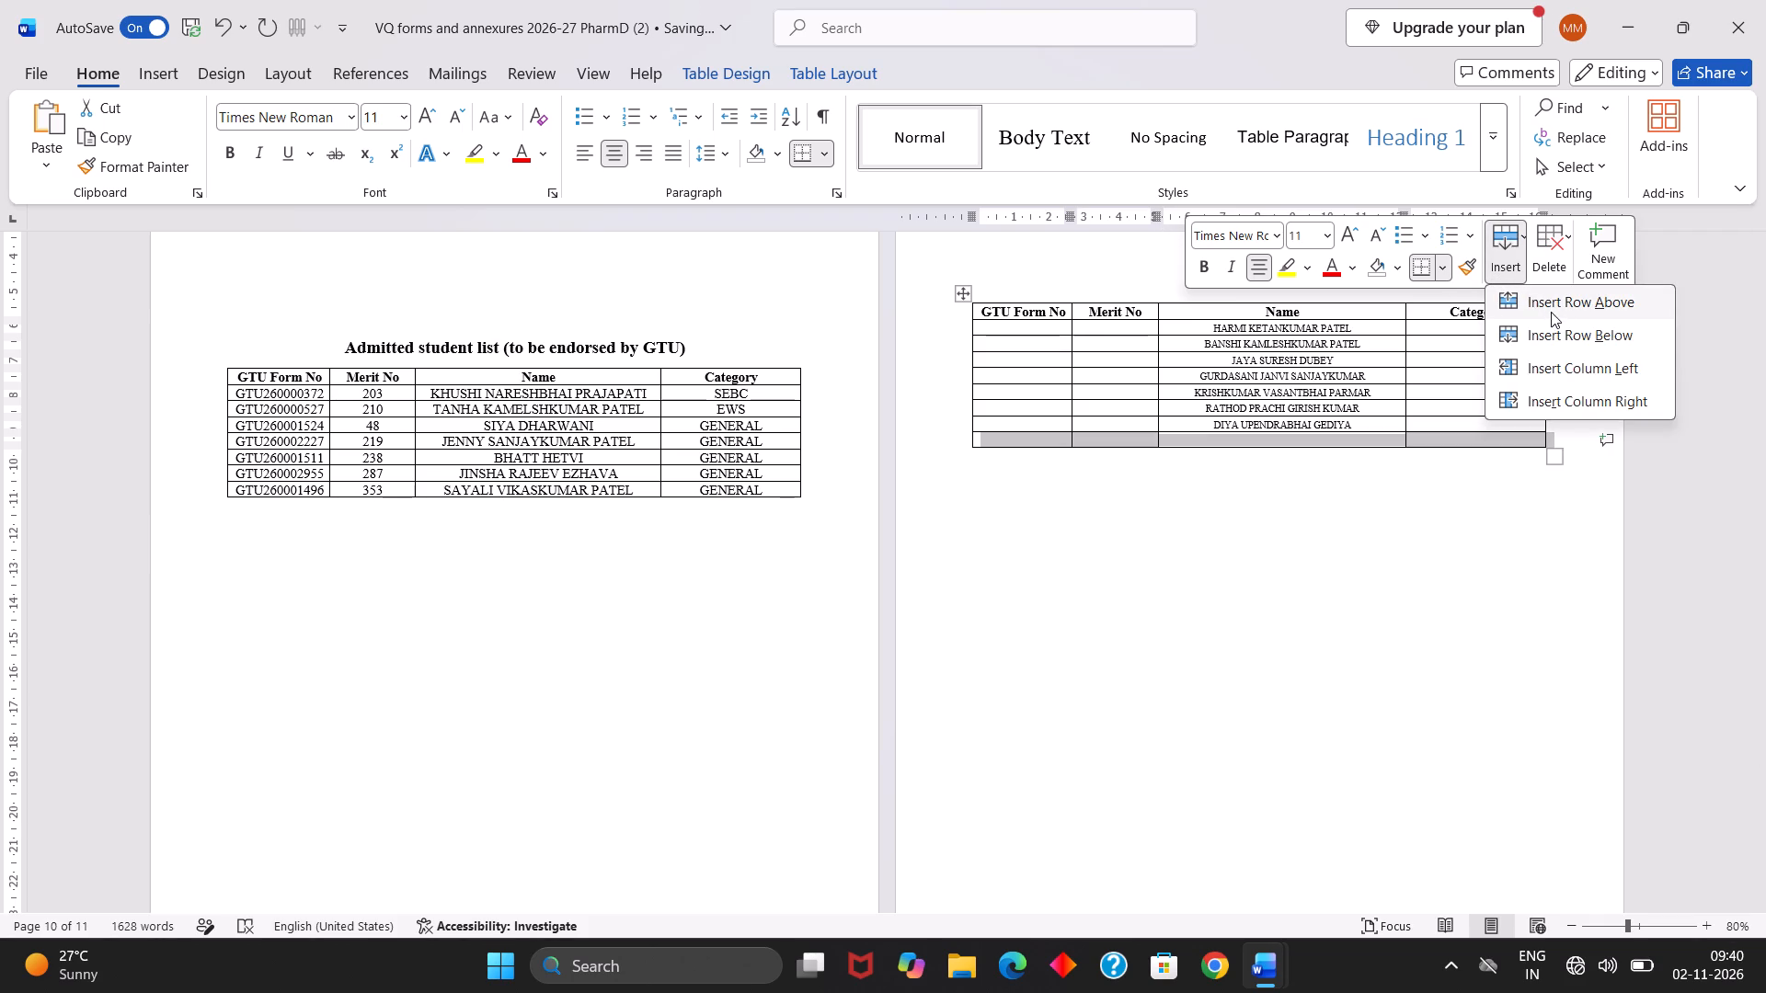
left_click(1552, 332)
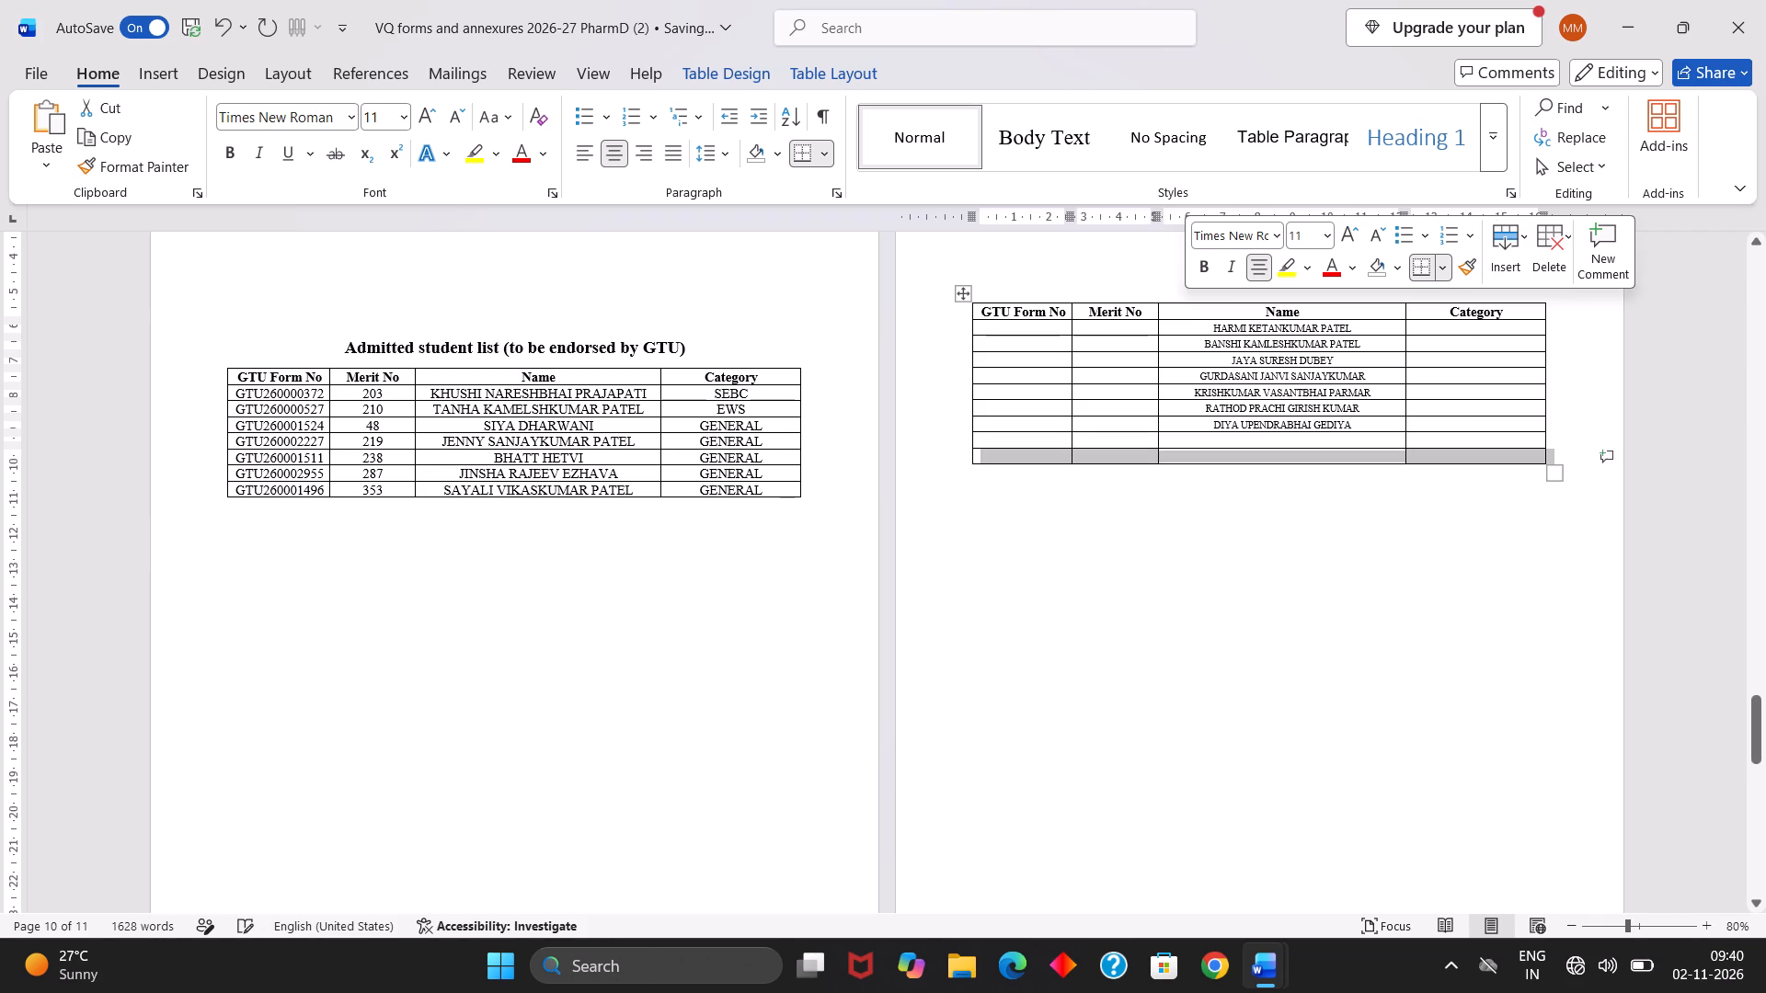
left_click(1514, 254)
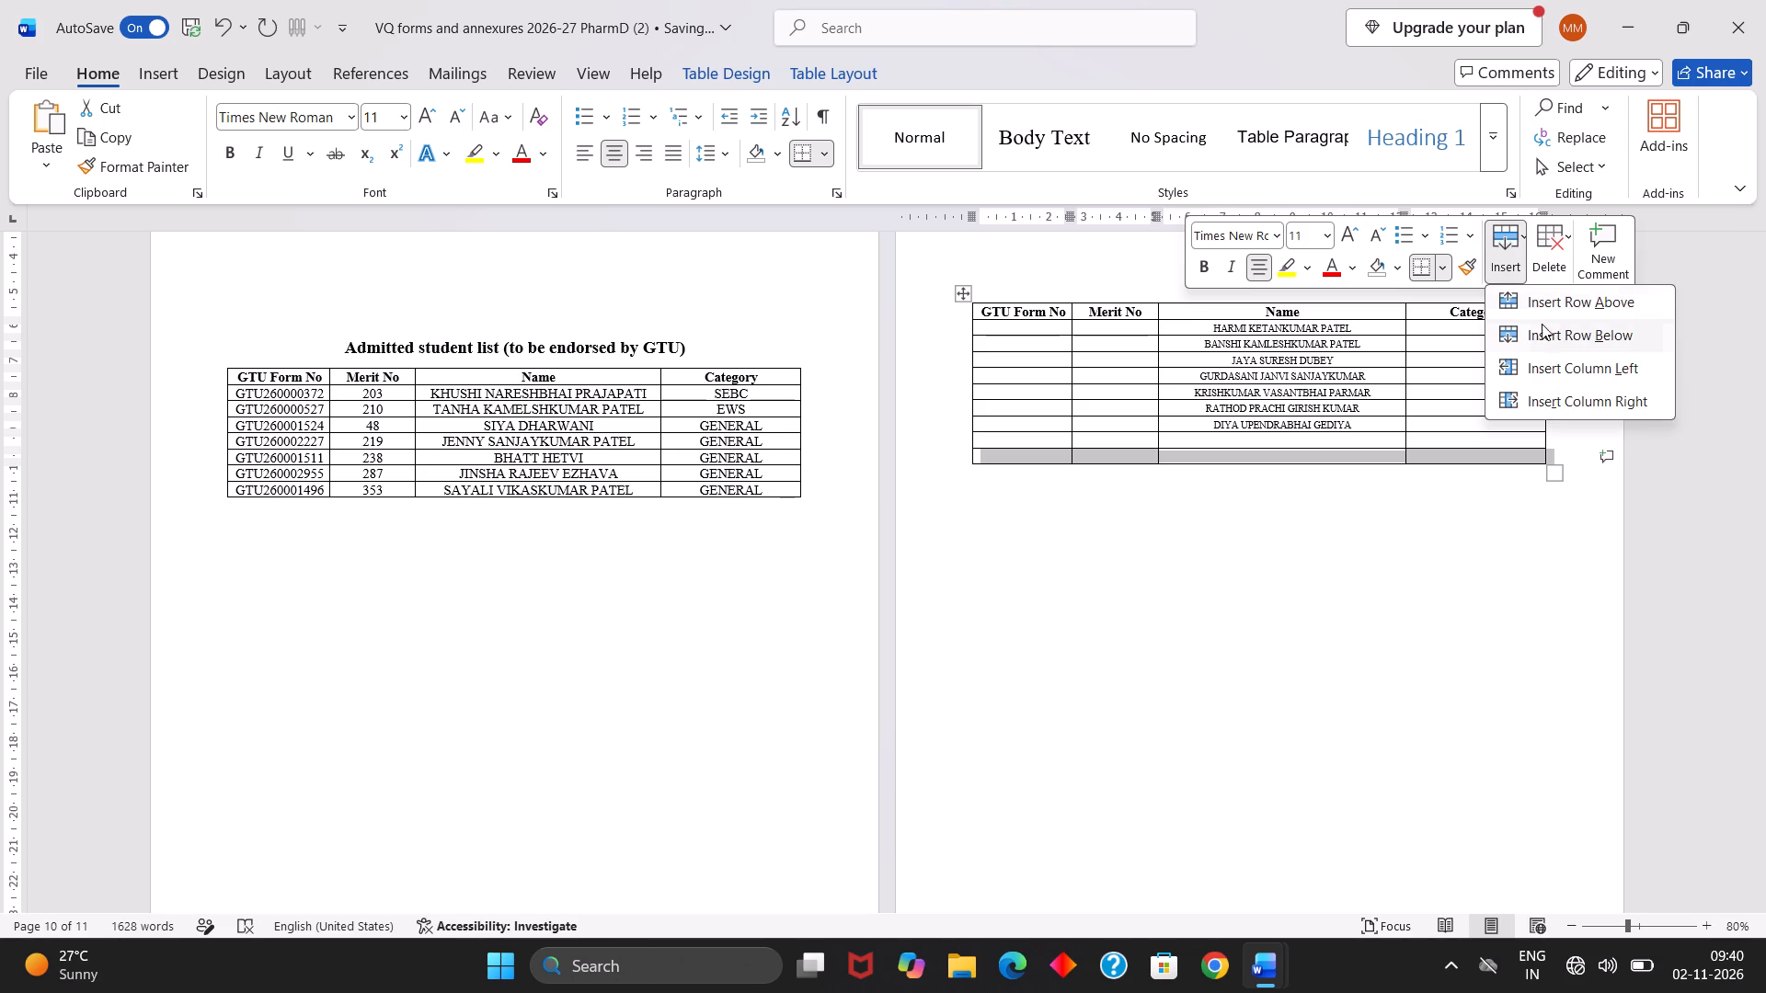
left_click(1543, 327)
left_click(1504, 253)
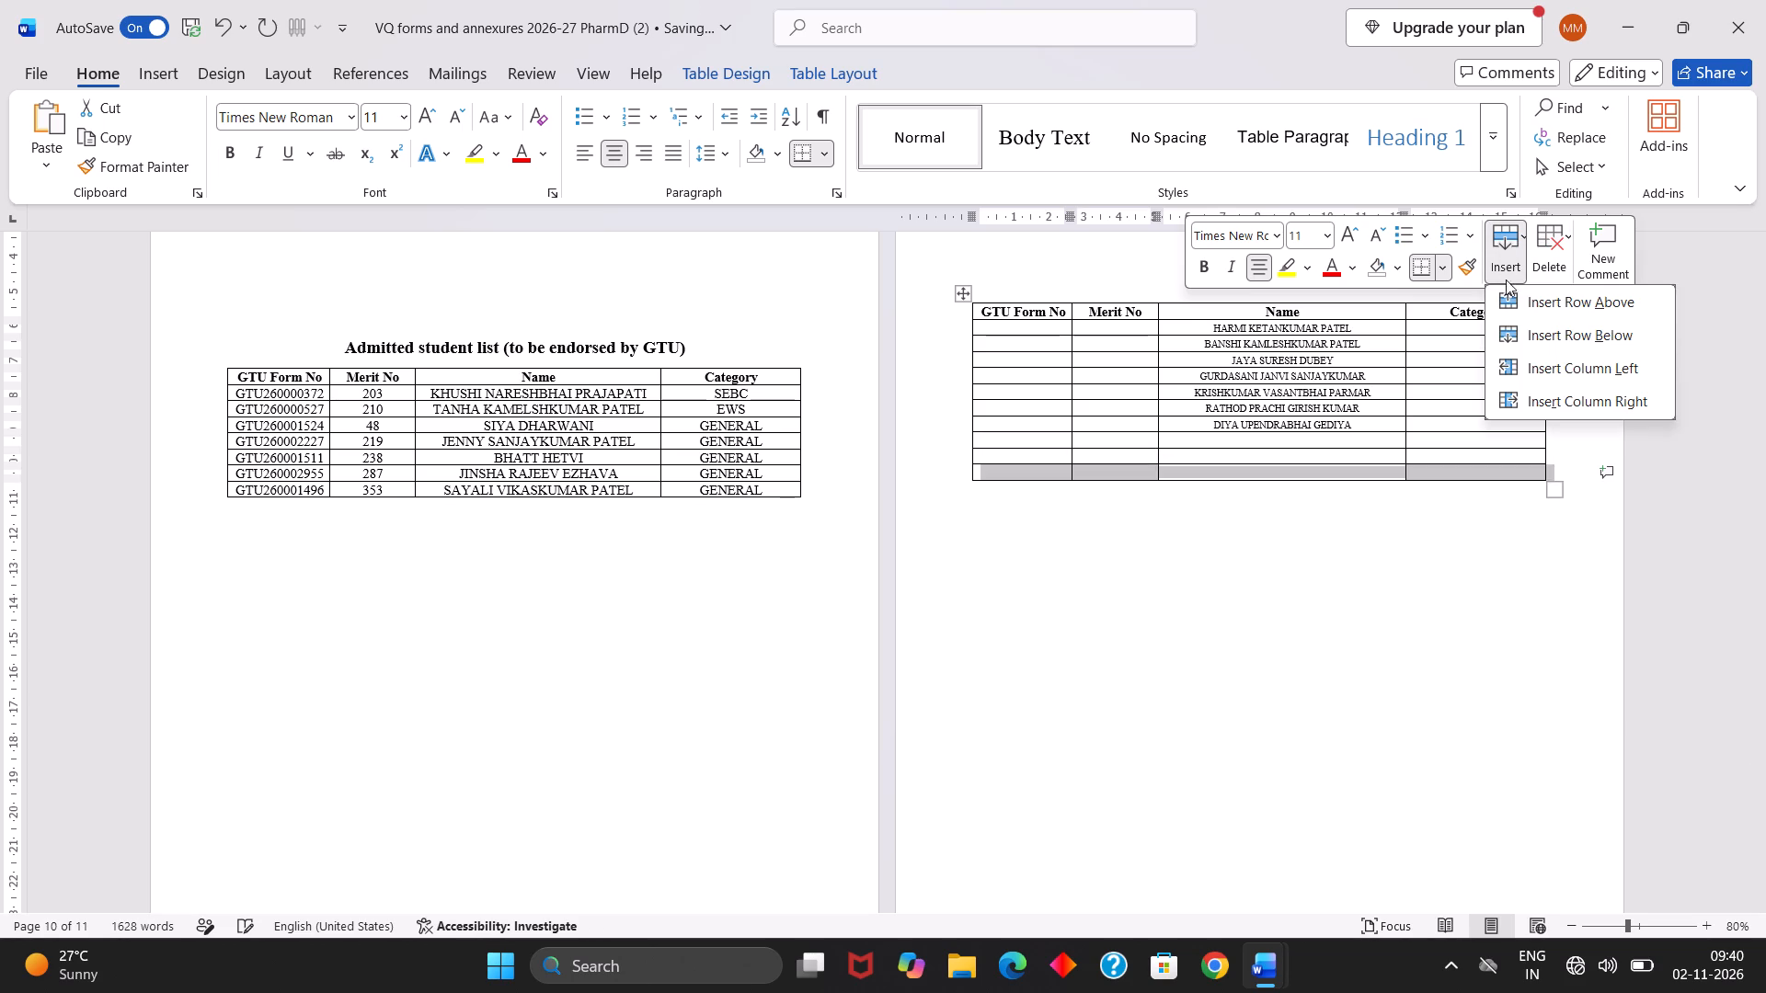
left_click(1530, 331)
Insert eight more blank rows at the bottom of the copied table, making room for all 19 students.
left_click(1512, 270)
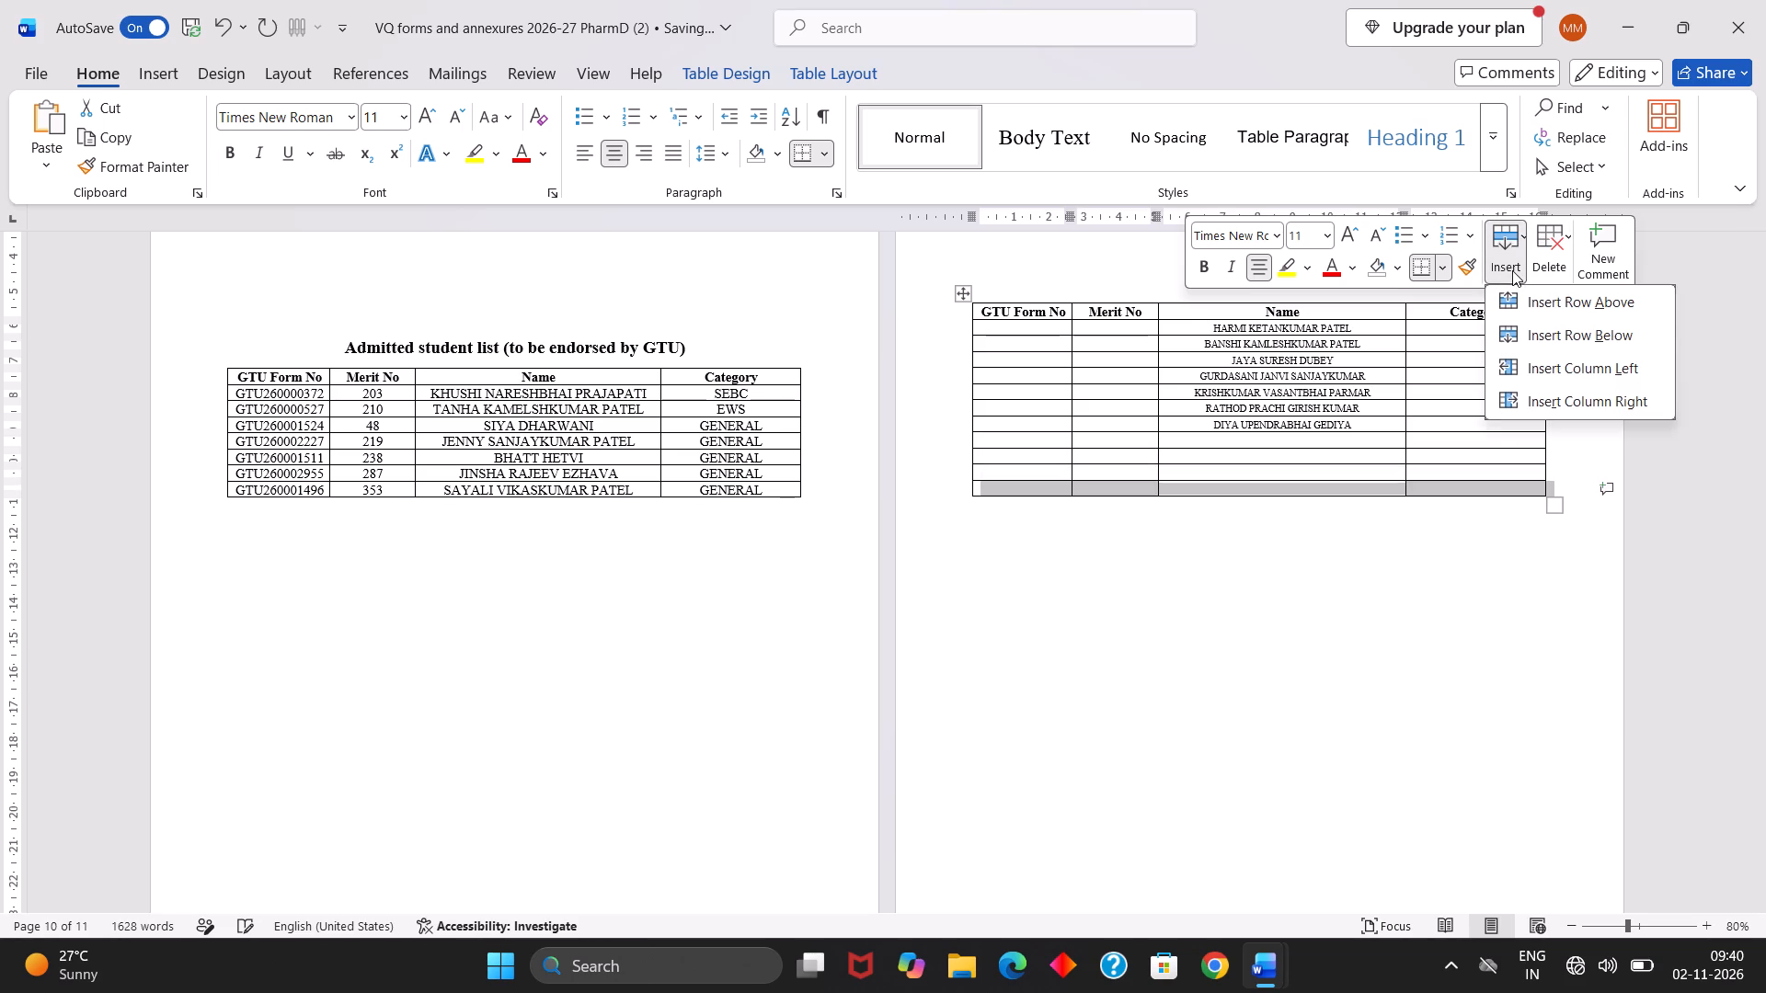
left_click(1549, 333)
left_click(1510, 256)
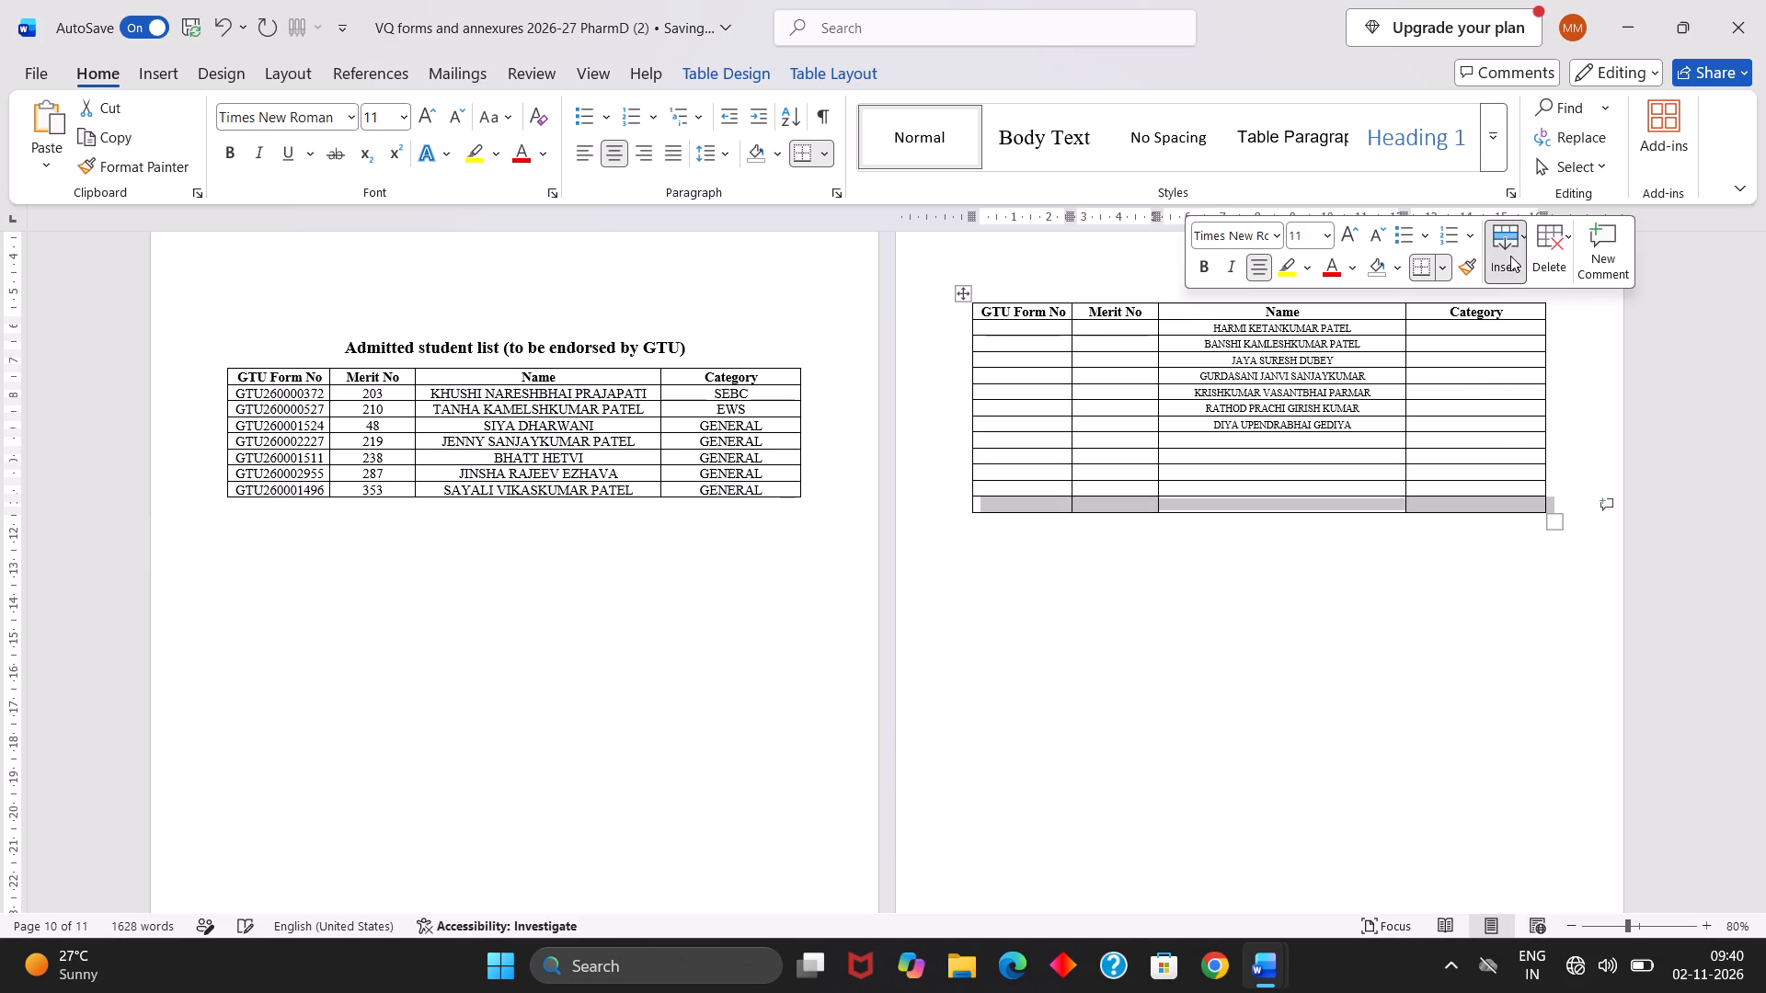
left_click(1552, 328)
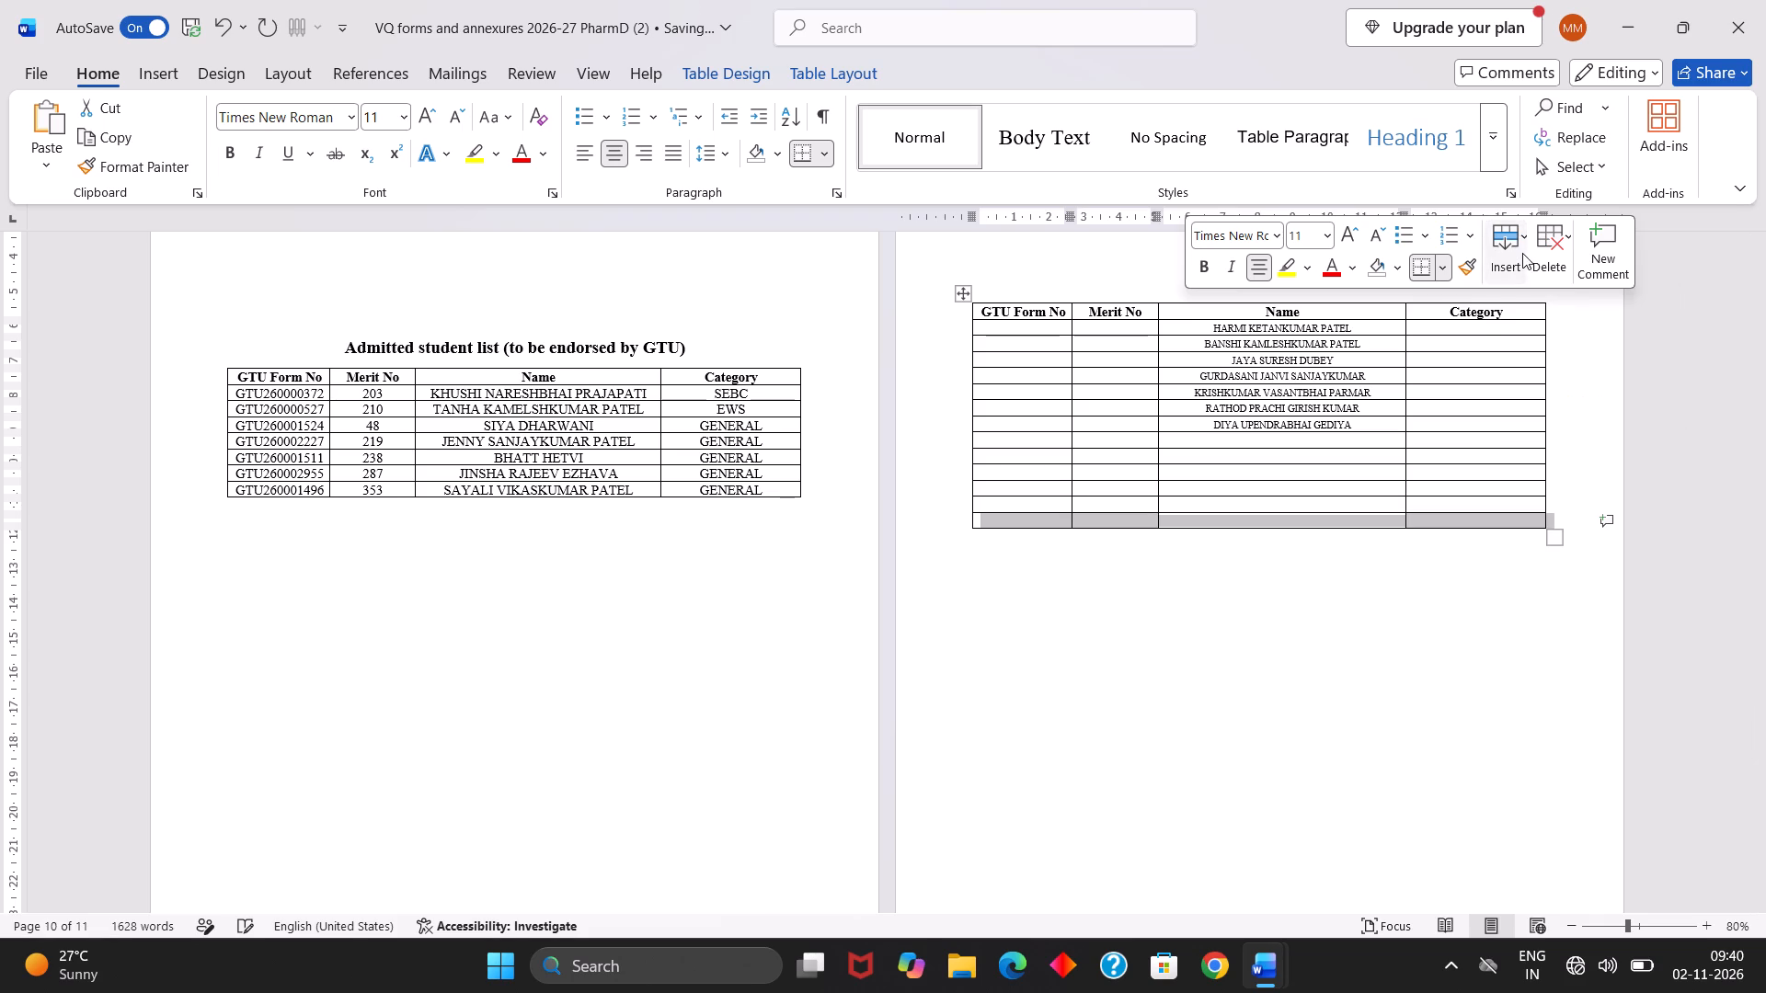
left_click(1522, 253)
left_click(1559, 330)
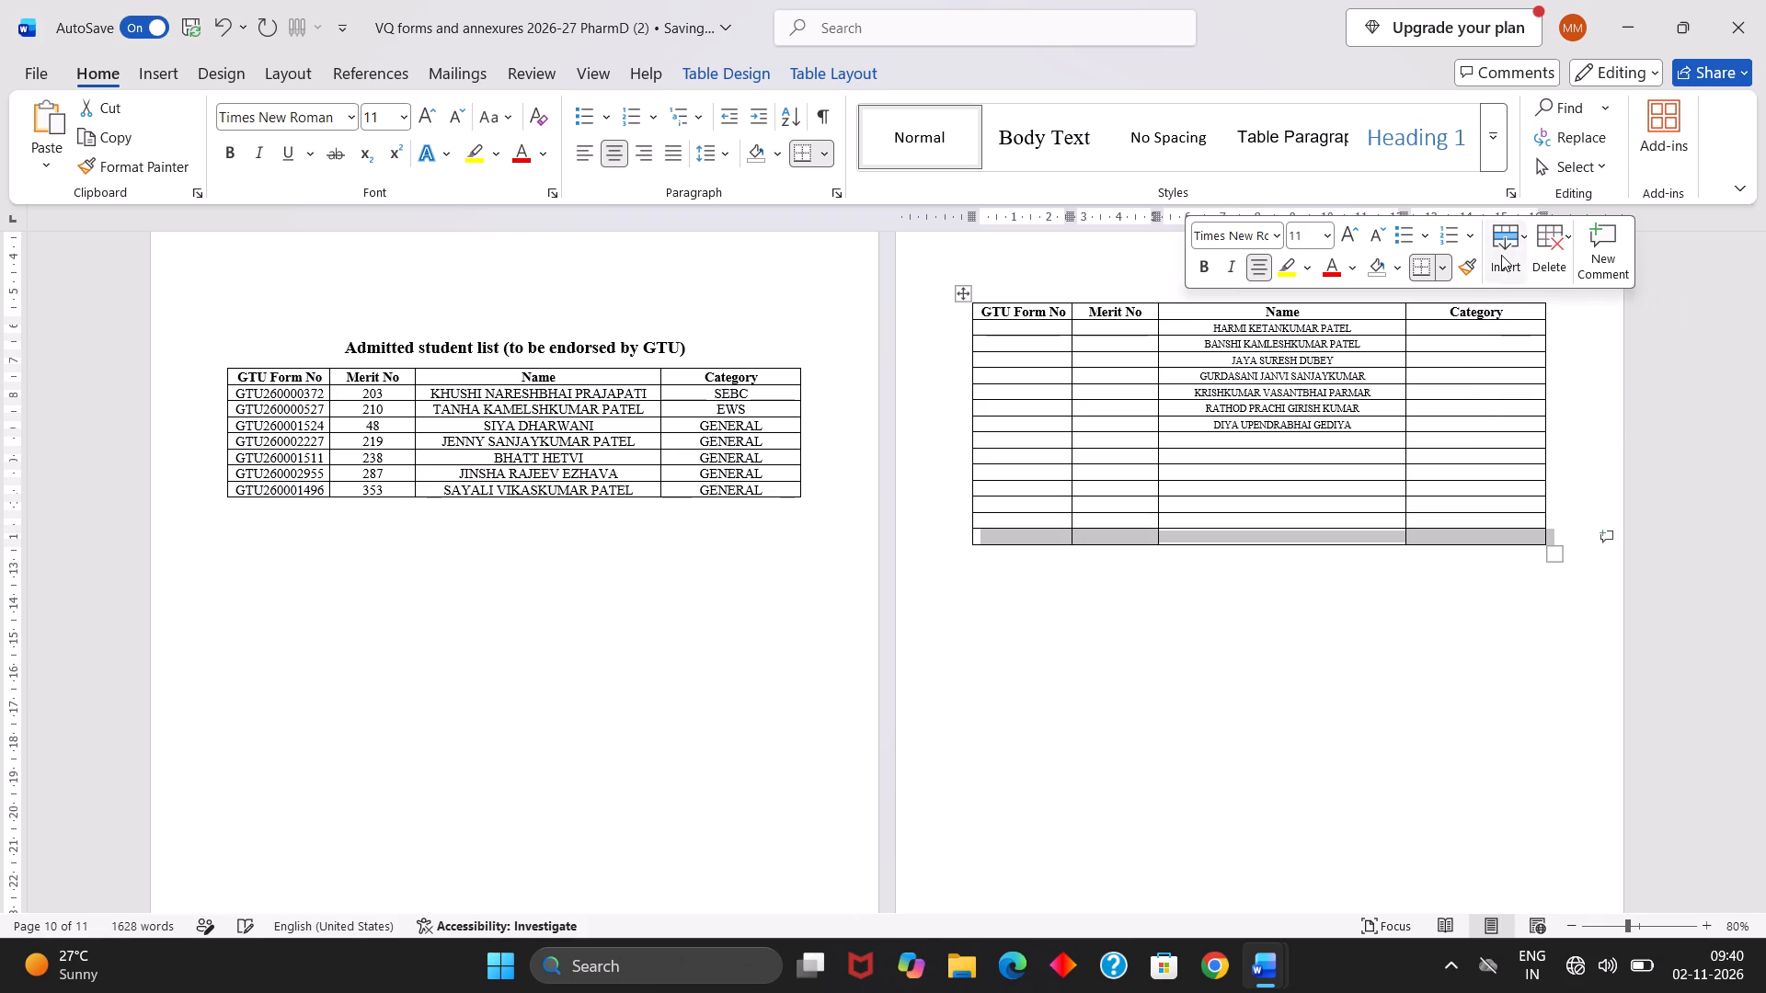
left_click(1501, 255)
left_click(1532, 335)
left_click(1507, 257)
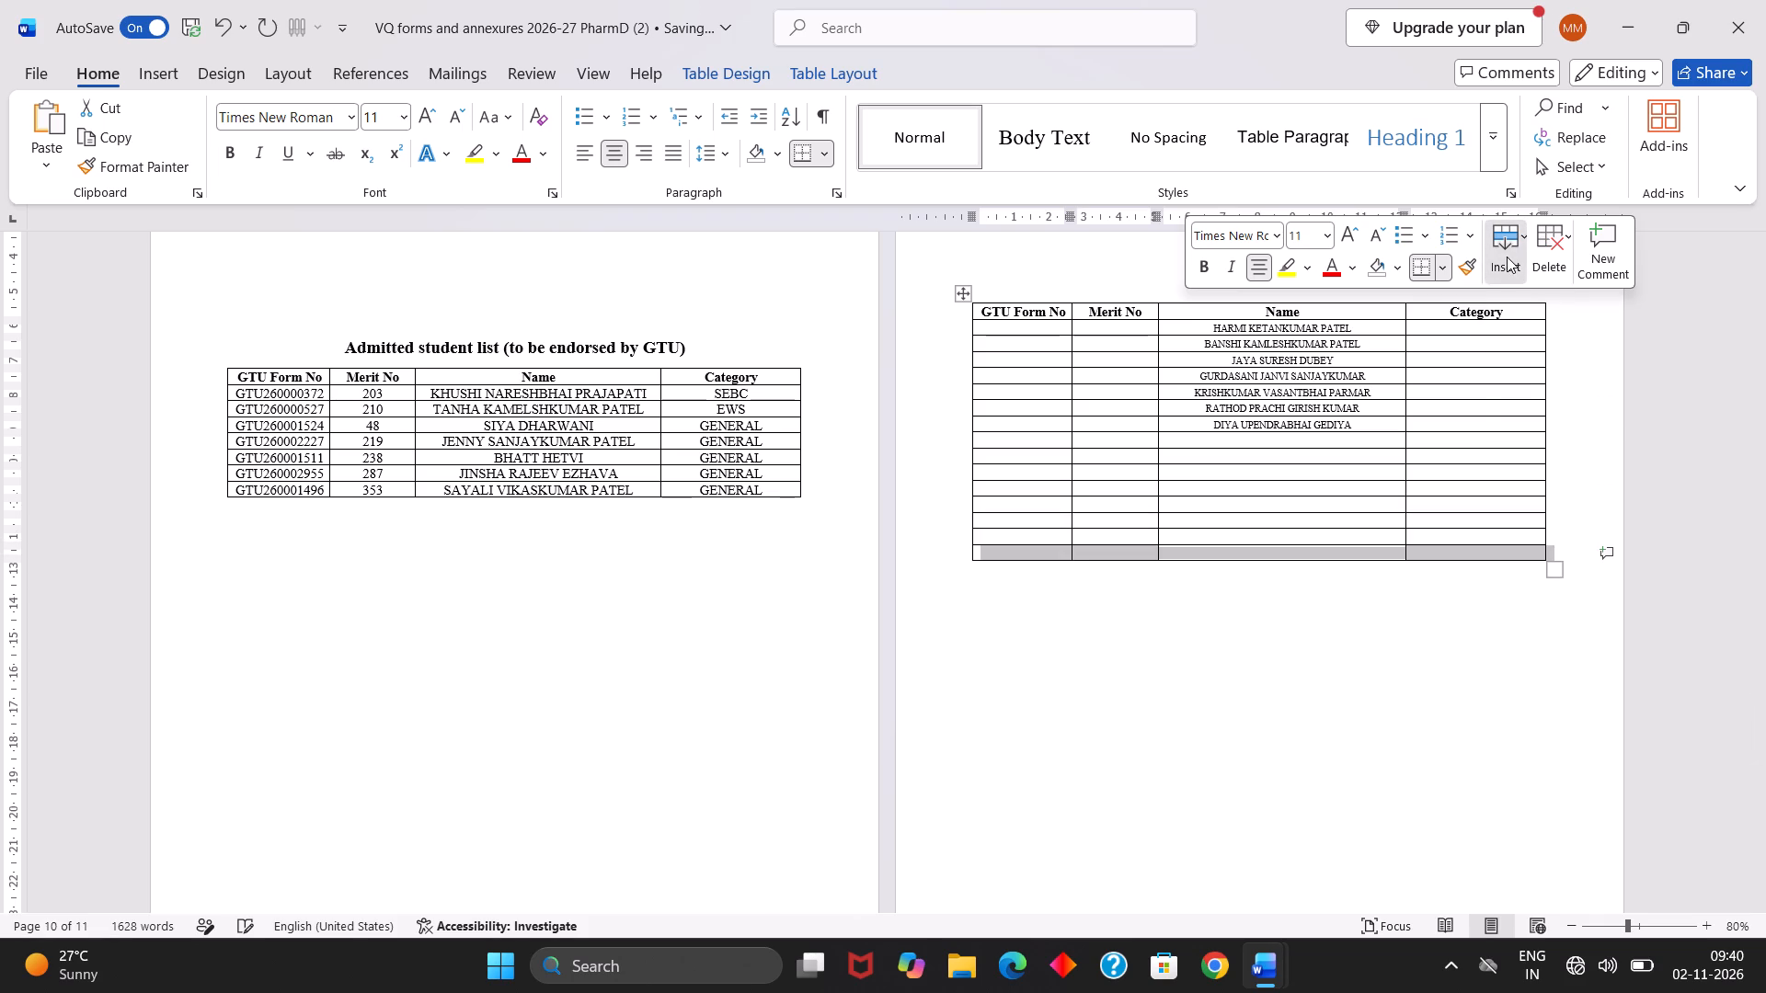
left_click(1538, 350)
left_click(1504, 238)
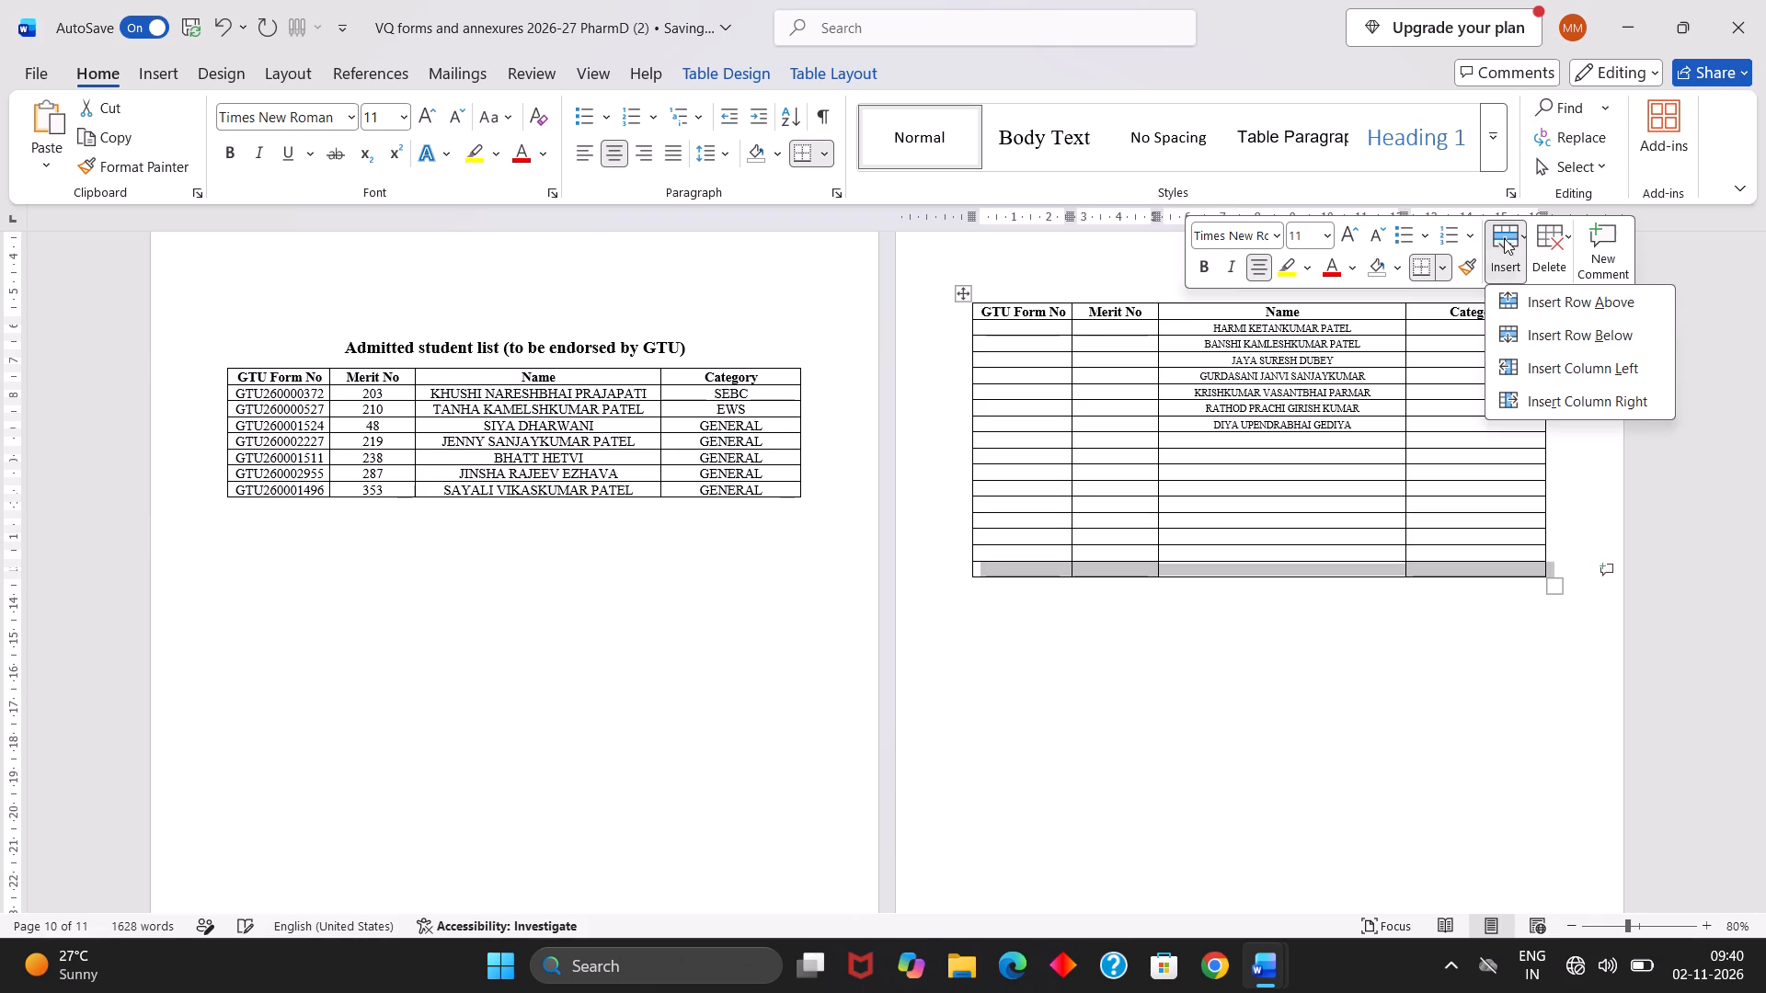
left_click(1533, 331)
left_click(1505, 244)
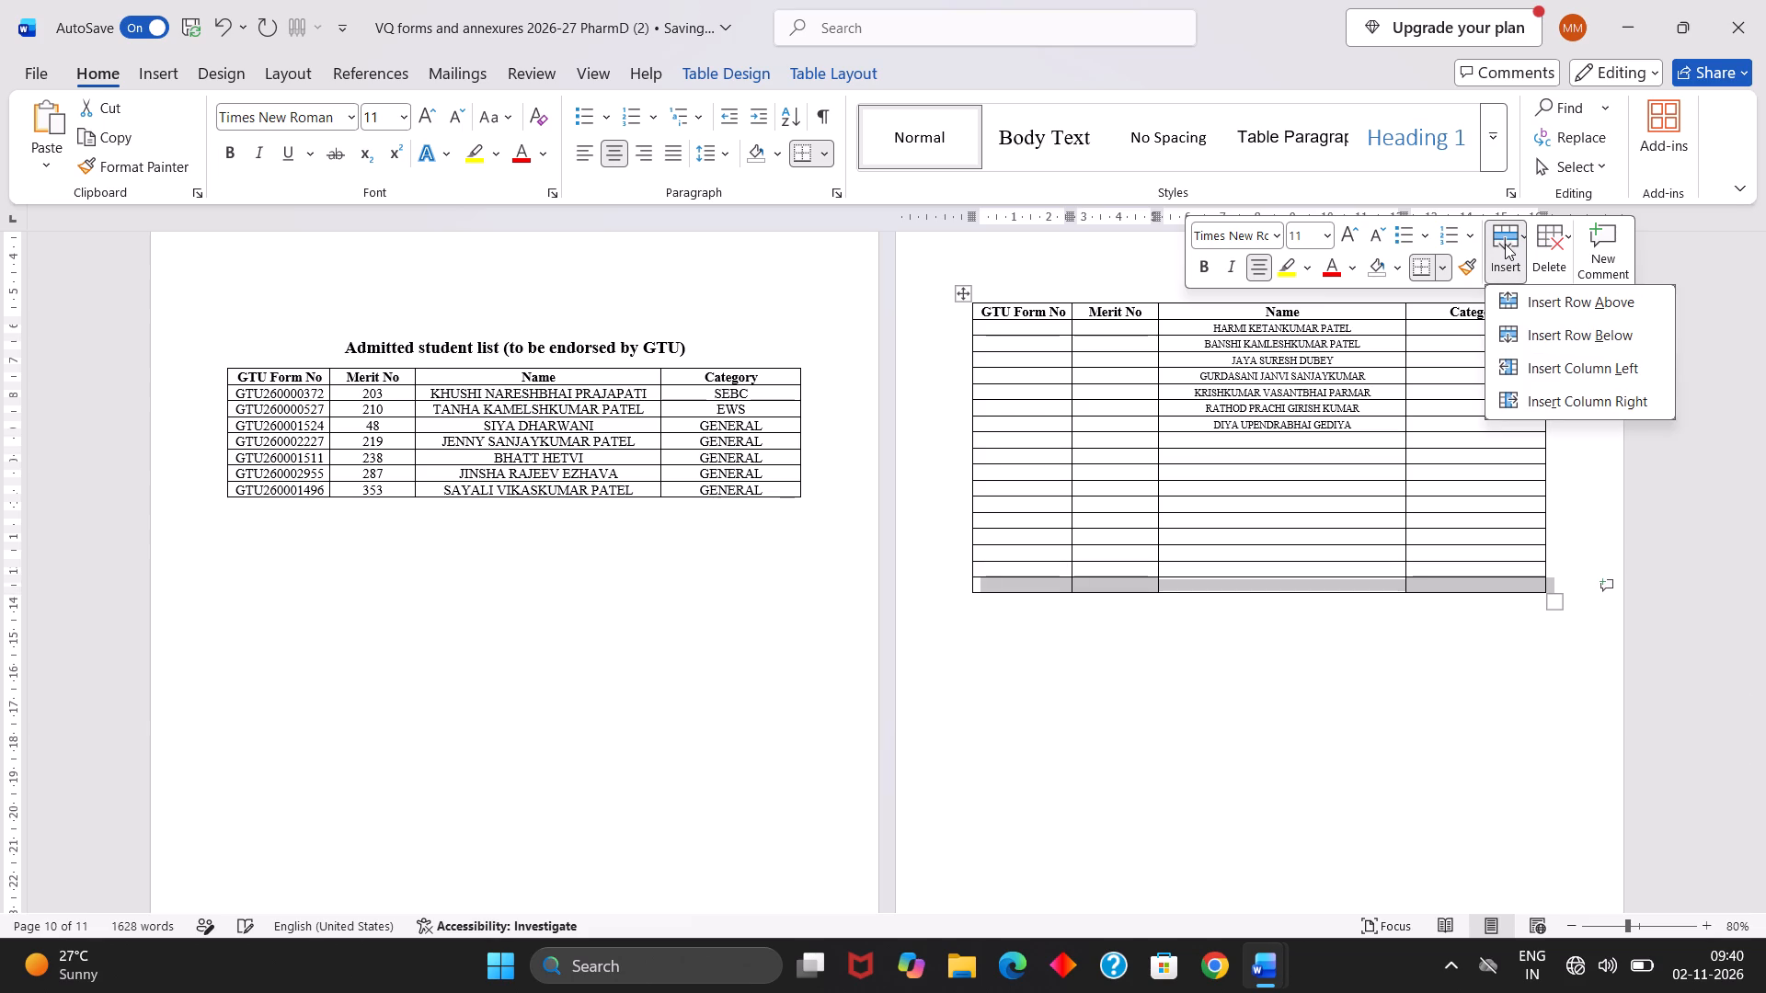
left_click(1526, 326)
left_click(1514, 272)
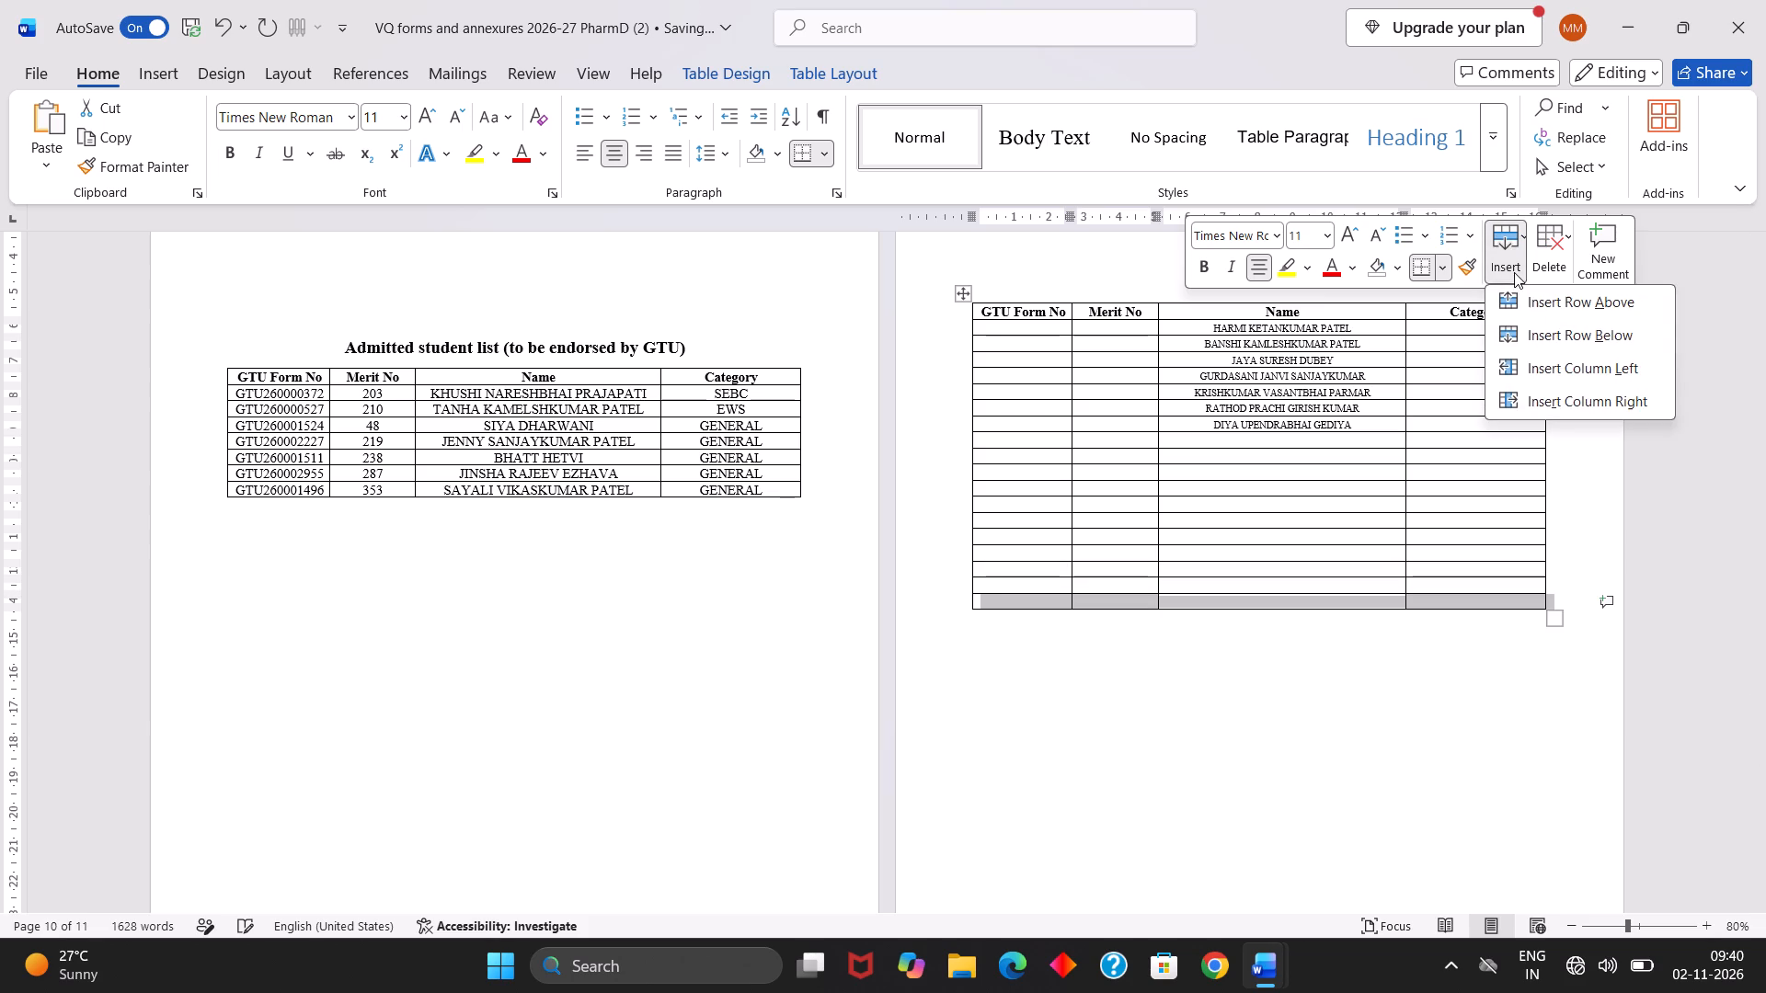
left_click(1534, 345)
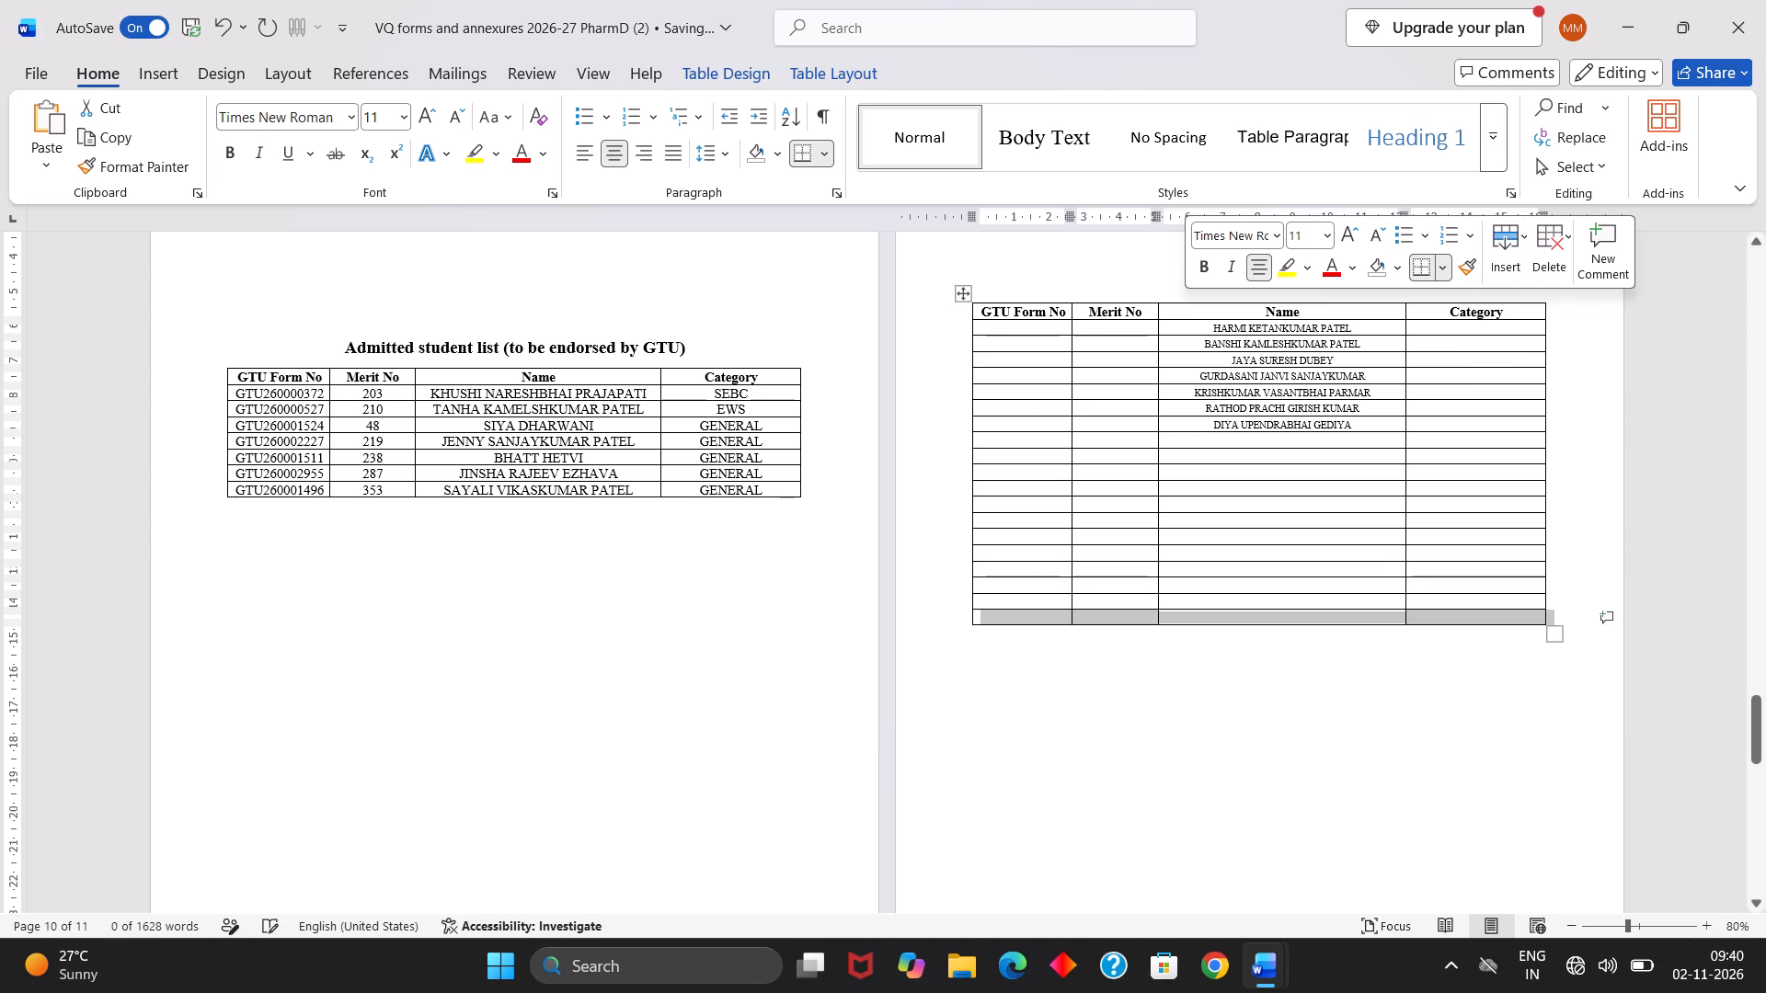
Copy the names numbered 8 to 19 from the merit list and paste them into the blank Name cells of the copied table.
left_click(1186, 428)
scroll(1186, 428, "up", 3)
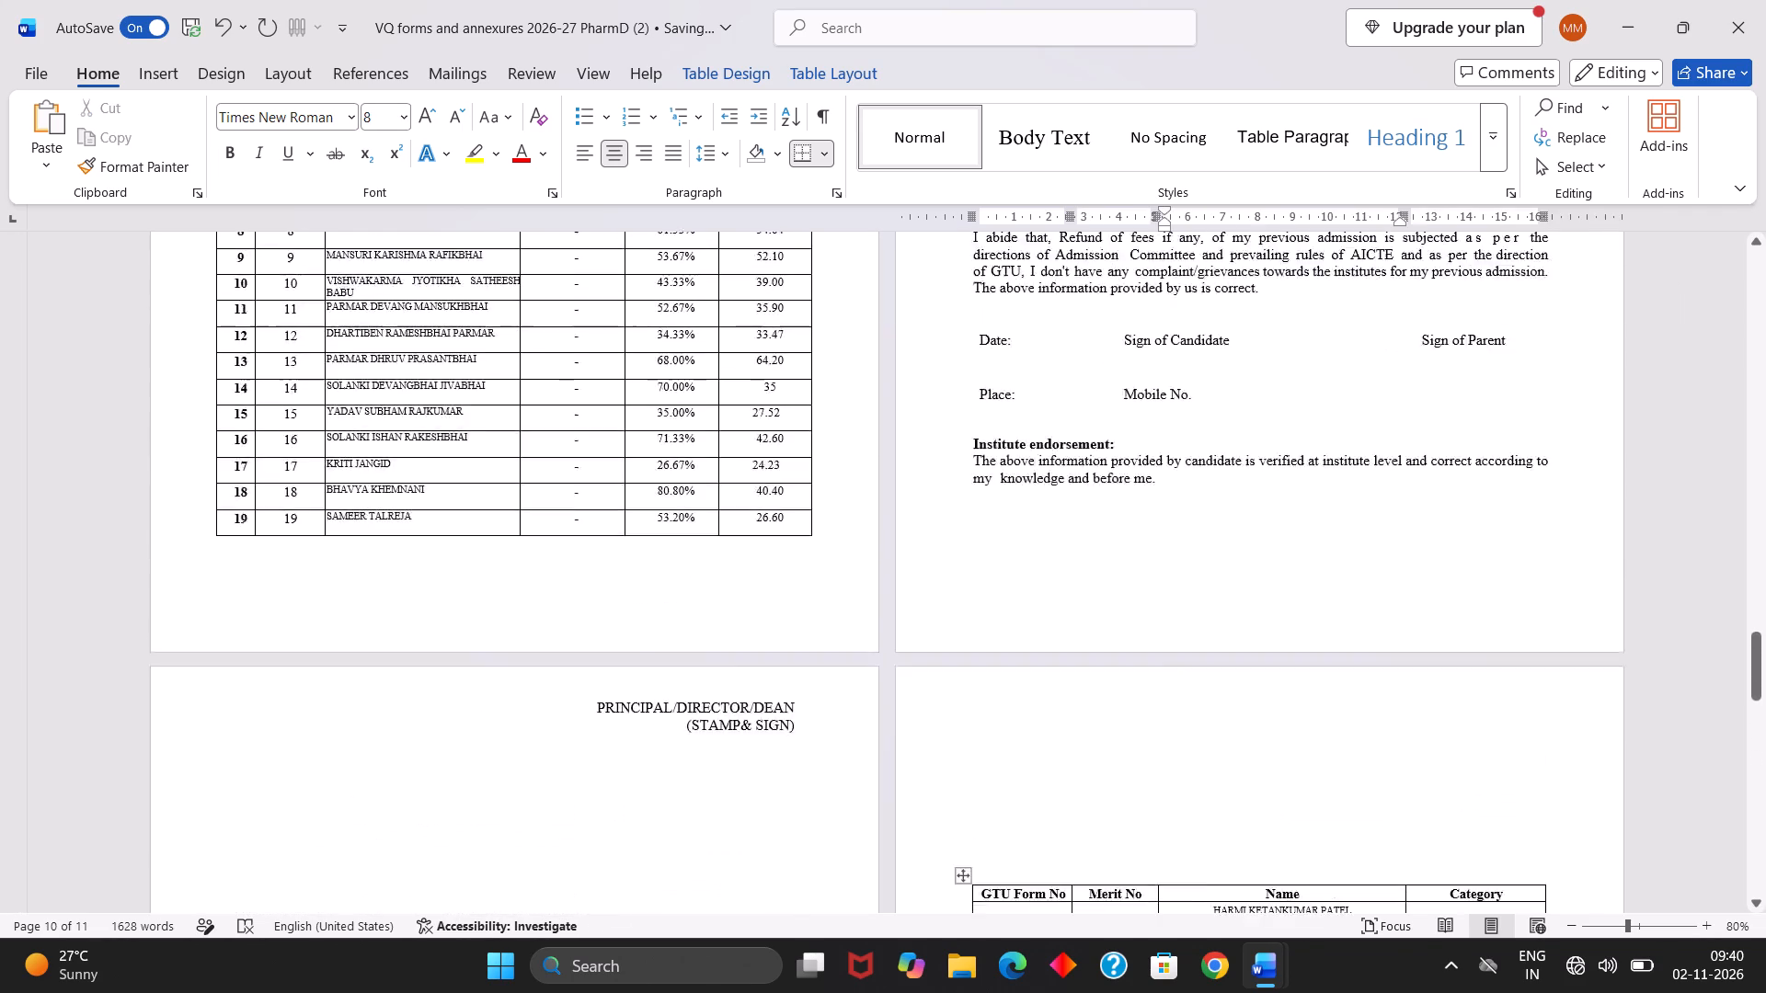
scroll(1186, 428, "up", 1)
left_click_drag(331, 580, 363, 845)
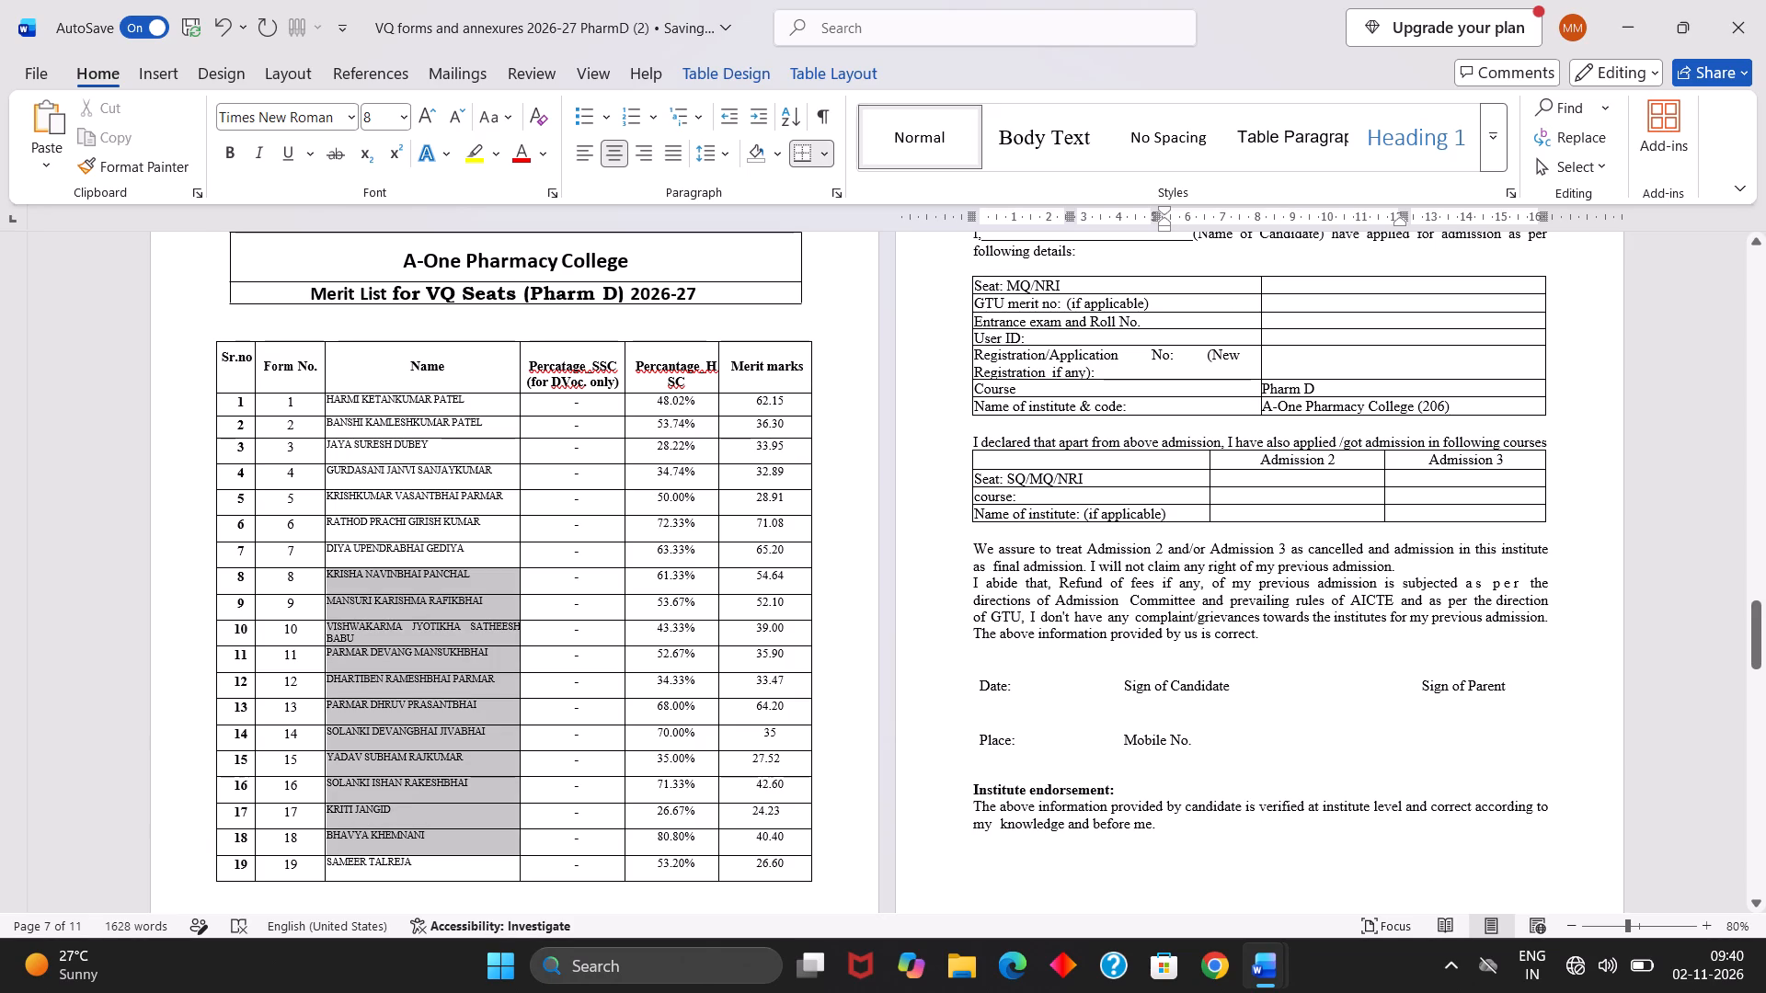
left_click_drag(363, 845, 373, 868)
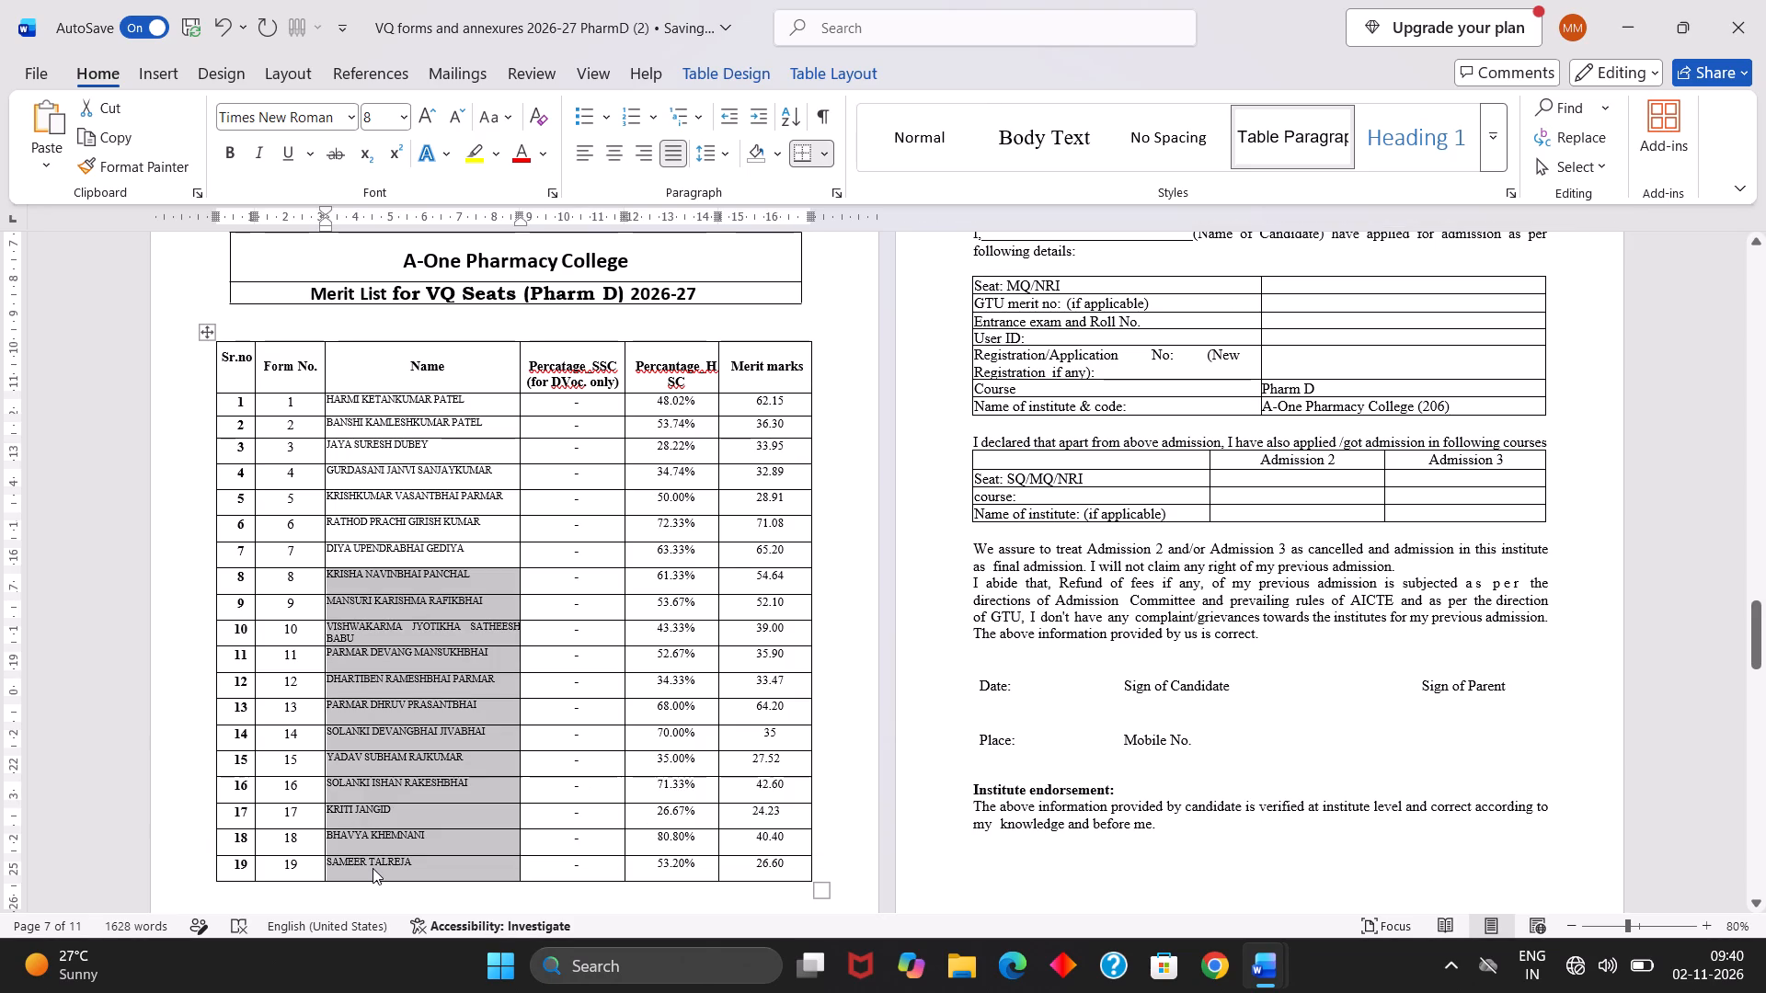
key("ctrl+c")
scroll(373, 868, "down", 4)
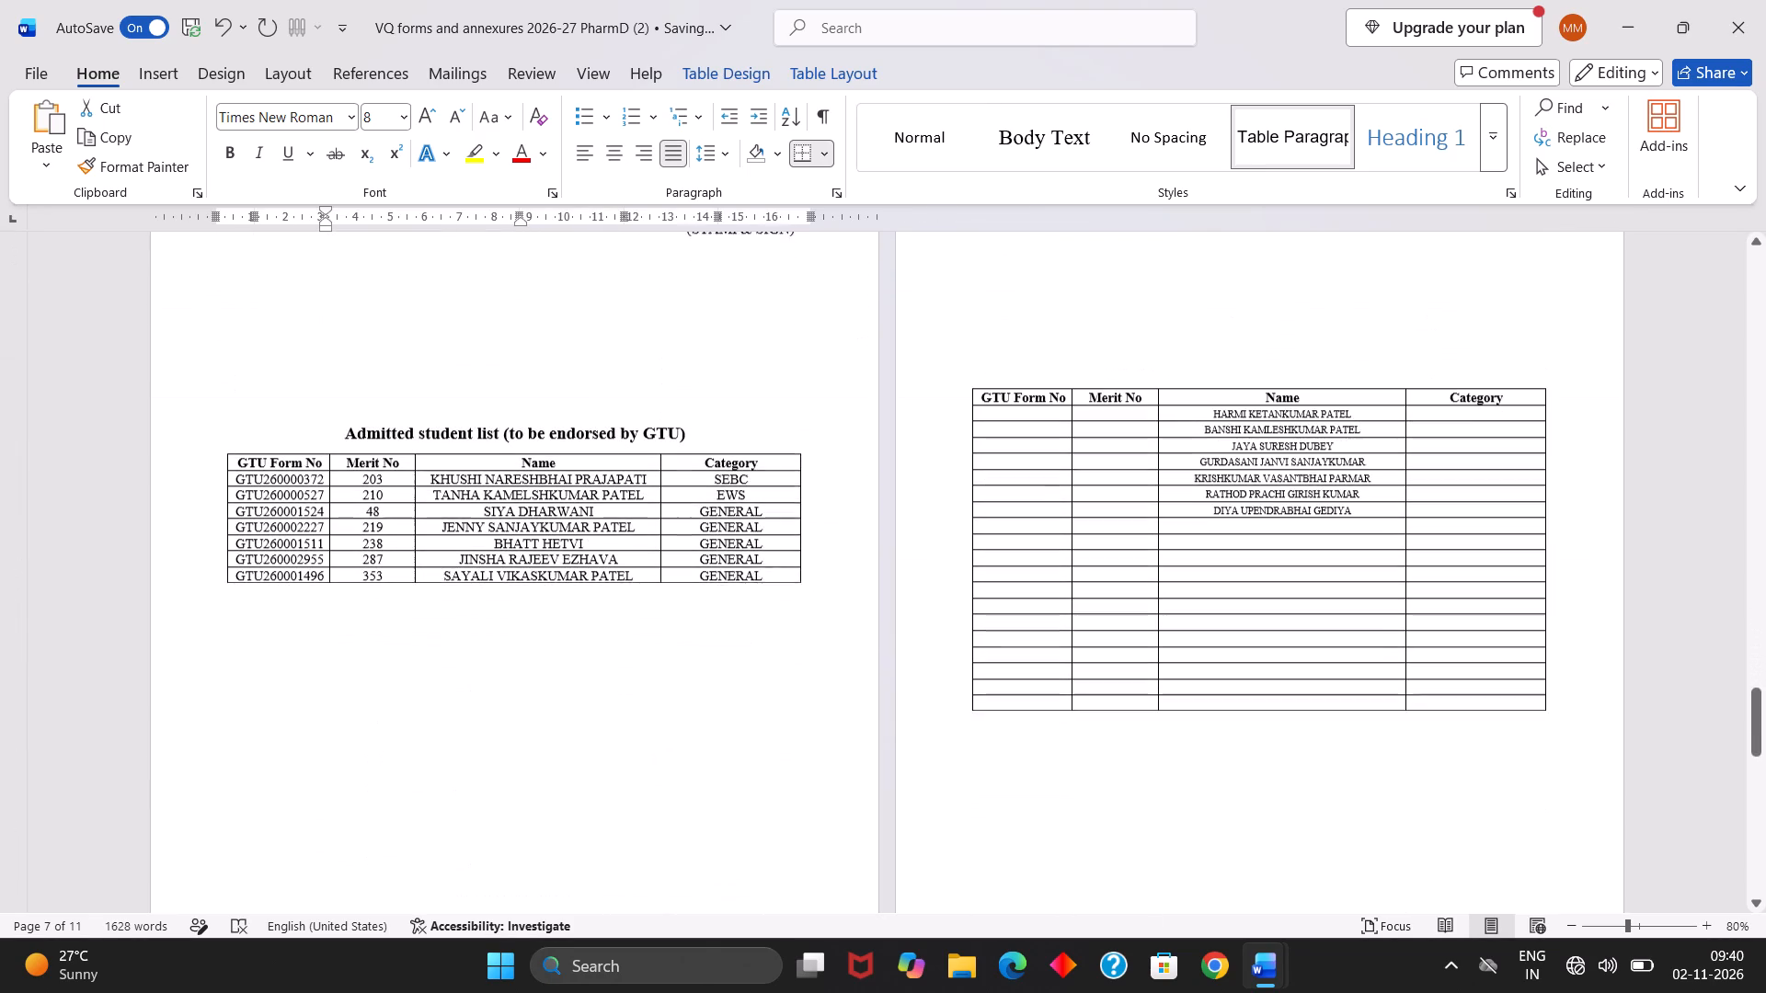
left_click(1199, 522)
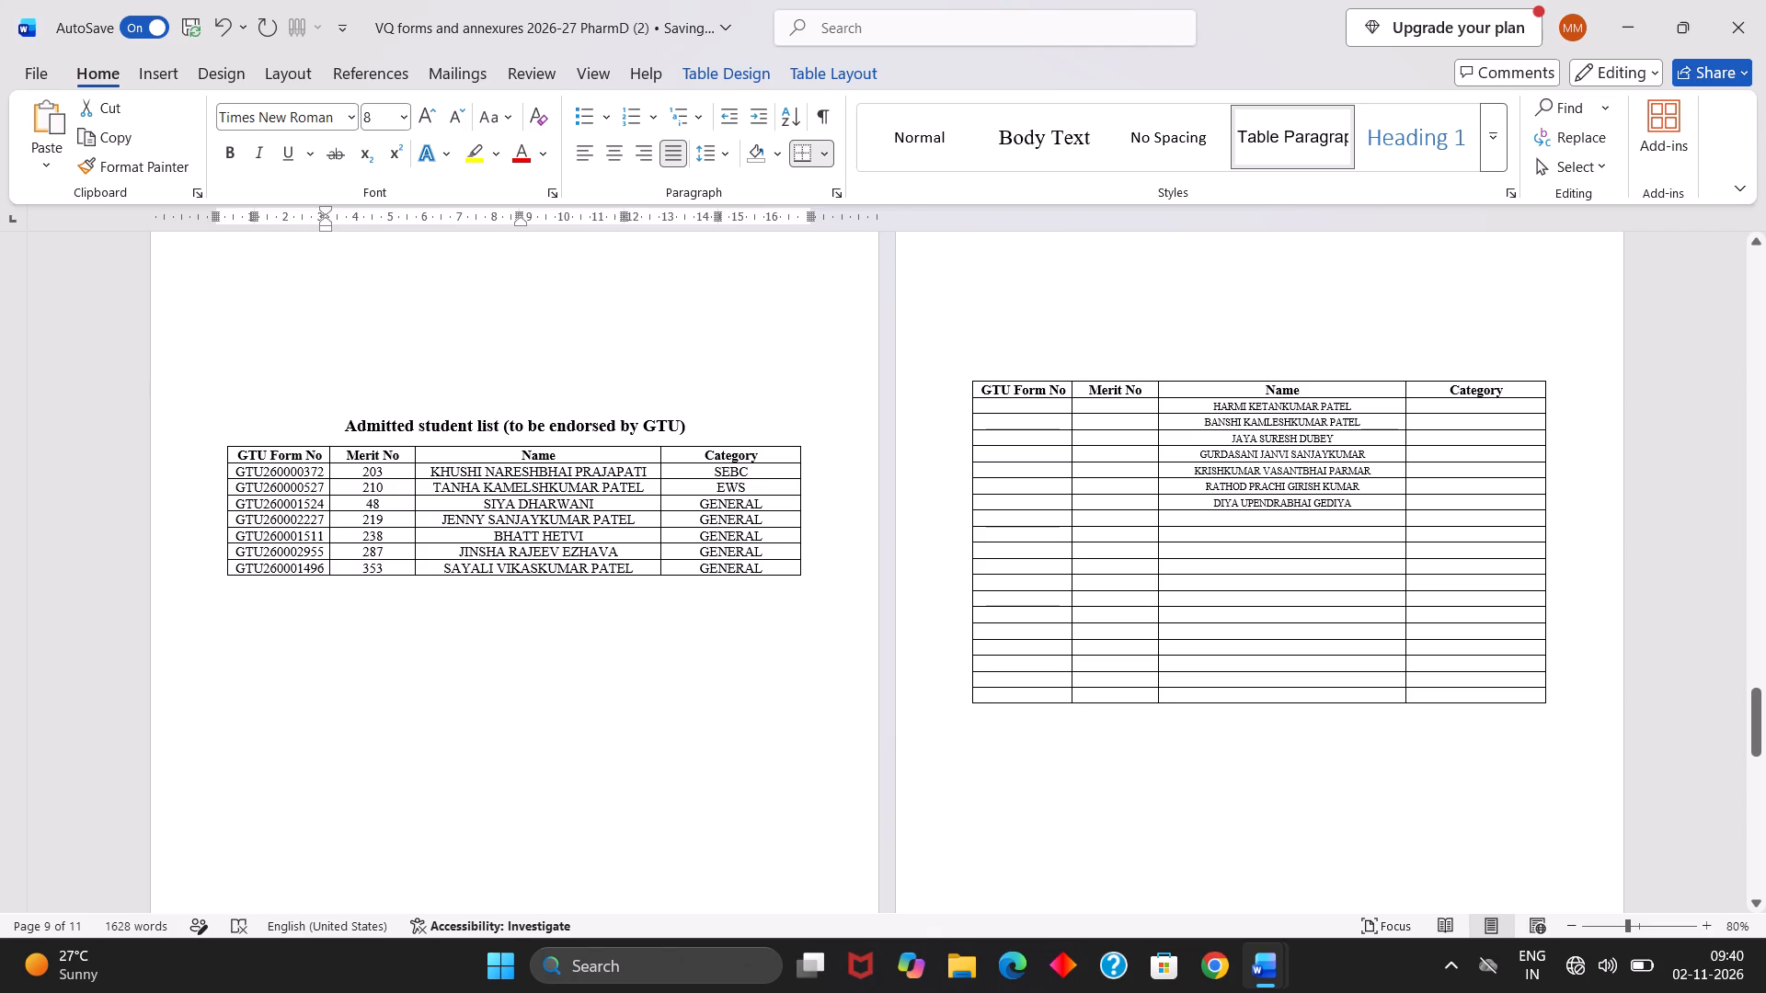
key("ctrl+v")
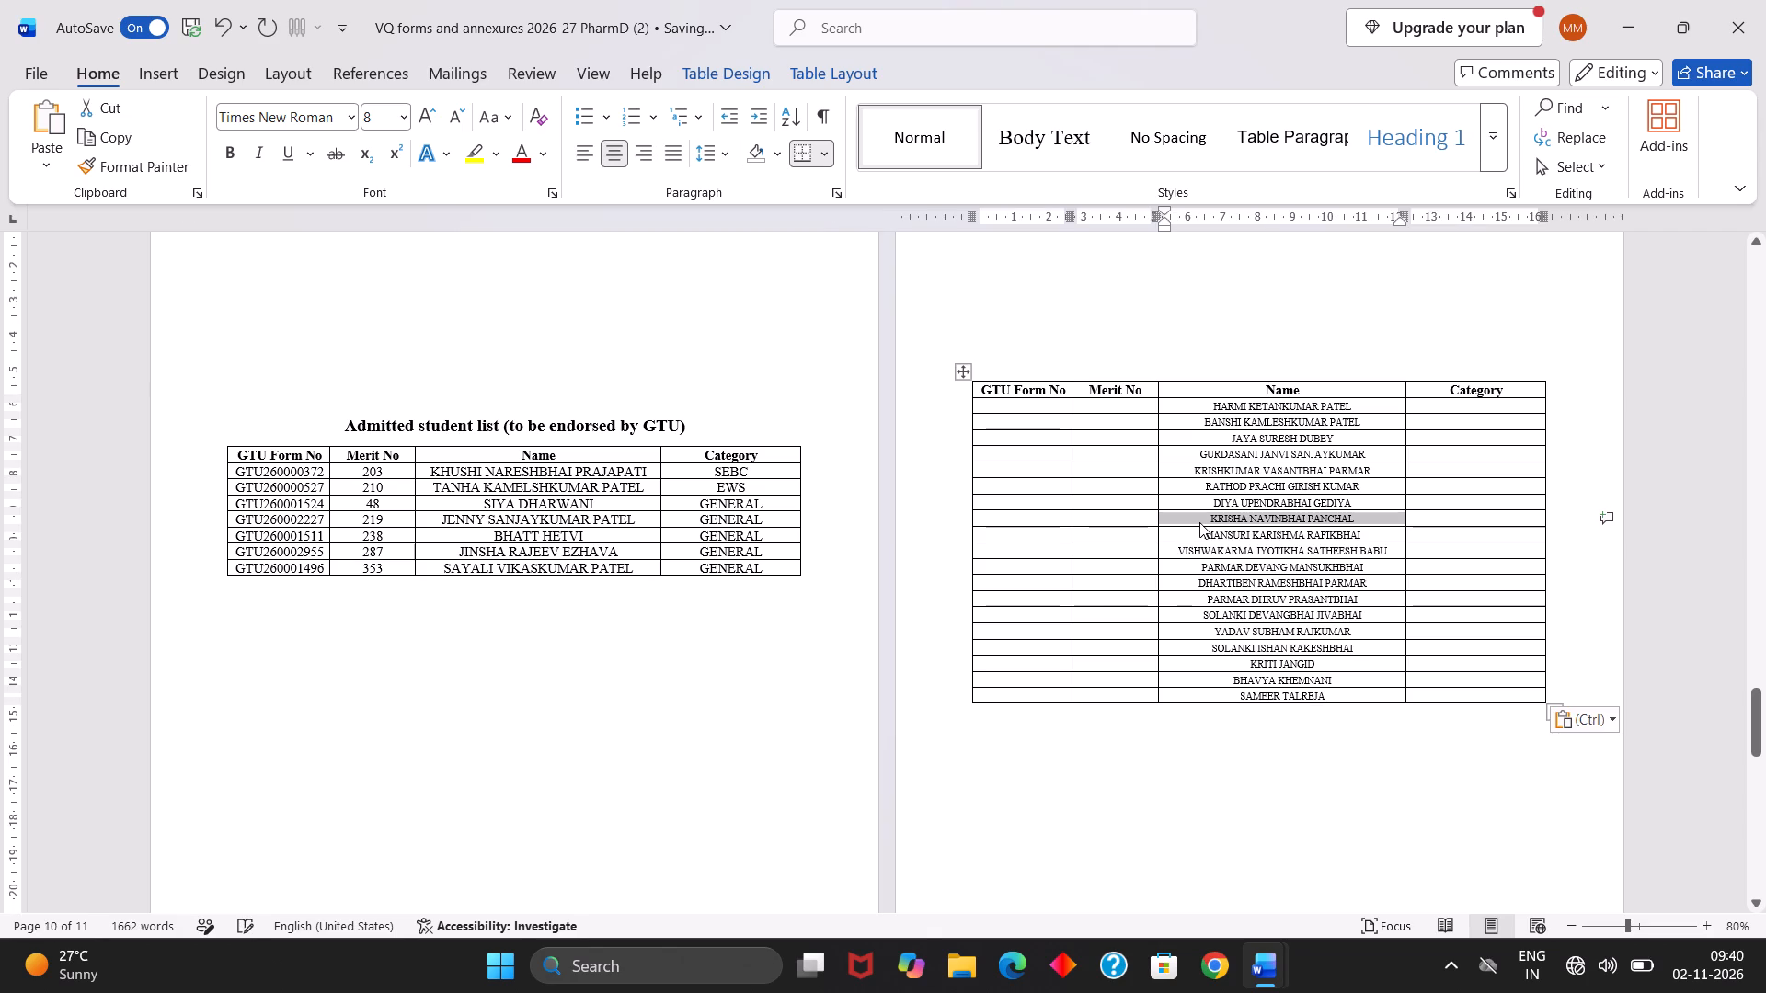
left_click(1258, 561)
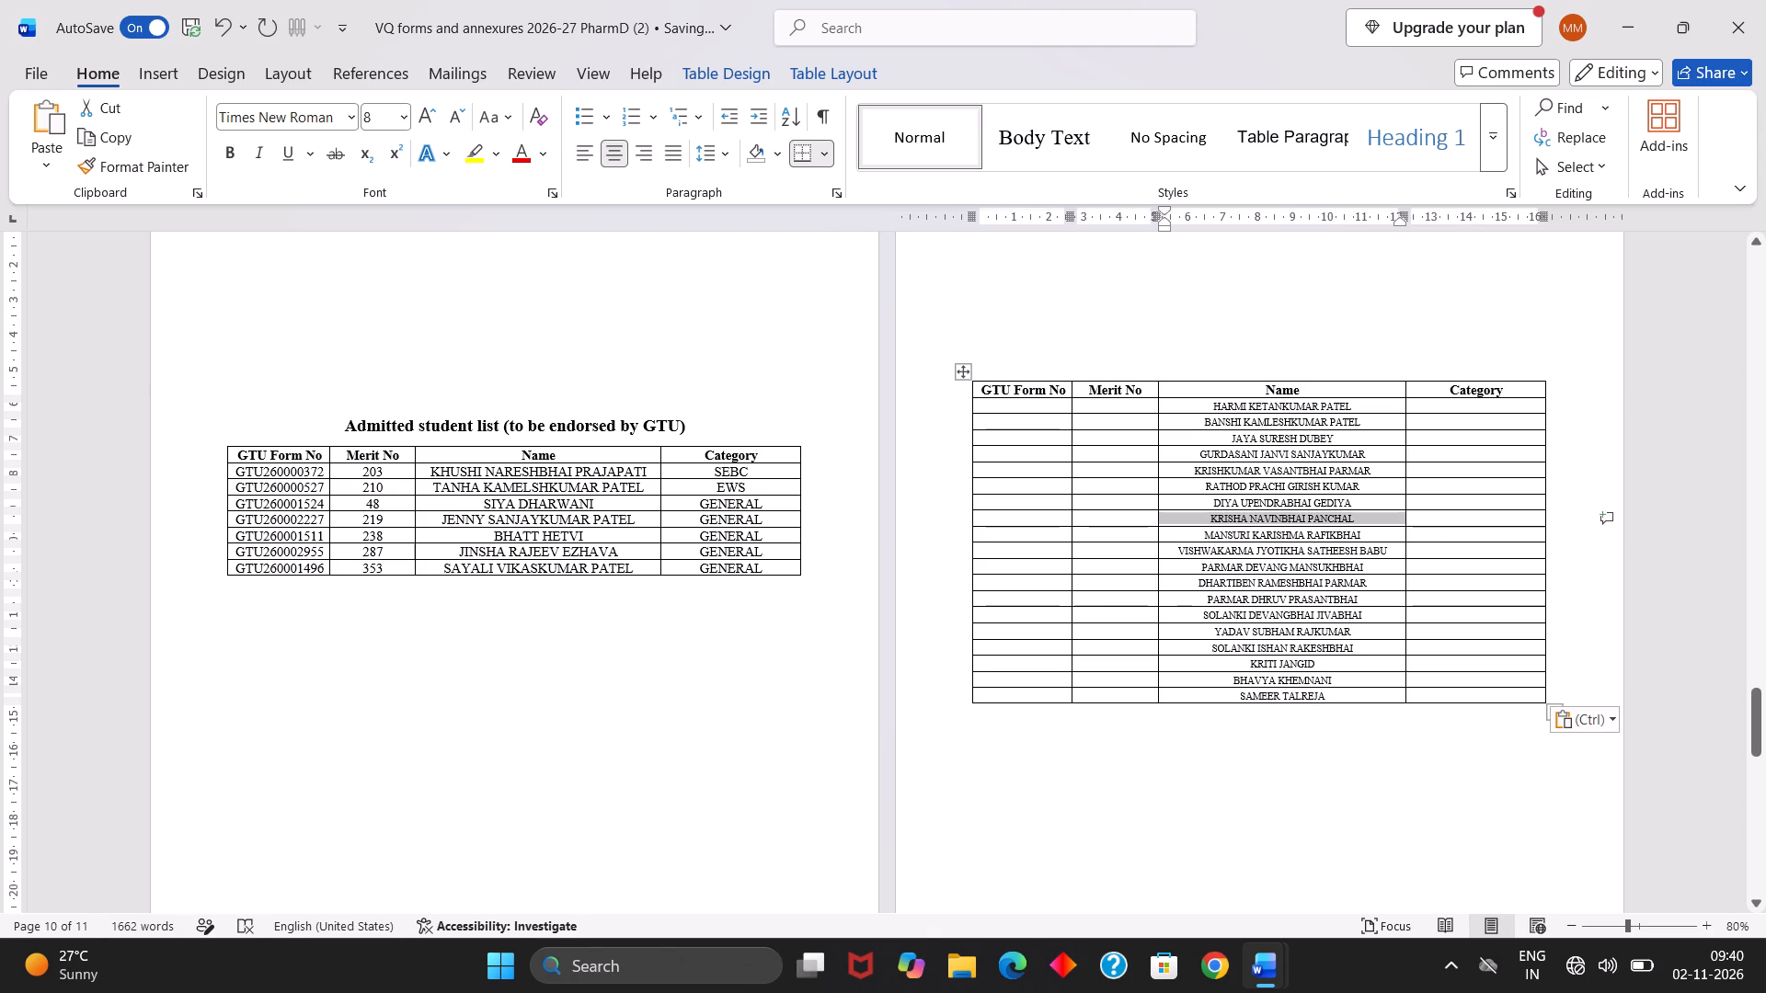
Narrow the Name column of the 19-student table slightly by moving its border with the Category column.
left_click(1400, 519)
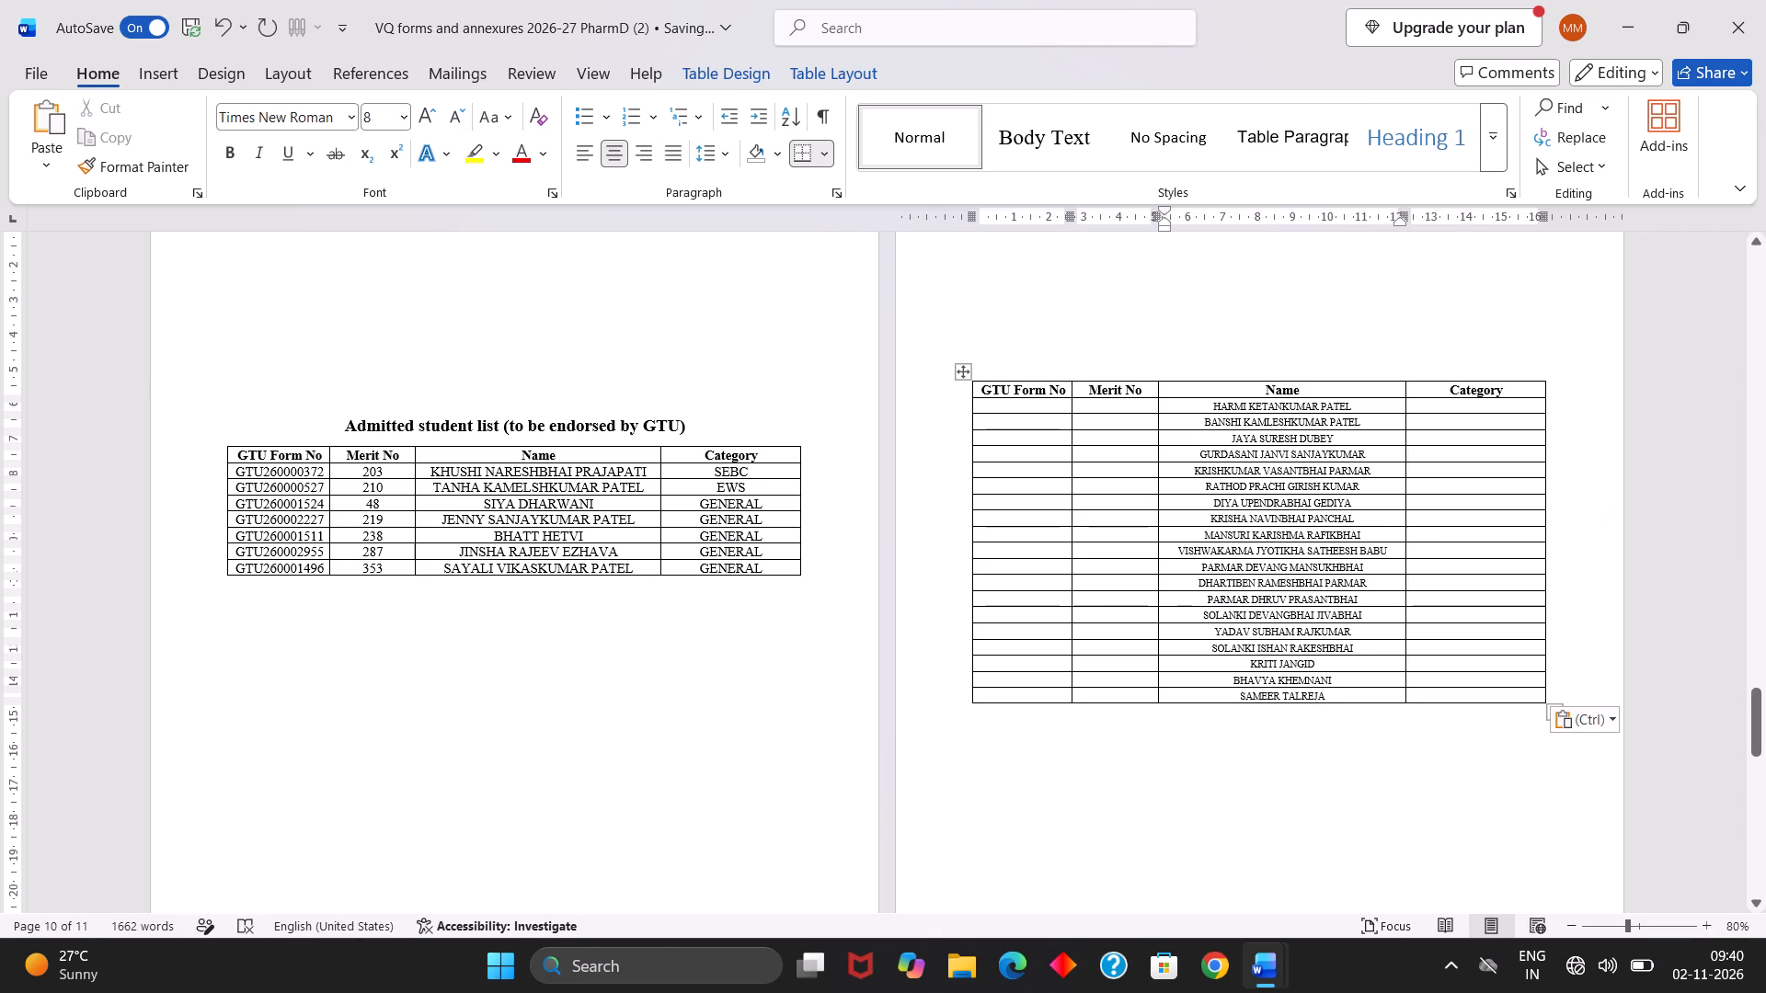
left_click_drag(1405, 518, 1390, 513)
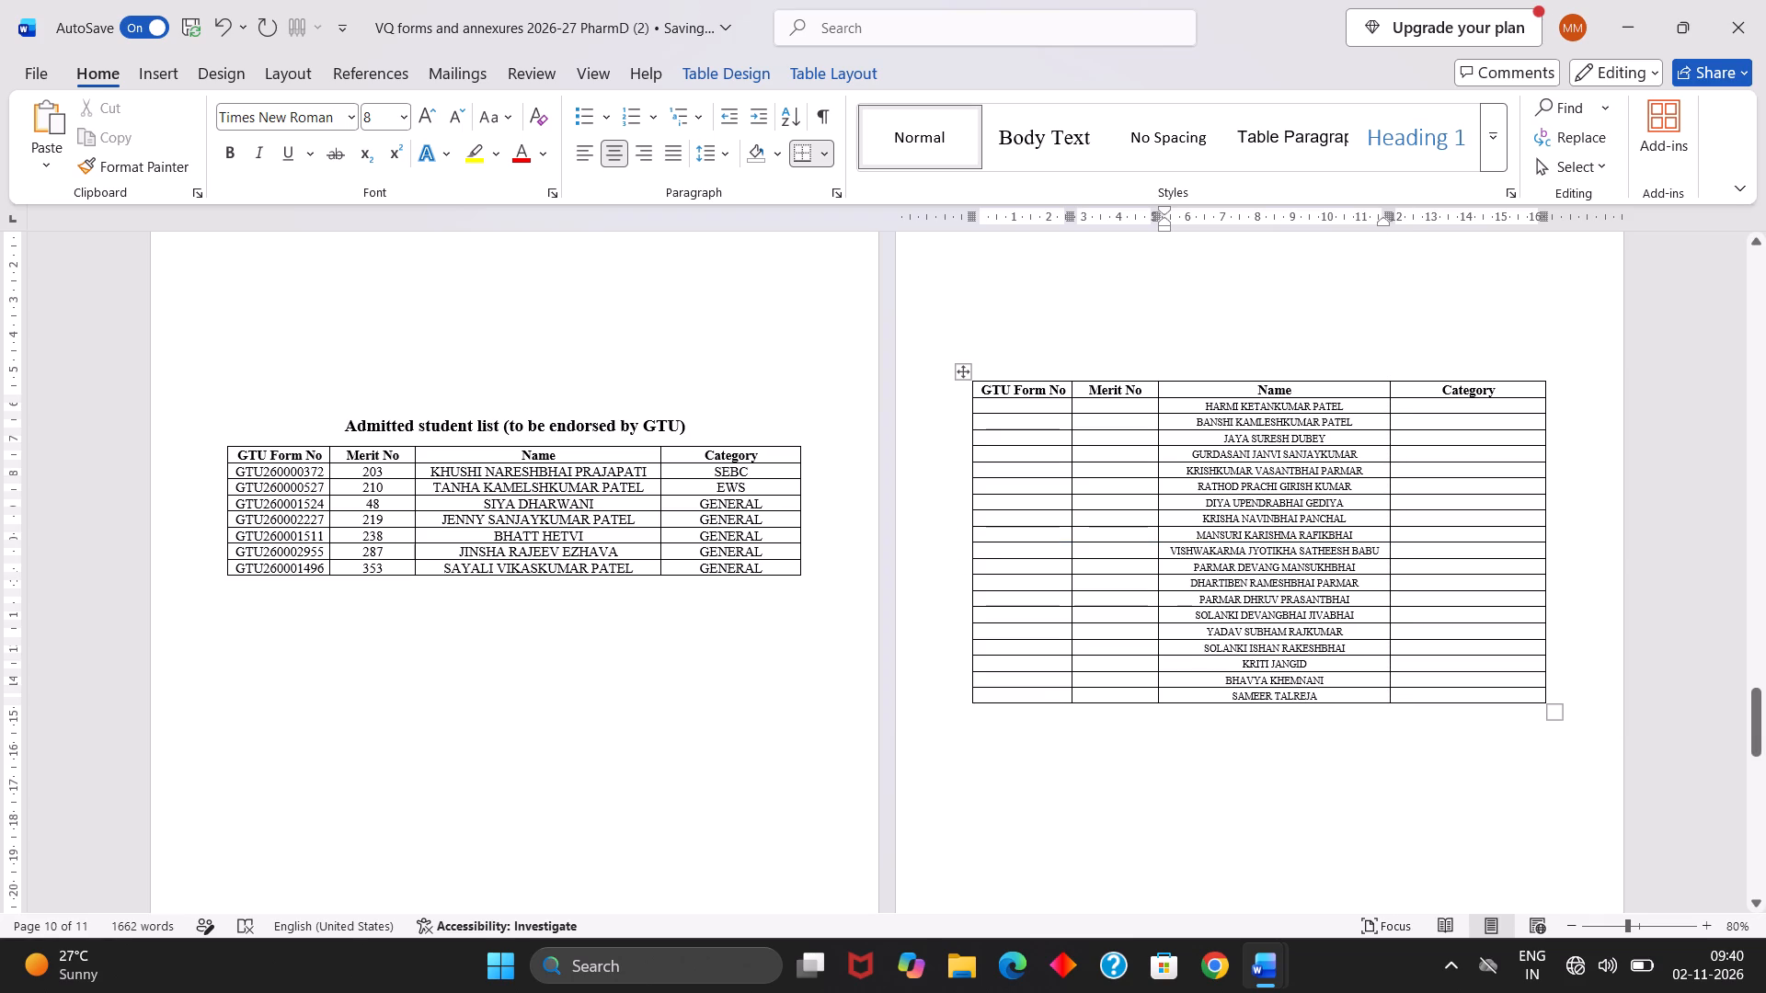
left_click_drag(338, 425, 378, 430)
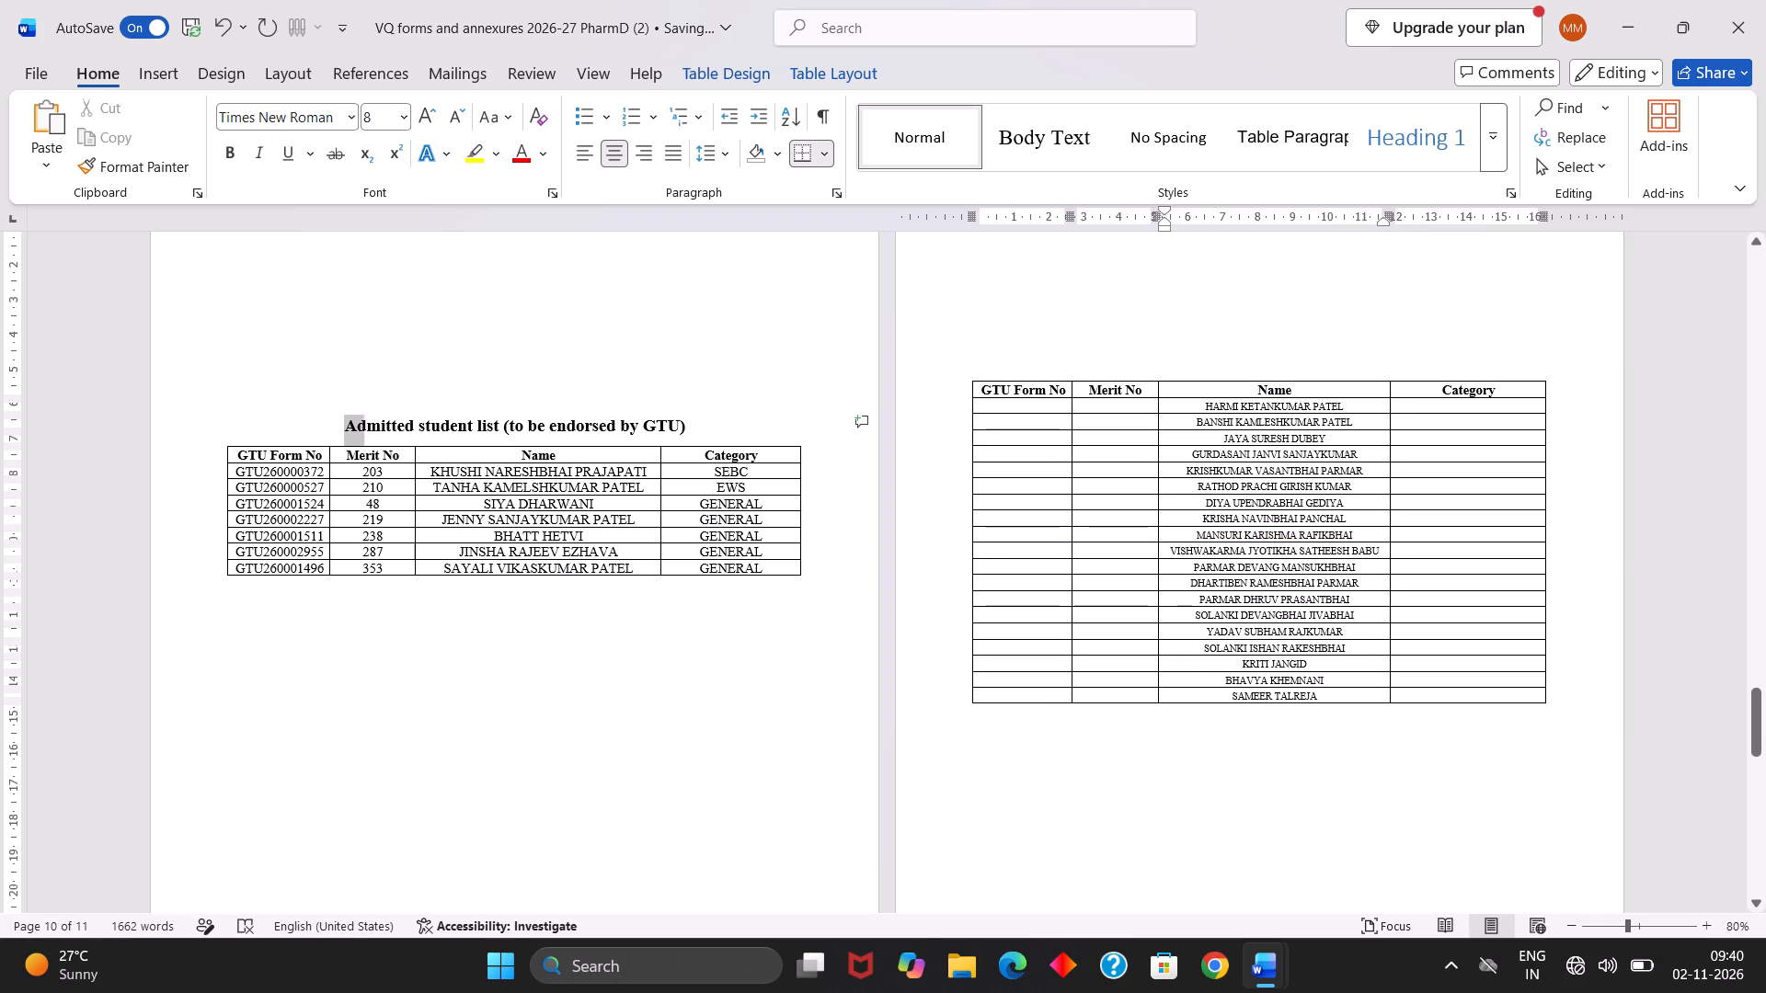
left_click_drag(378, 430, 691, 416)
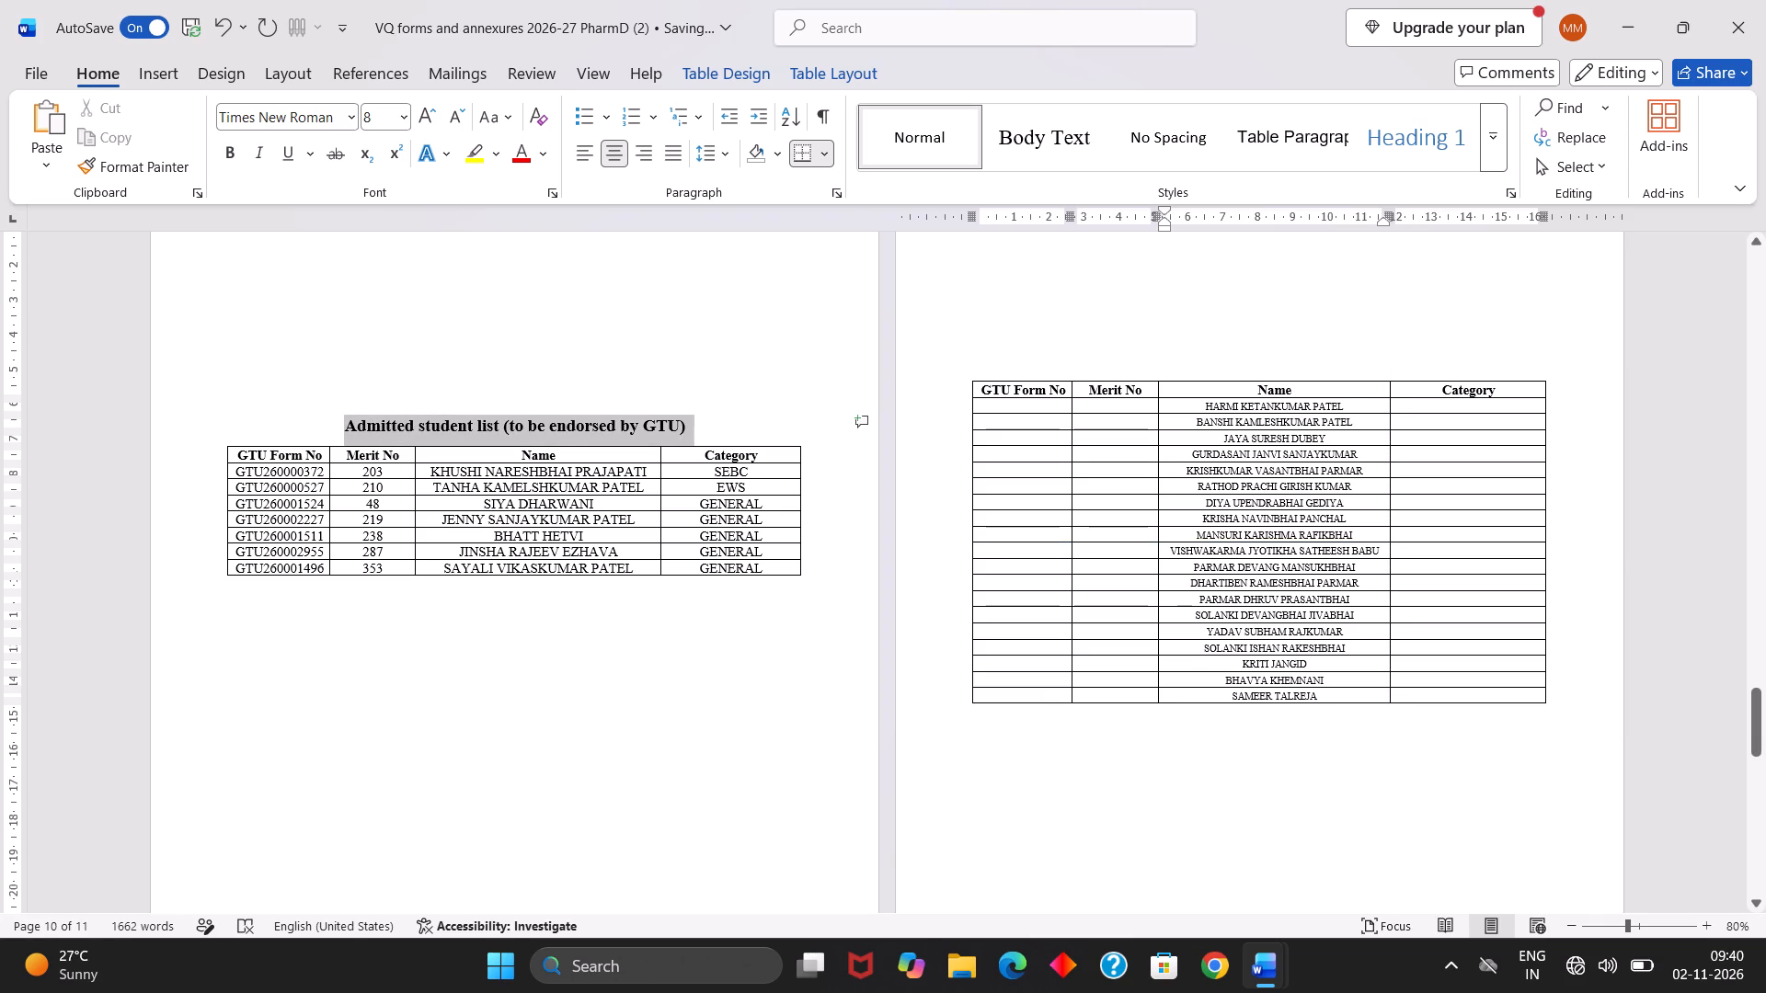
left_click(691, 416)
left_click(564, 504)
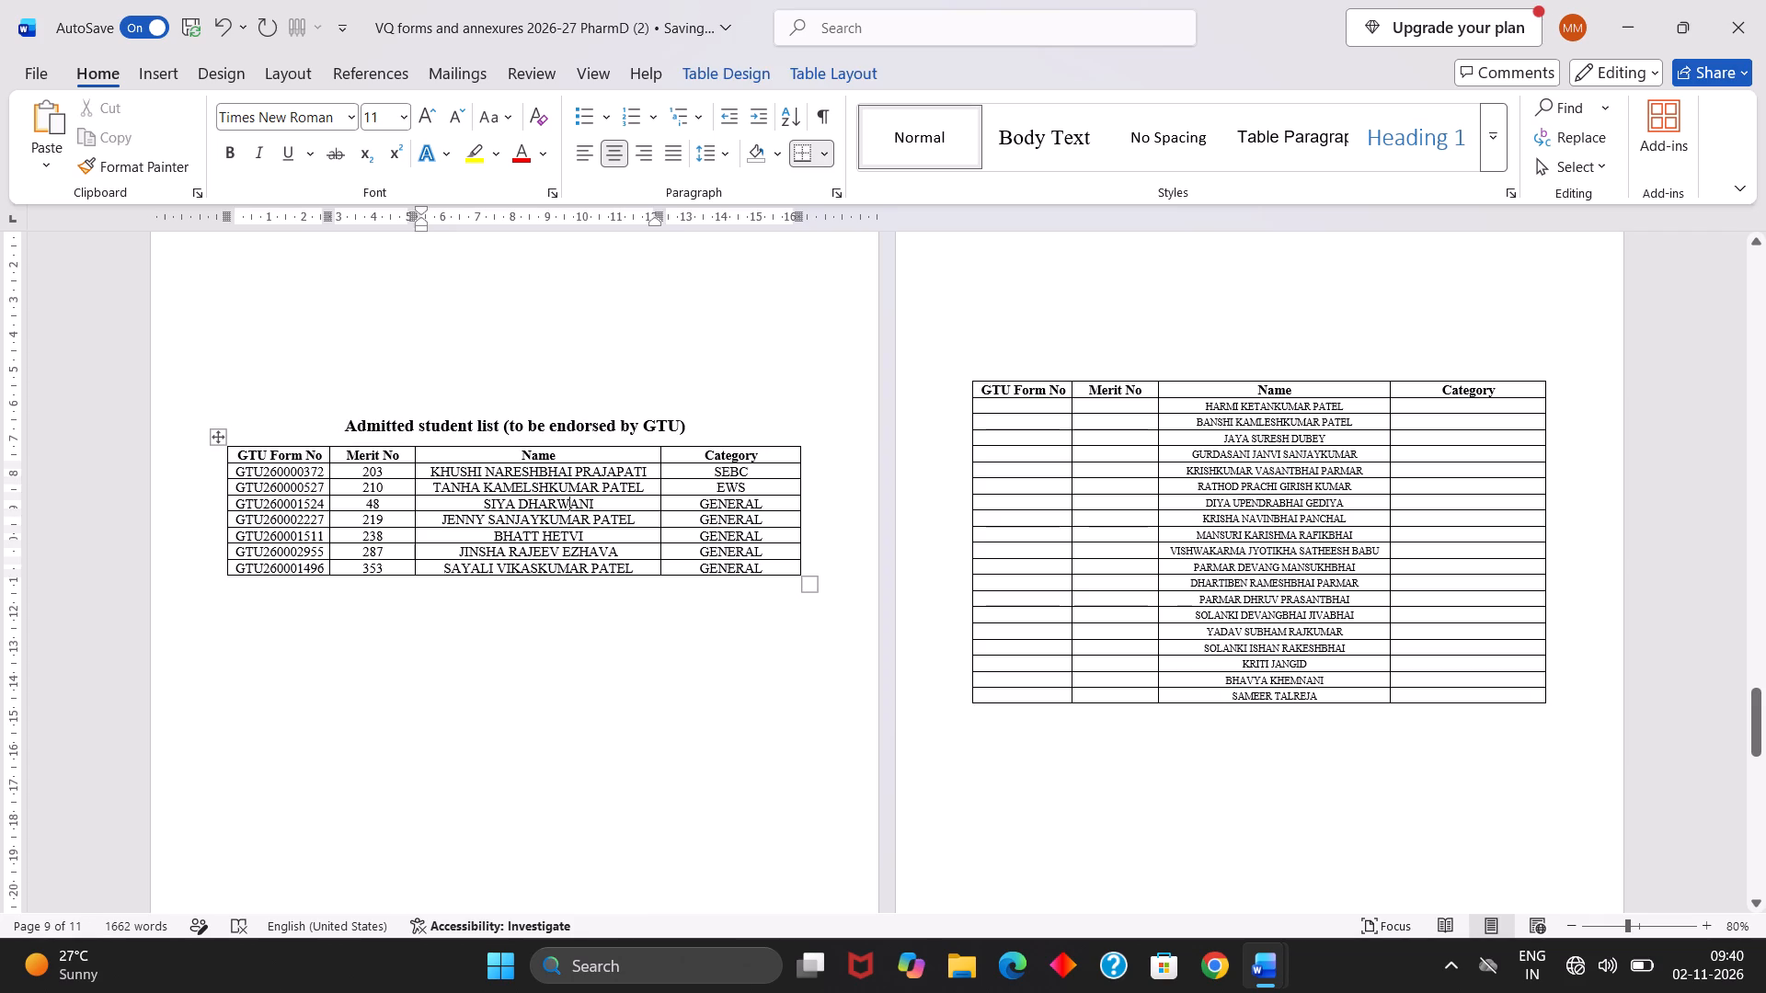
Narrow the GTU Form No column of the 19-student table slightly by moving its border with Merit No.
left_click(1072, 417)
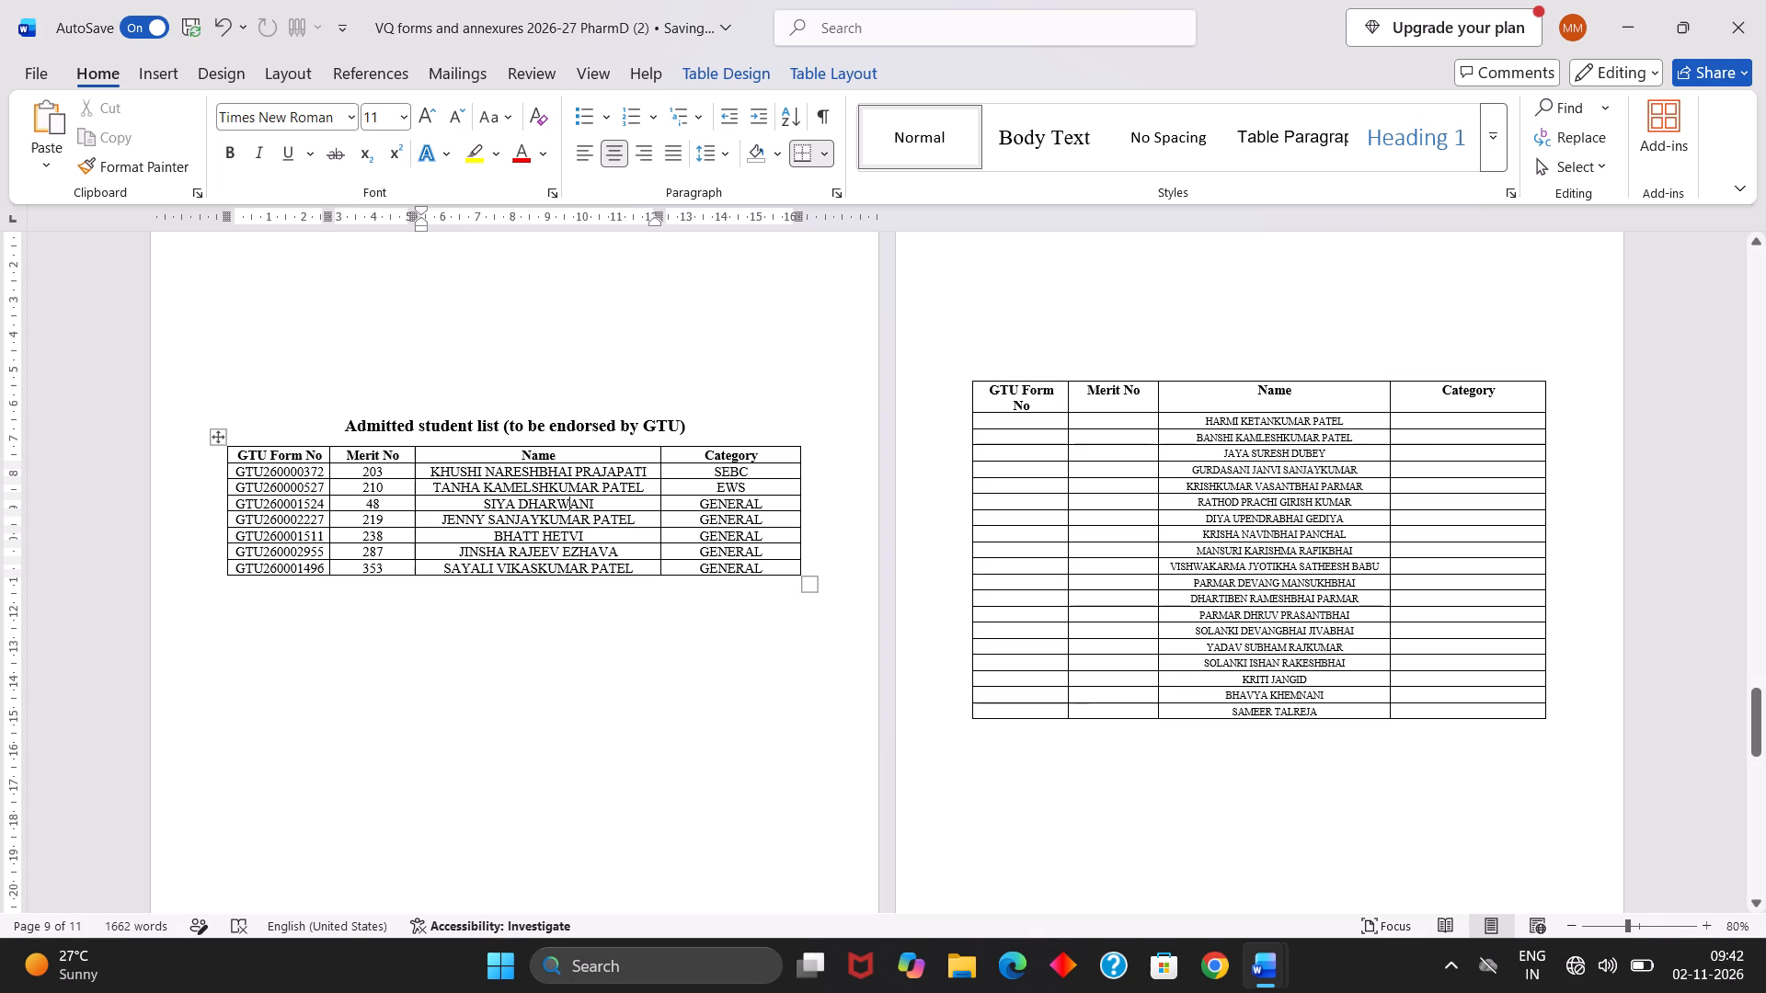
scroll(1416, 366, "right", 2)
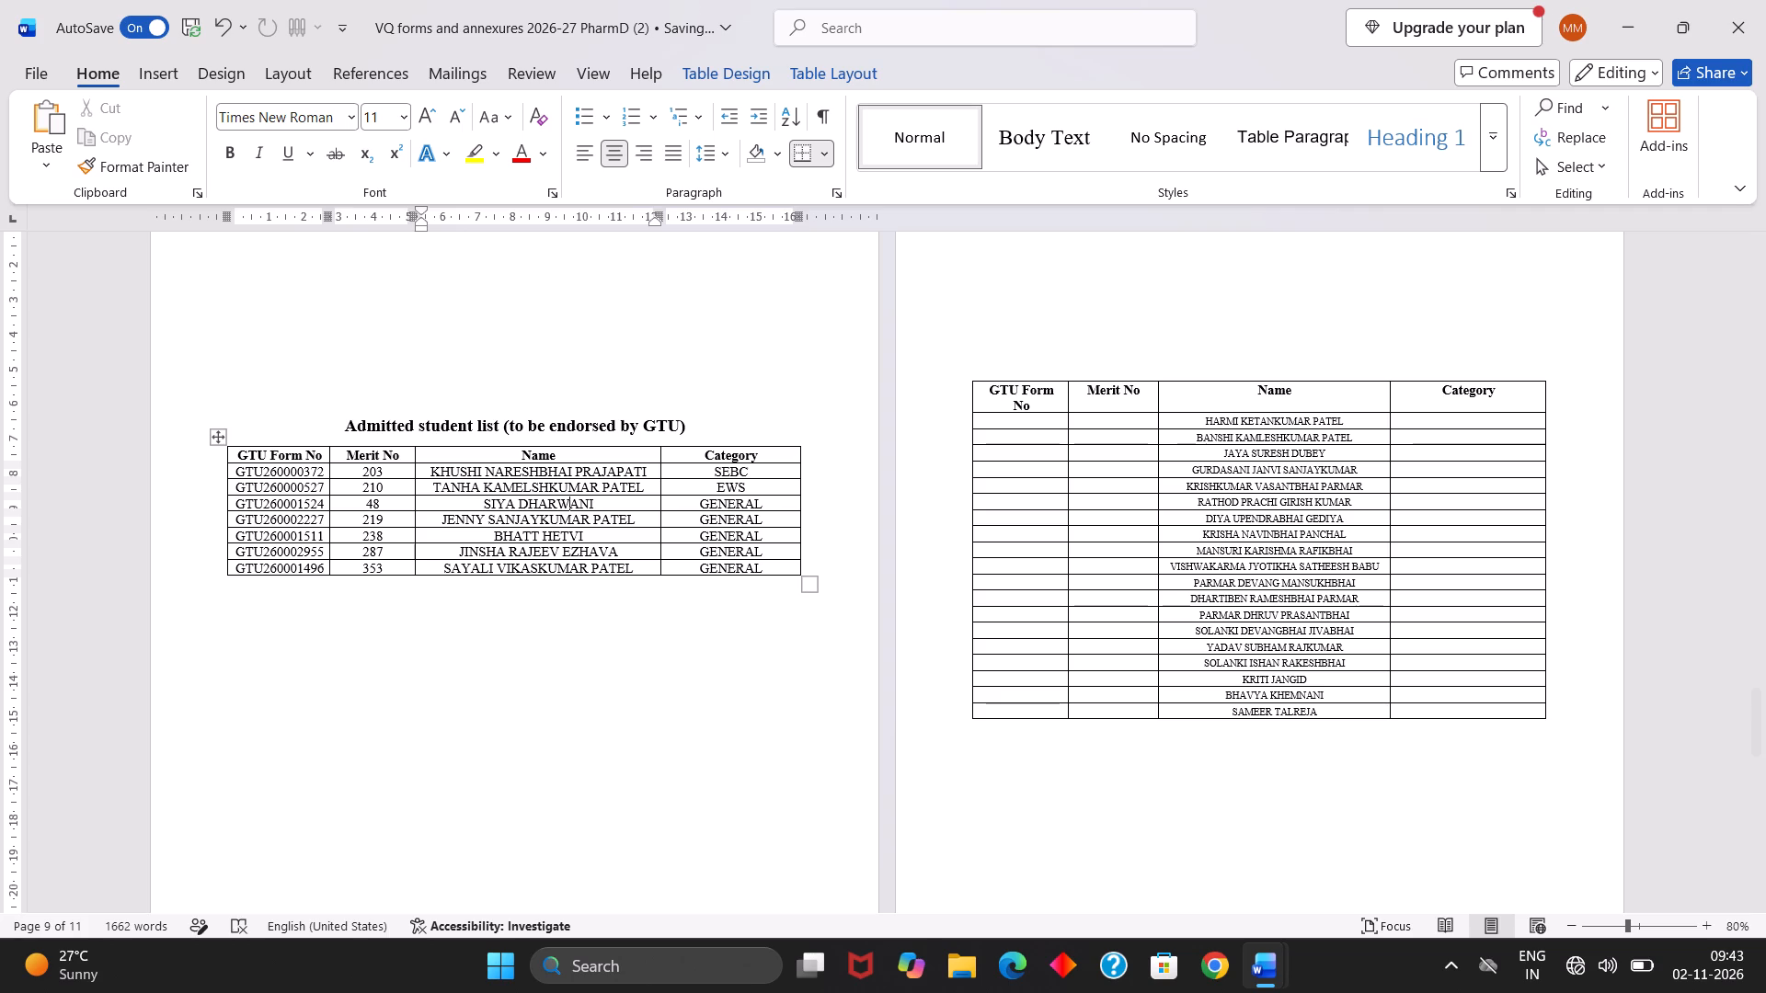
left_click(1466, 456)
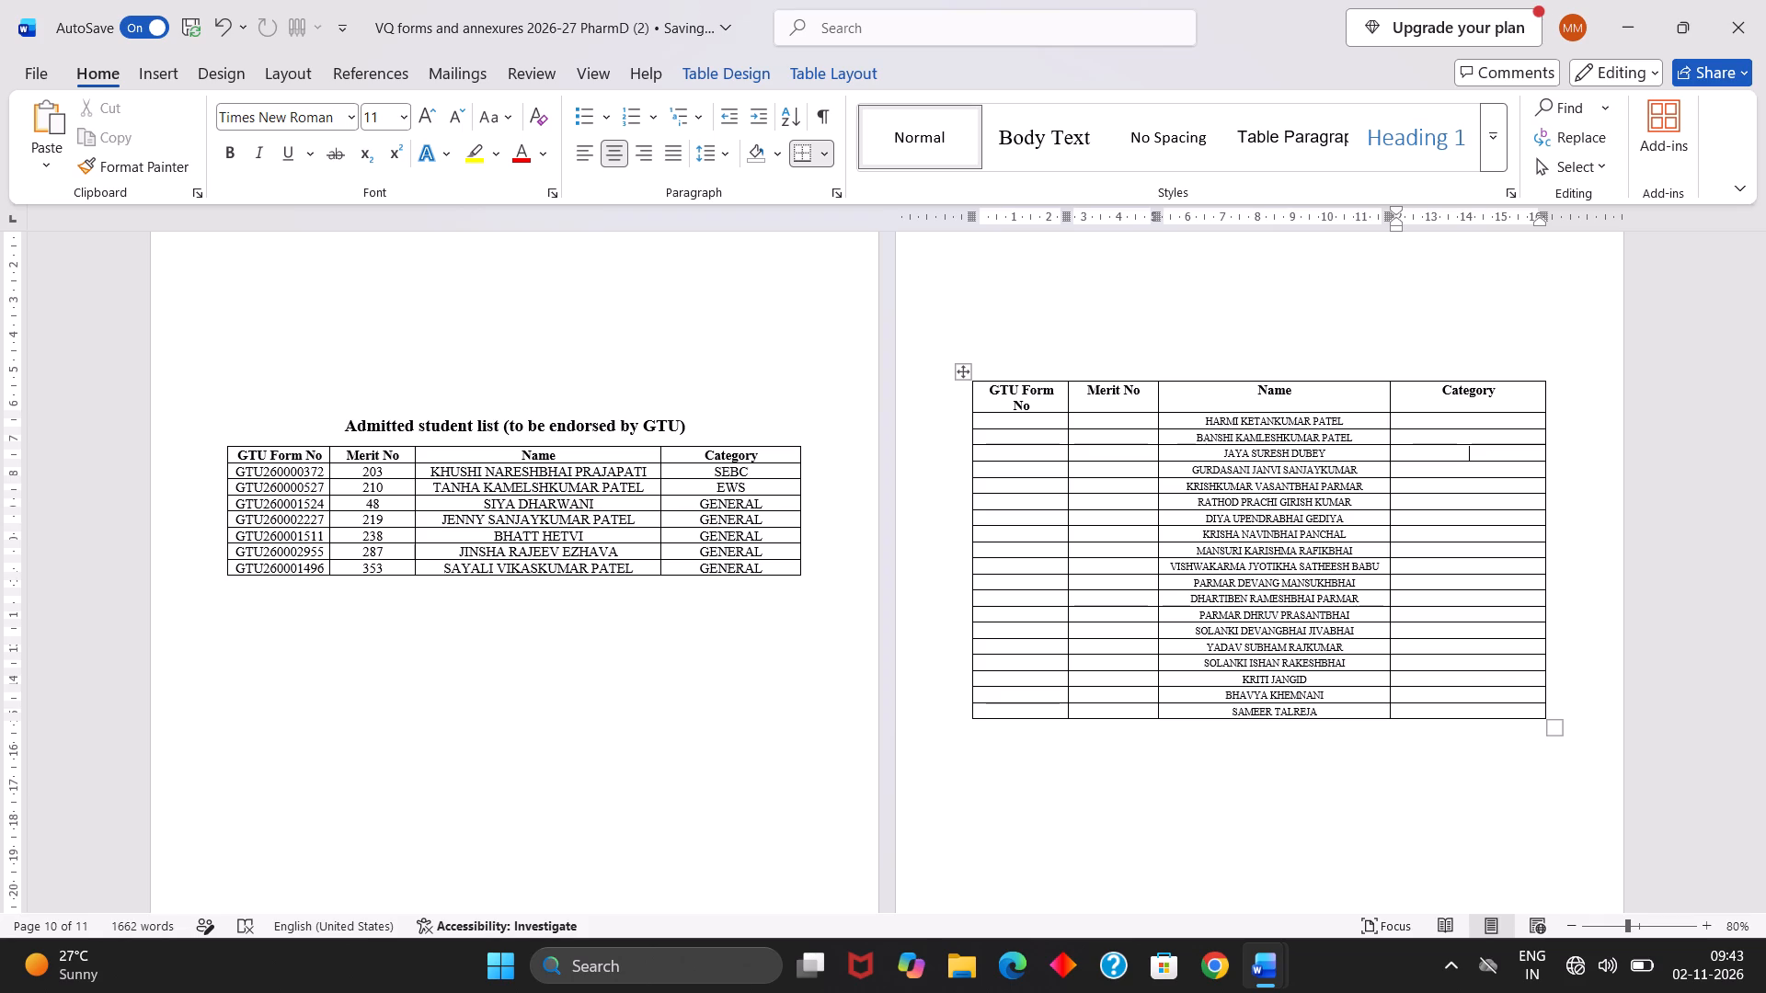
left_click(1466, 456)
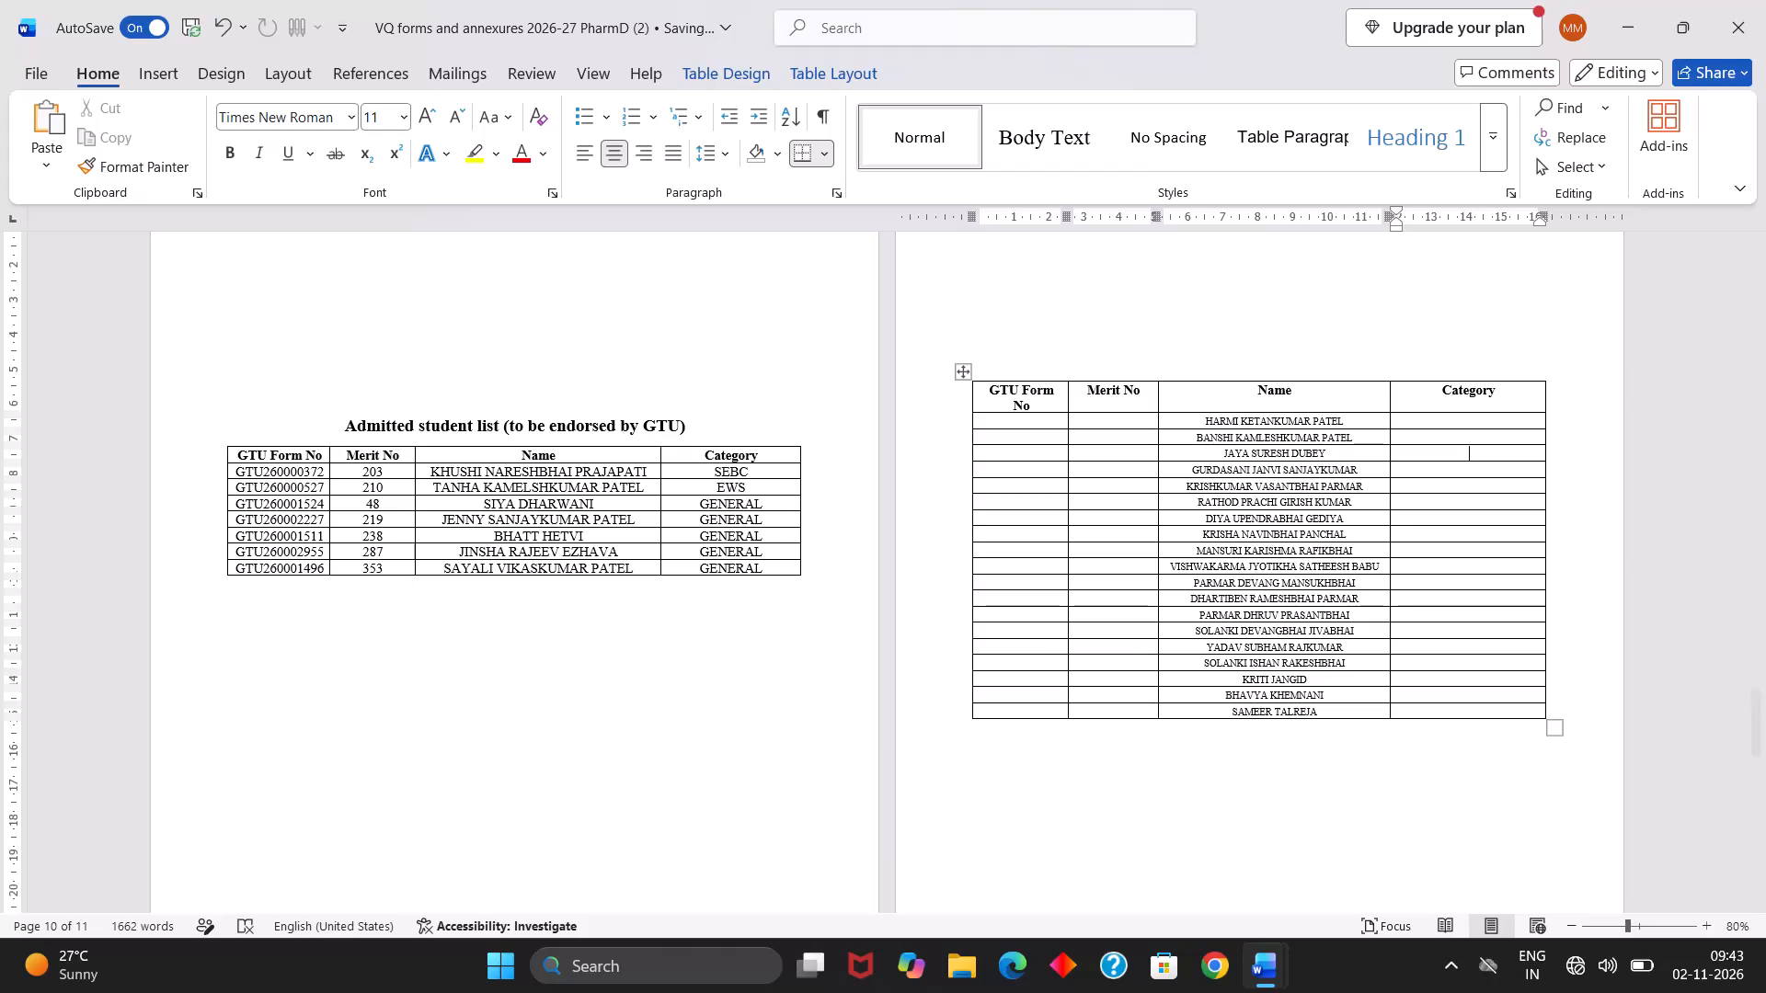
Review the merit list, attendance register, Annexure 3 register and Annexure 2 status table earlier in the document.
scroll(972, 462, "up", 1)
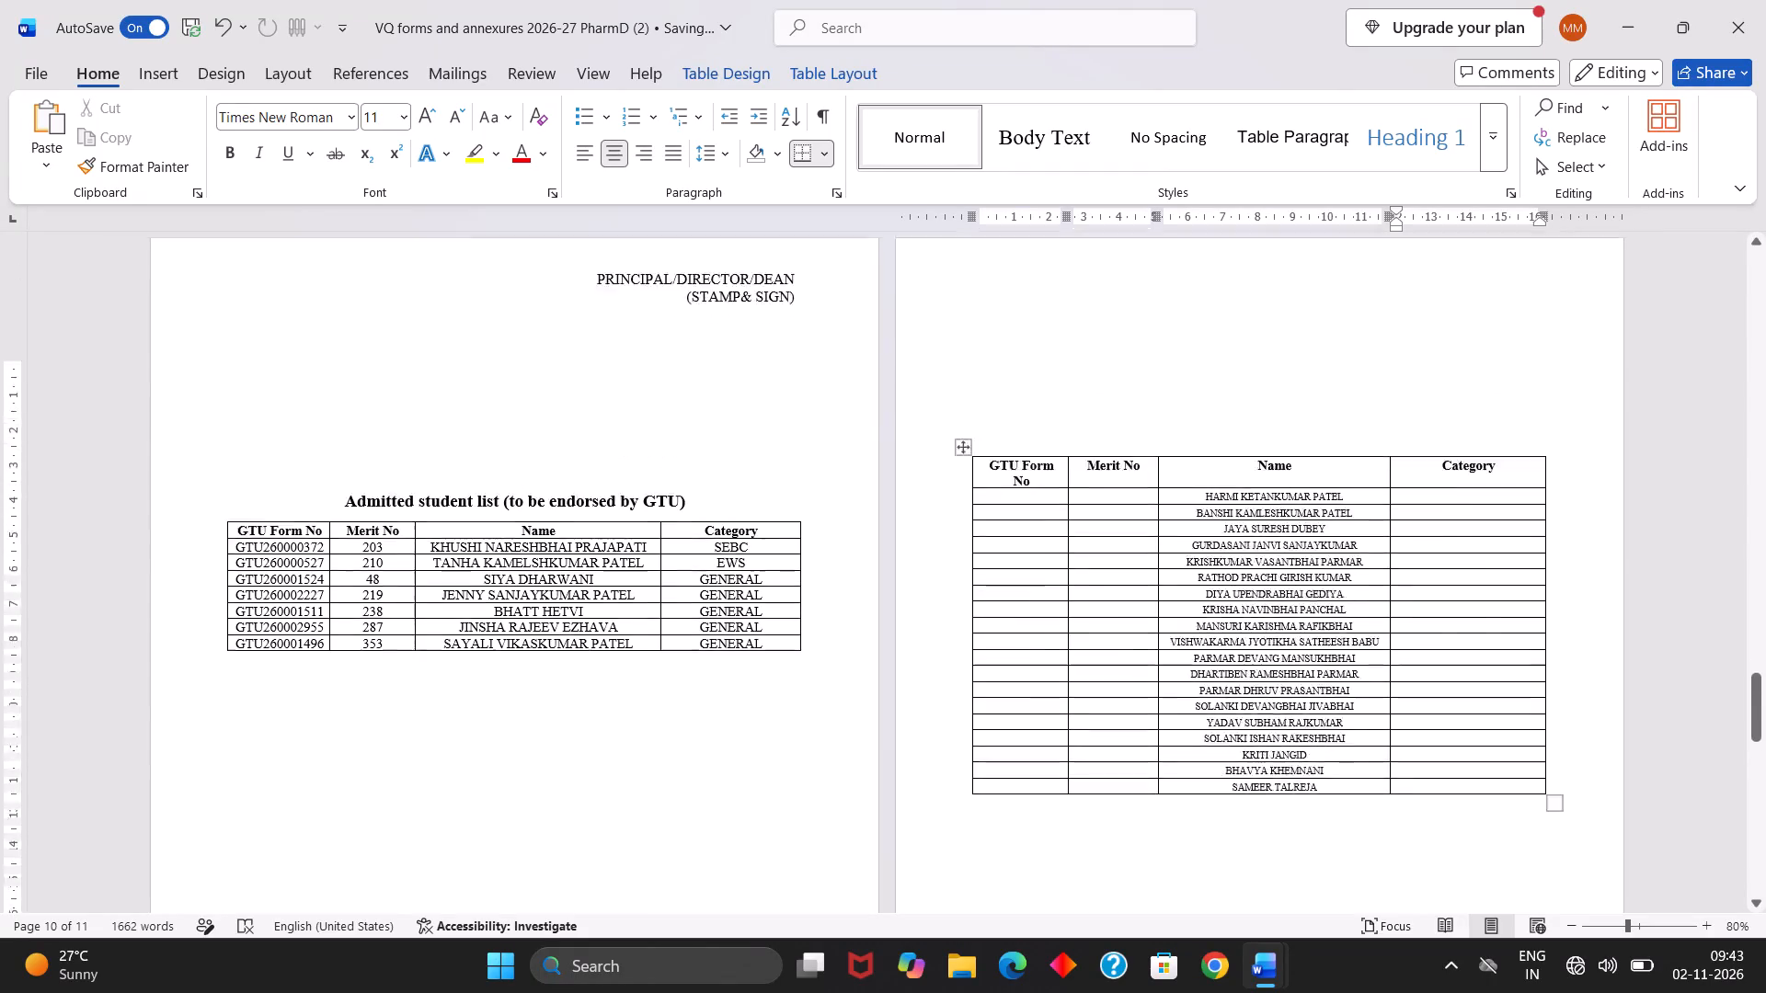
scroll(972, 462, "up", 2)
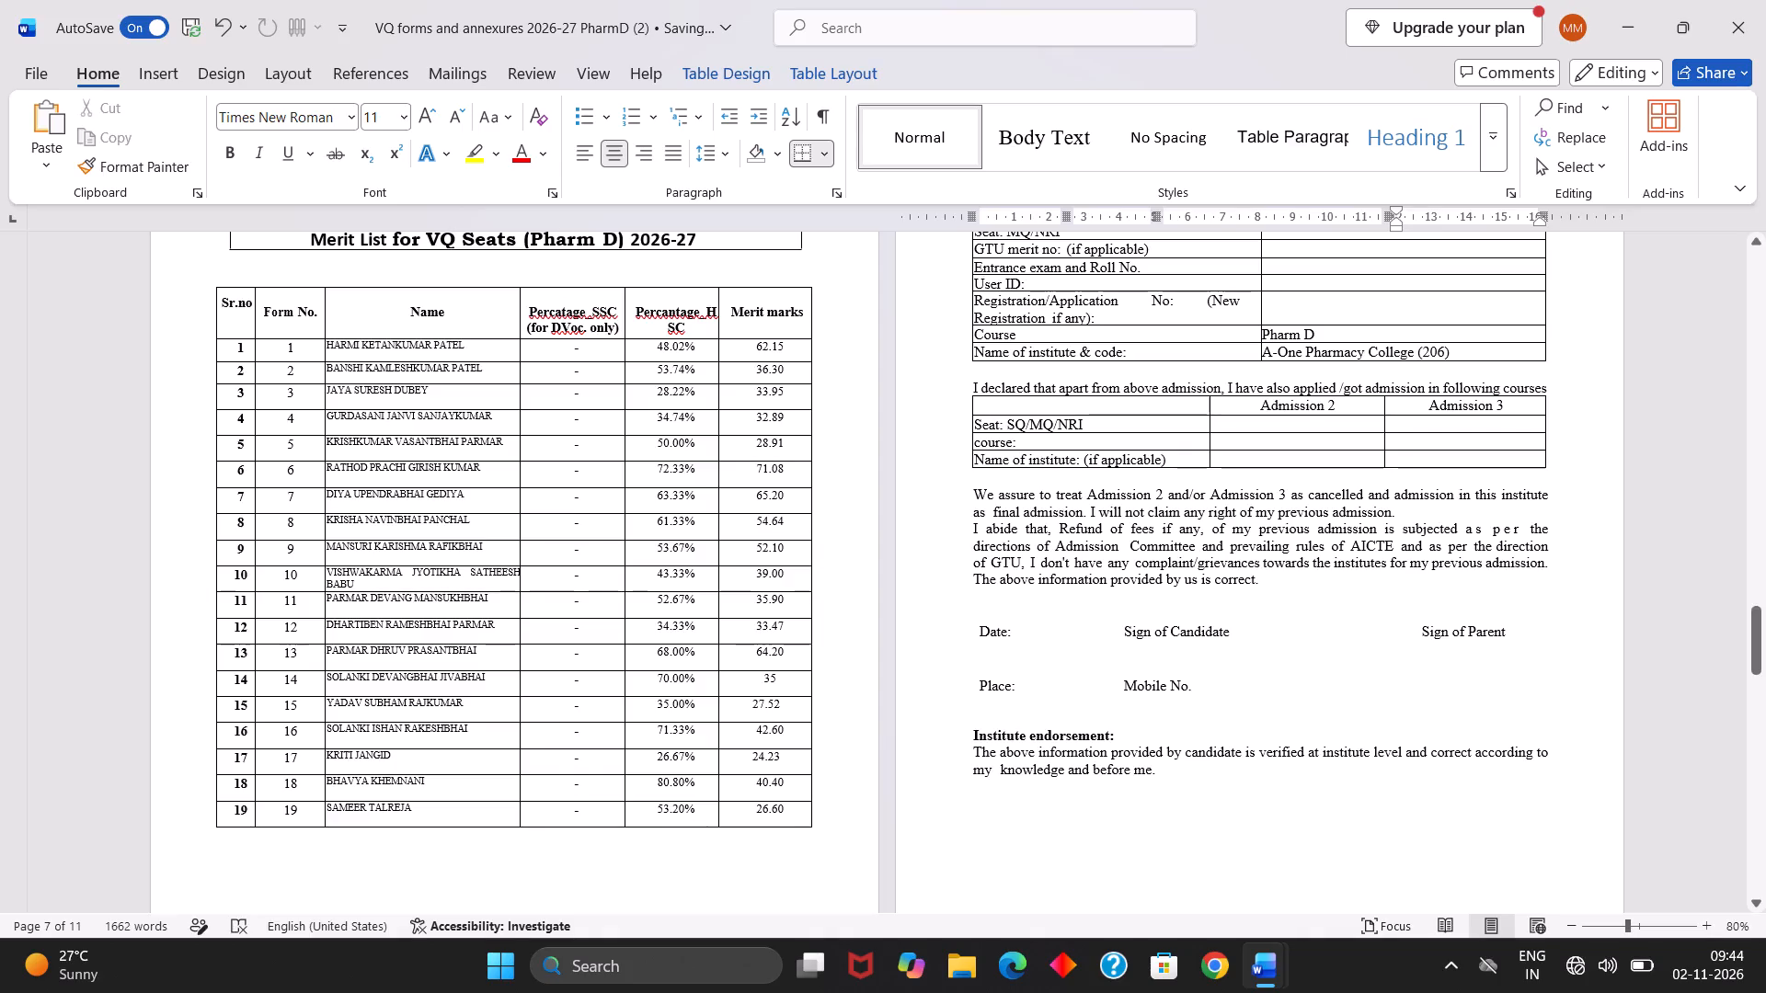
scroll(534, 410, "up", 3)
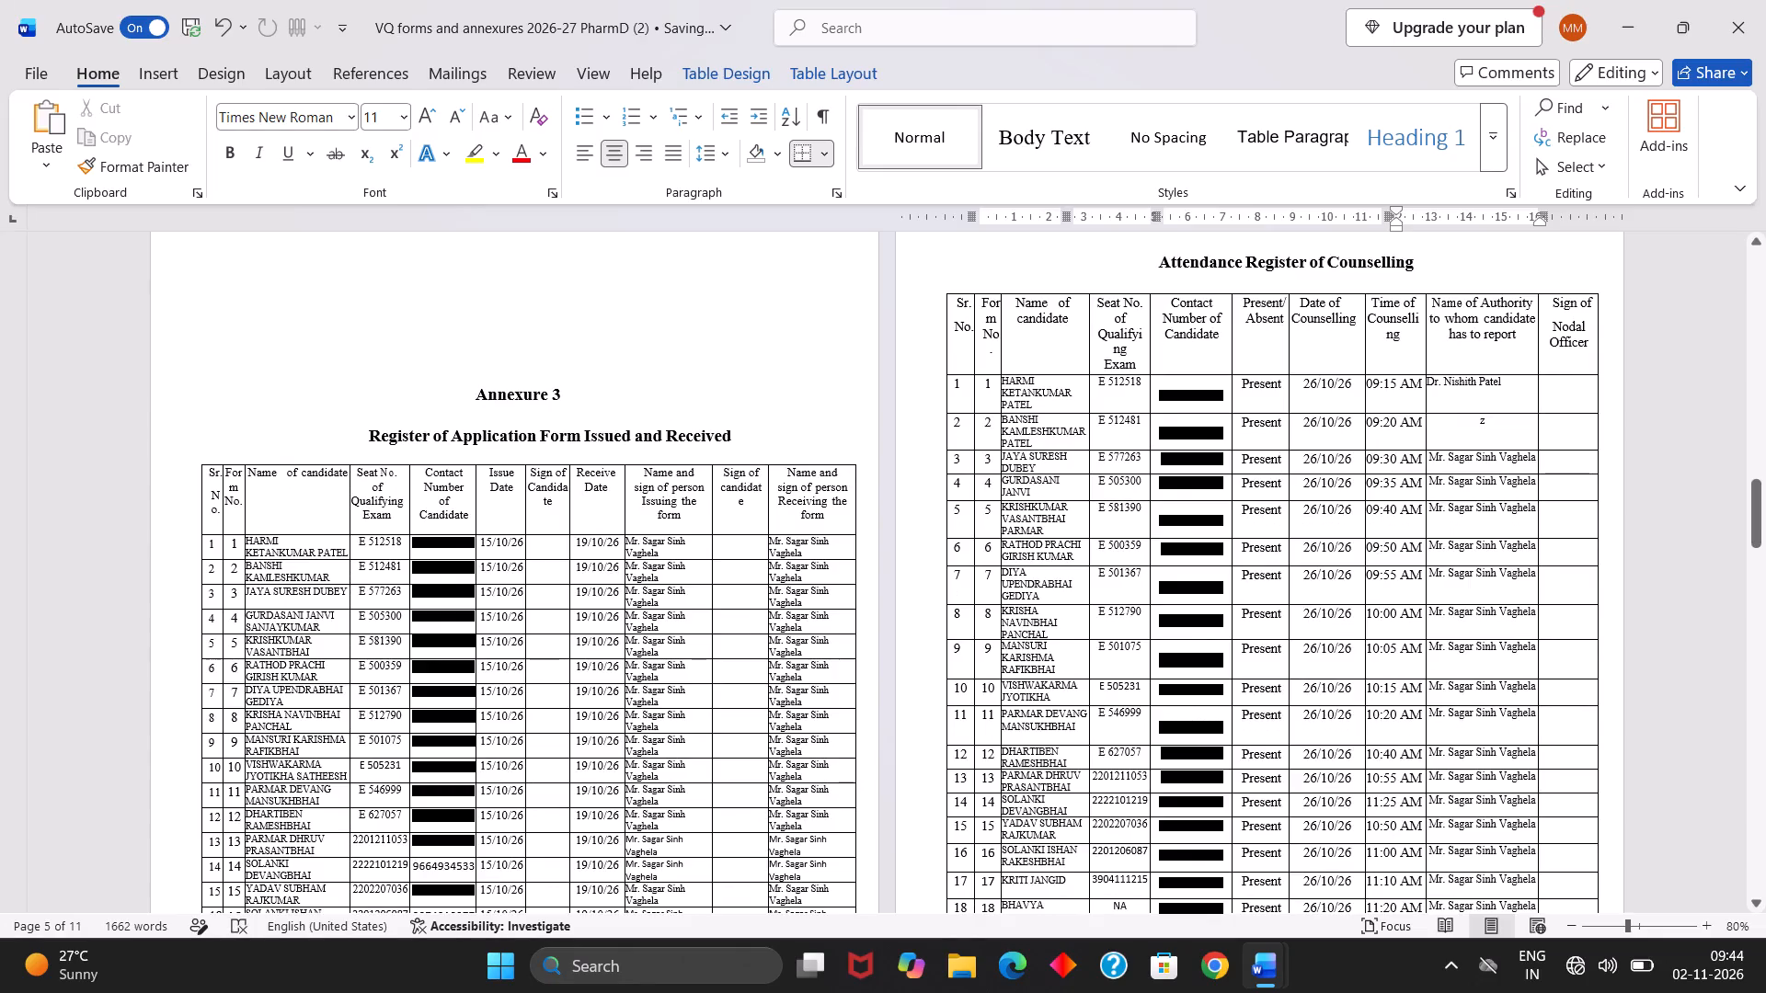
scroll(537, 383, "down", 1)
scroll(537, 383, "up", 1)
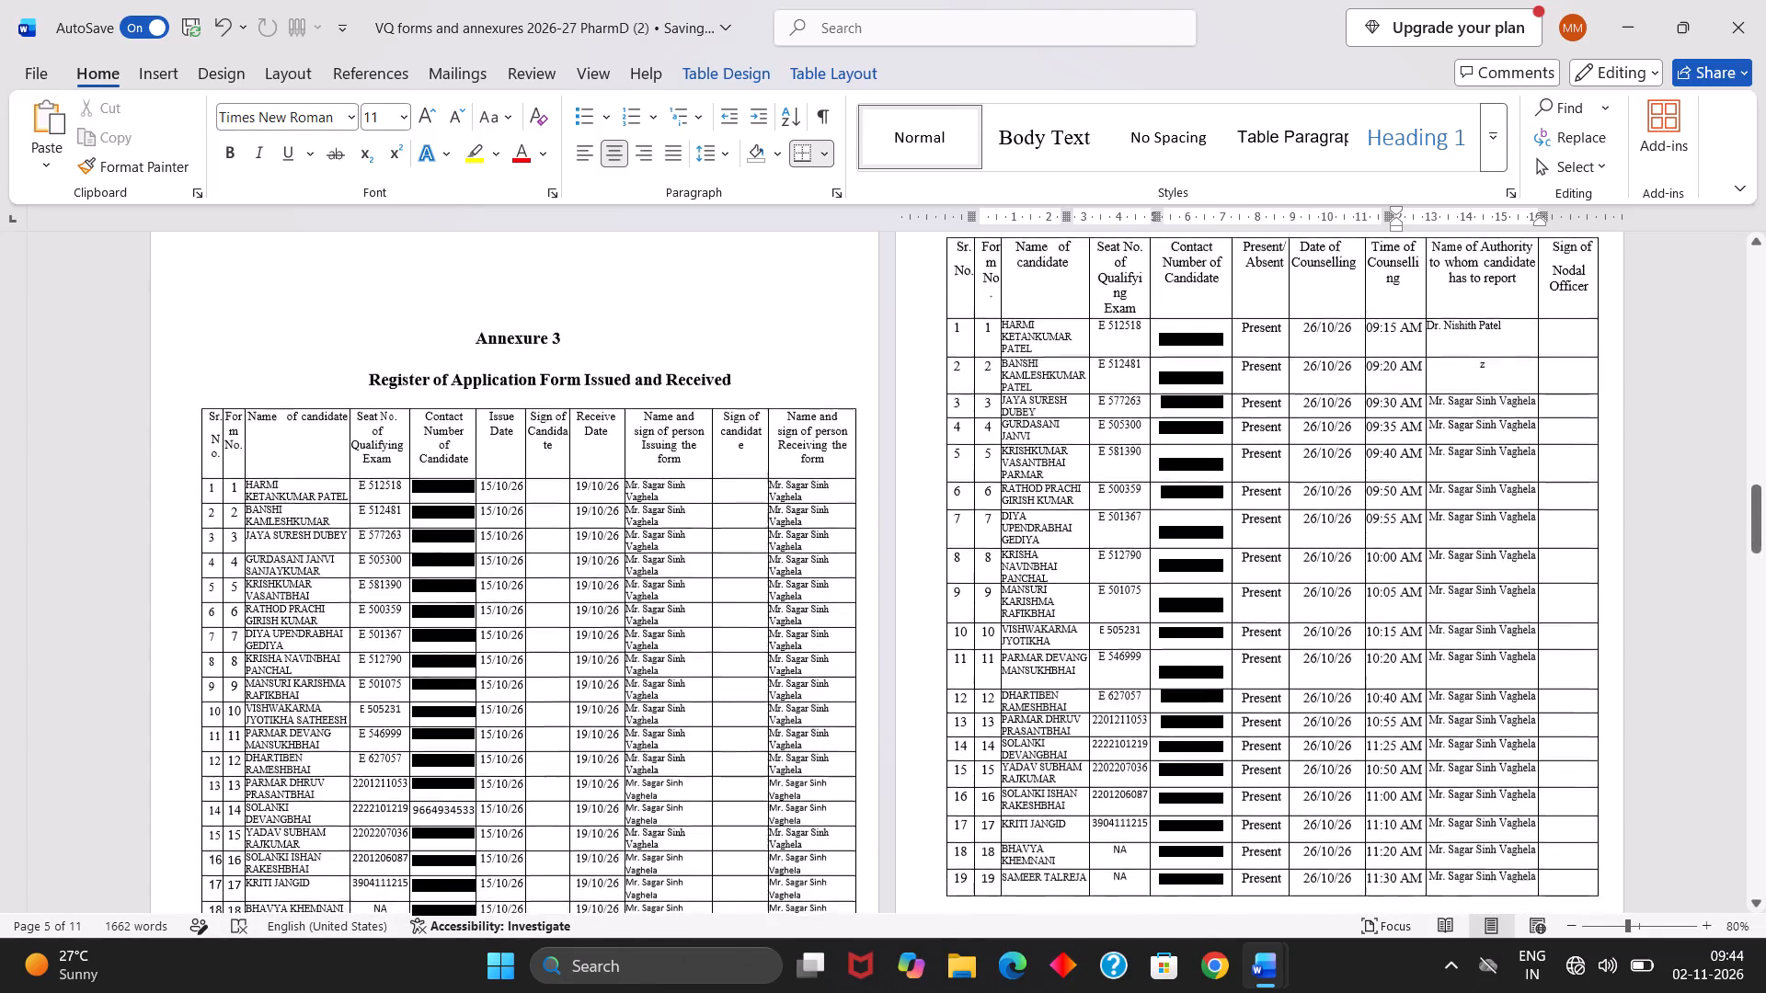
scroll(537, 383, "up", 4)
scroll(537, 383, "down", 2)
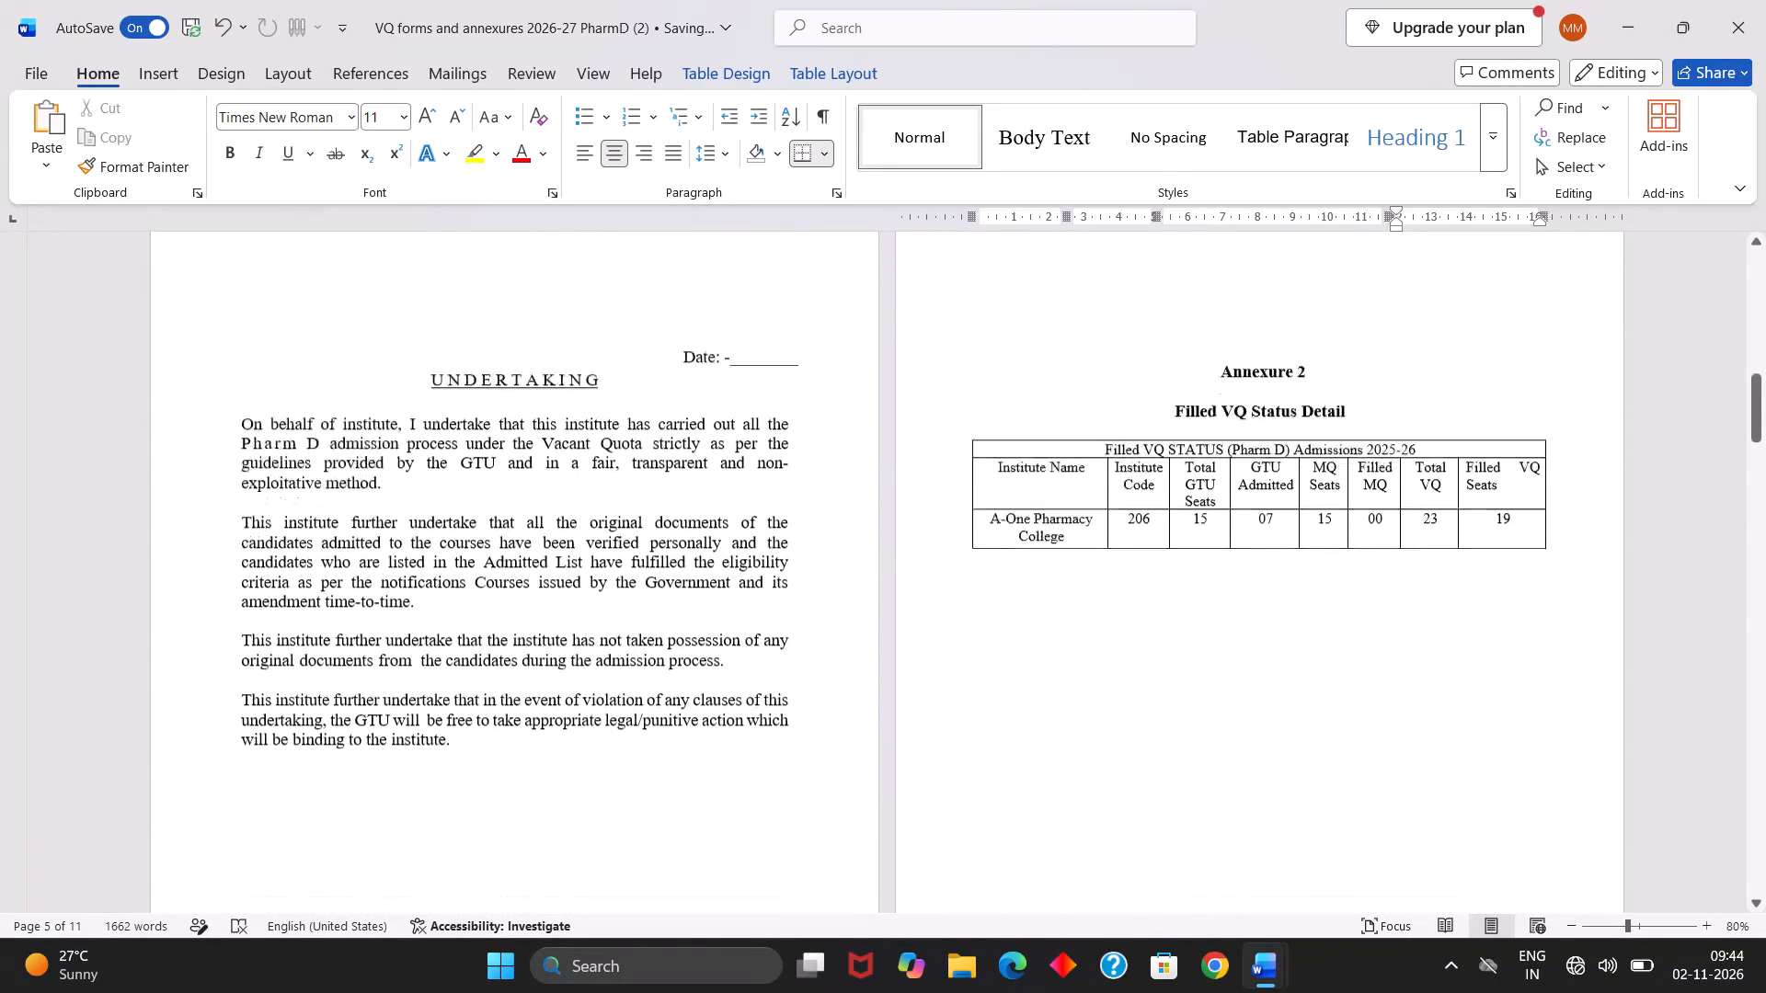
scroll(537, 383, "down", 12)
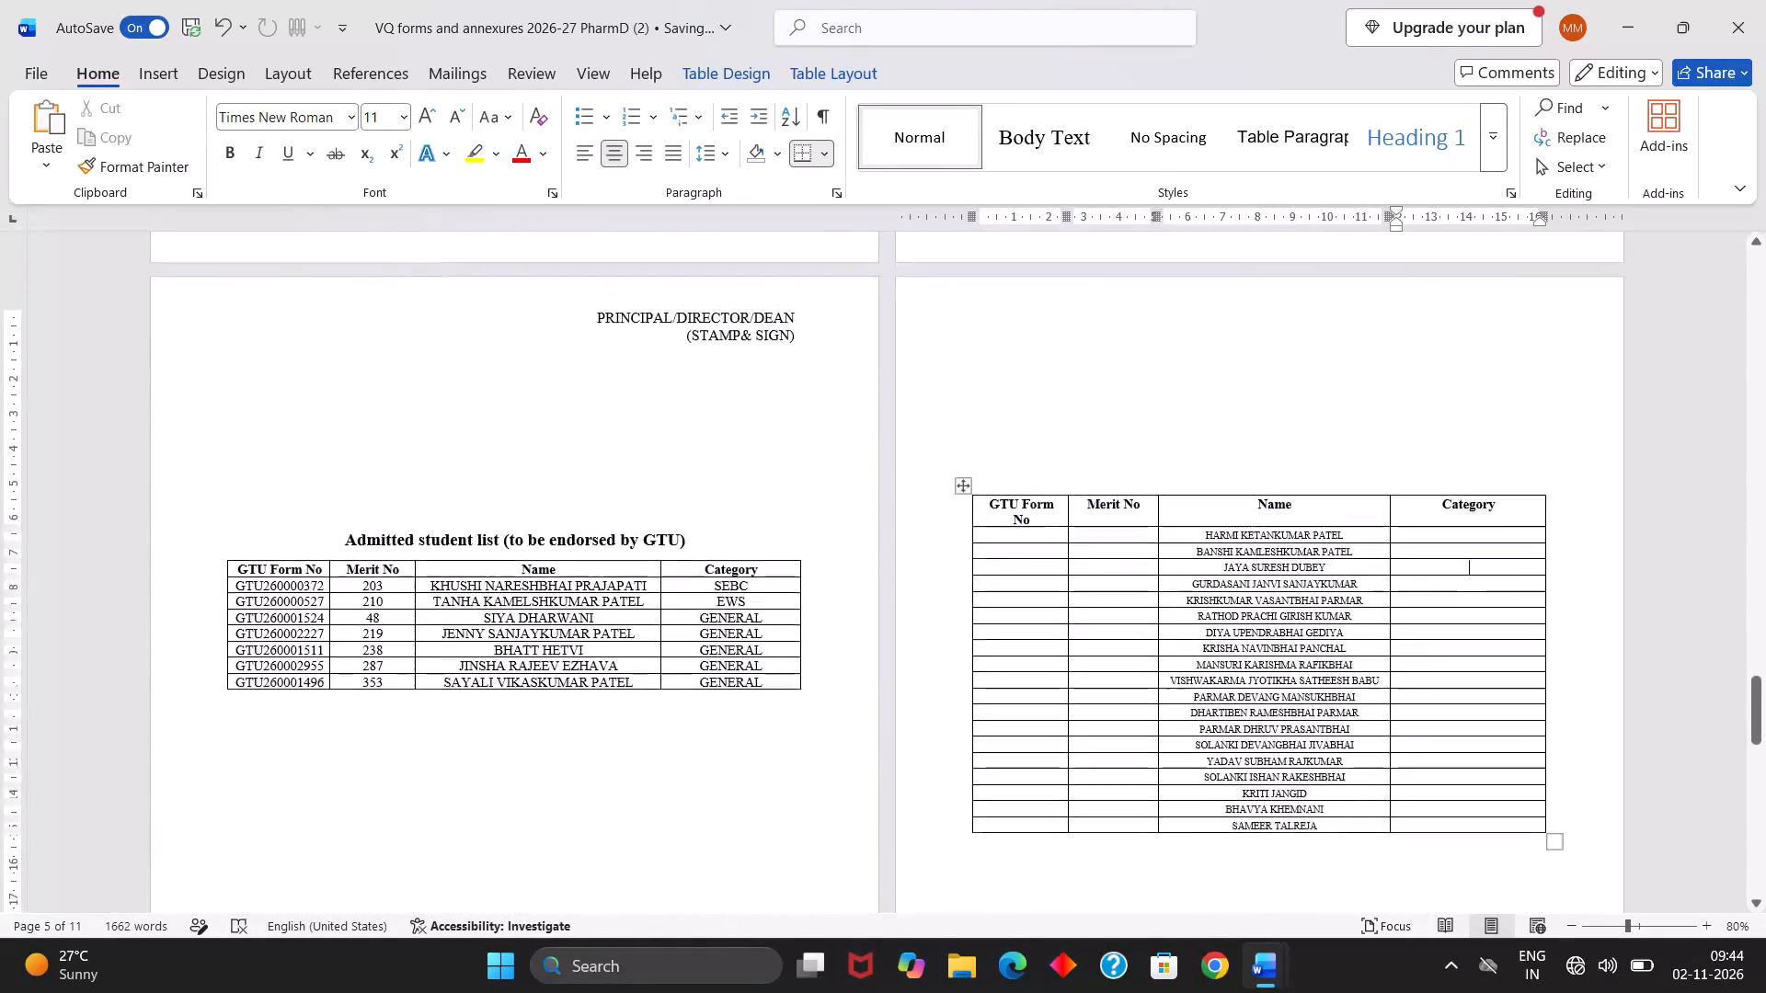
Copy the heading "Admitted student list (to be endorsed by GTU)" above the 19-student table and delete the extra blank line beneath it.
scroll(537, 383, "down", 3)
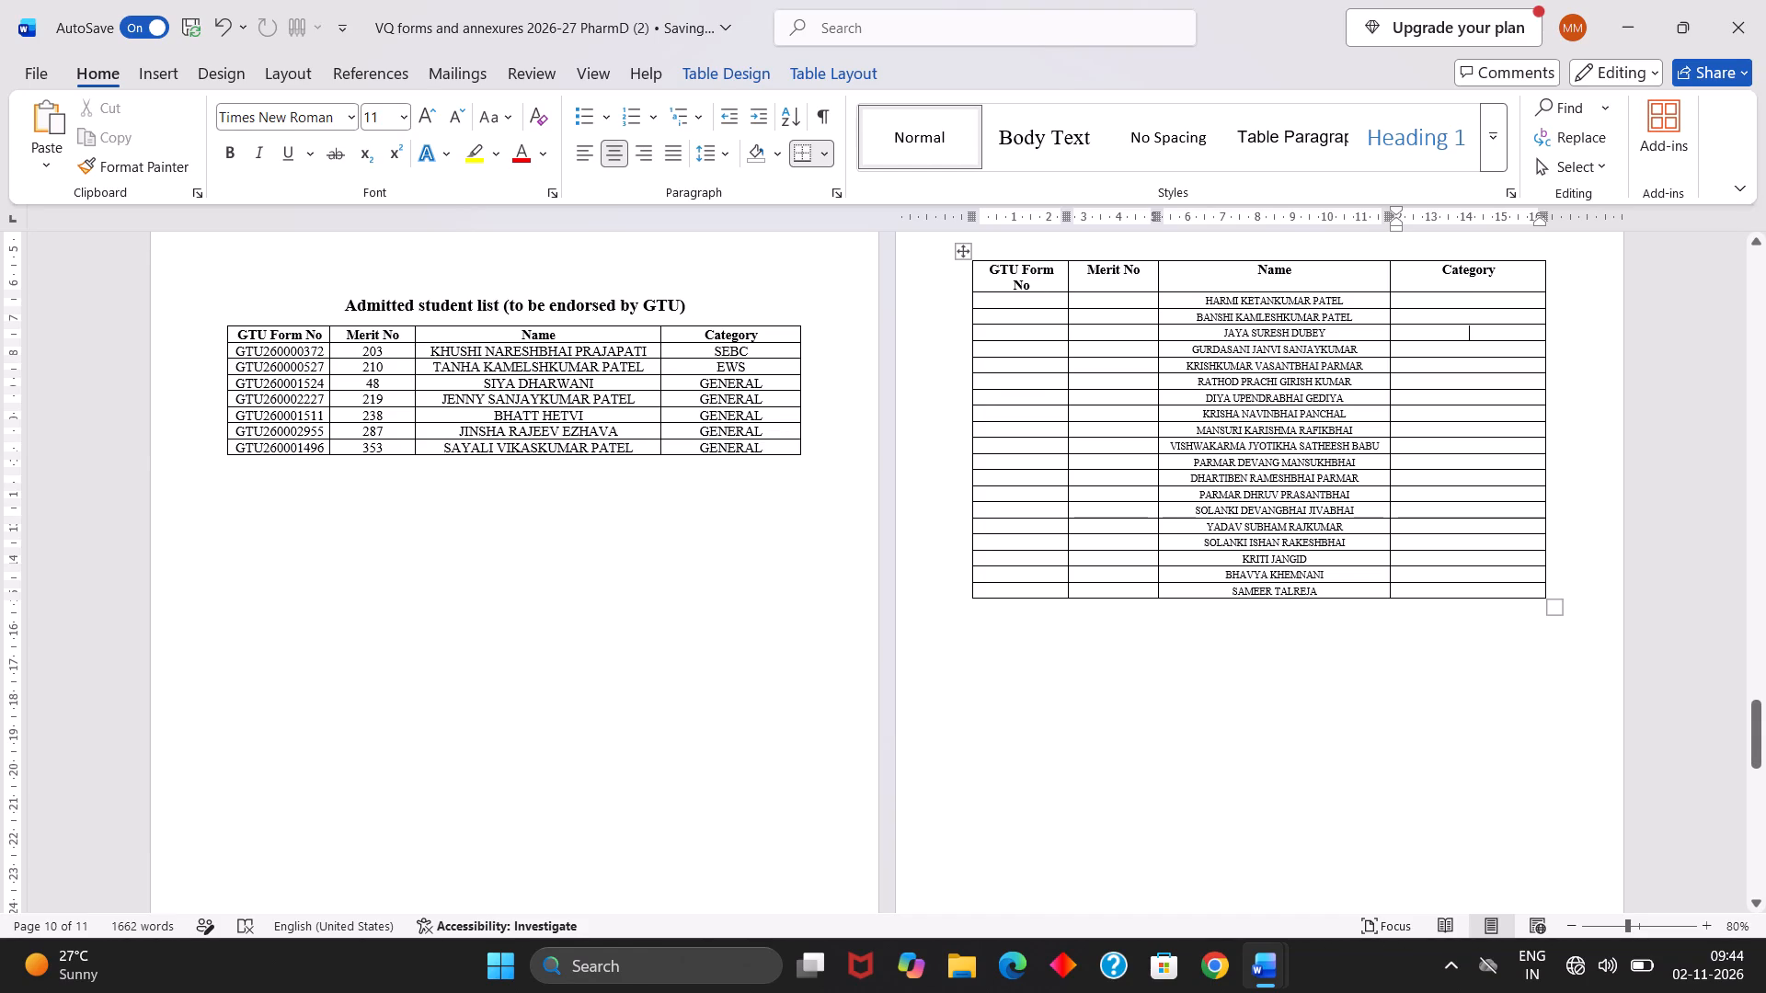
left_click_drag(689, 312, 358, 299)
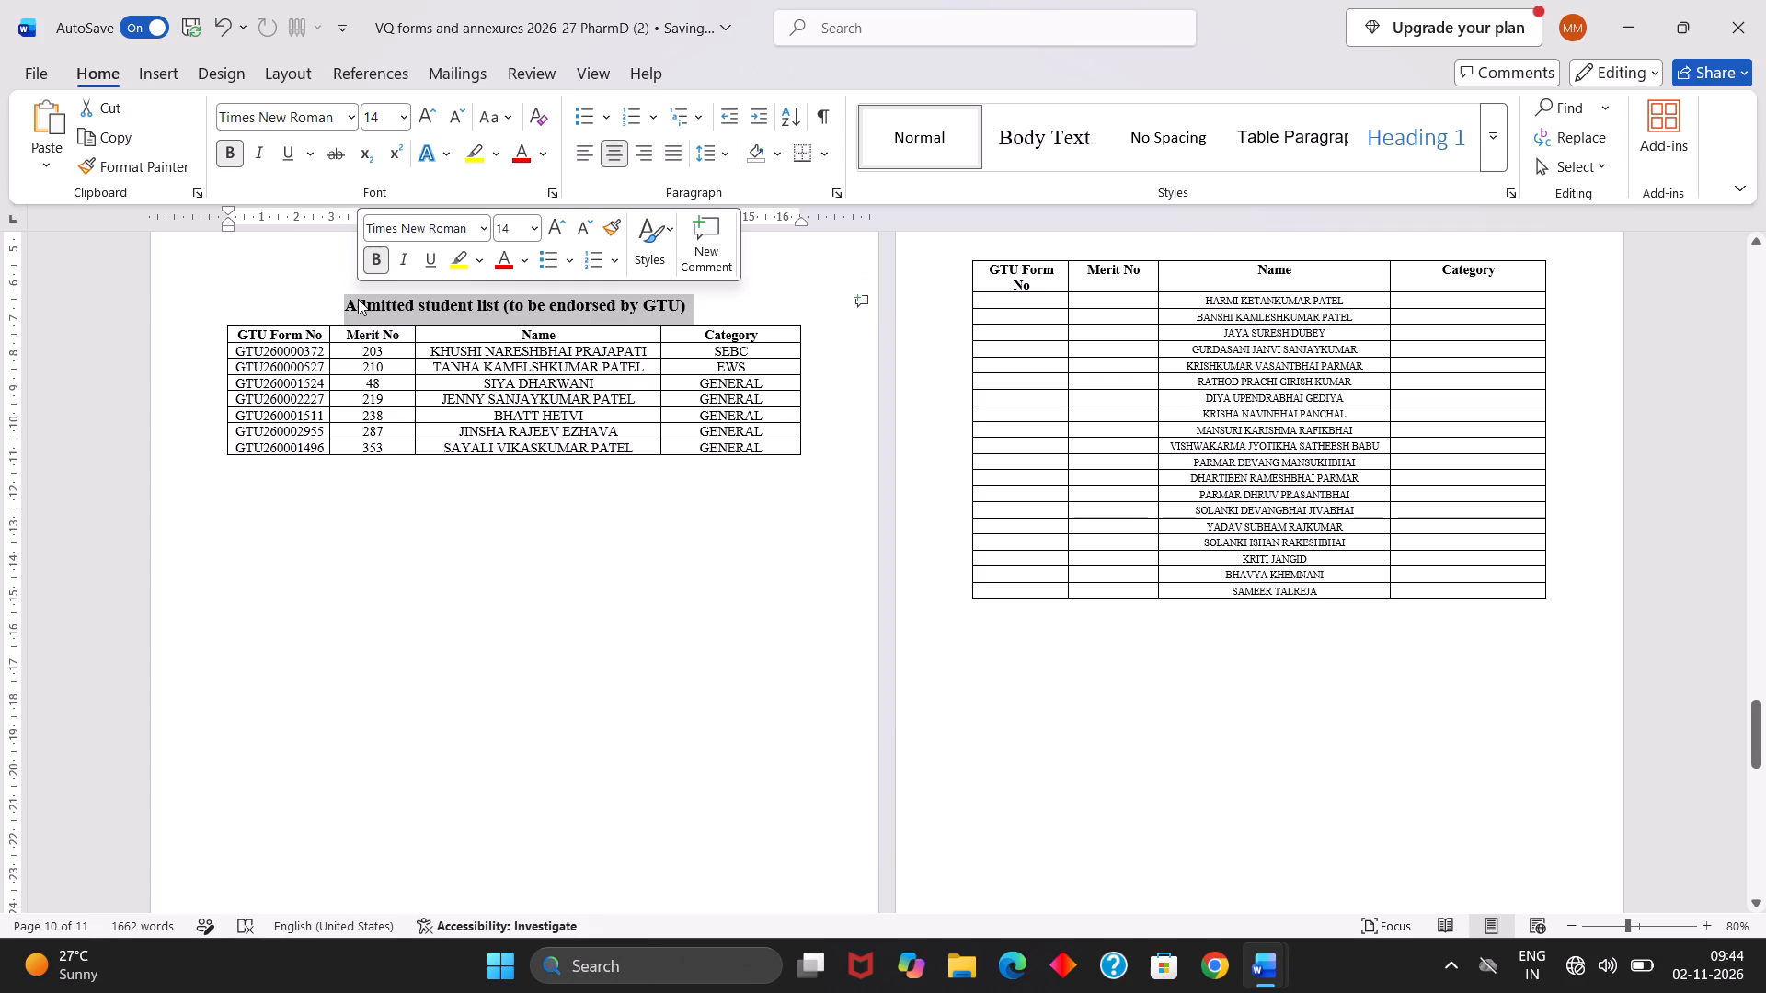
key("ctrl+c")
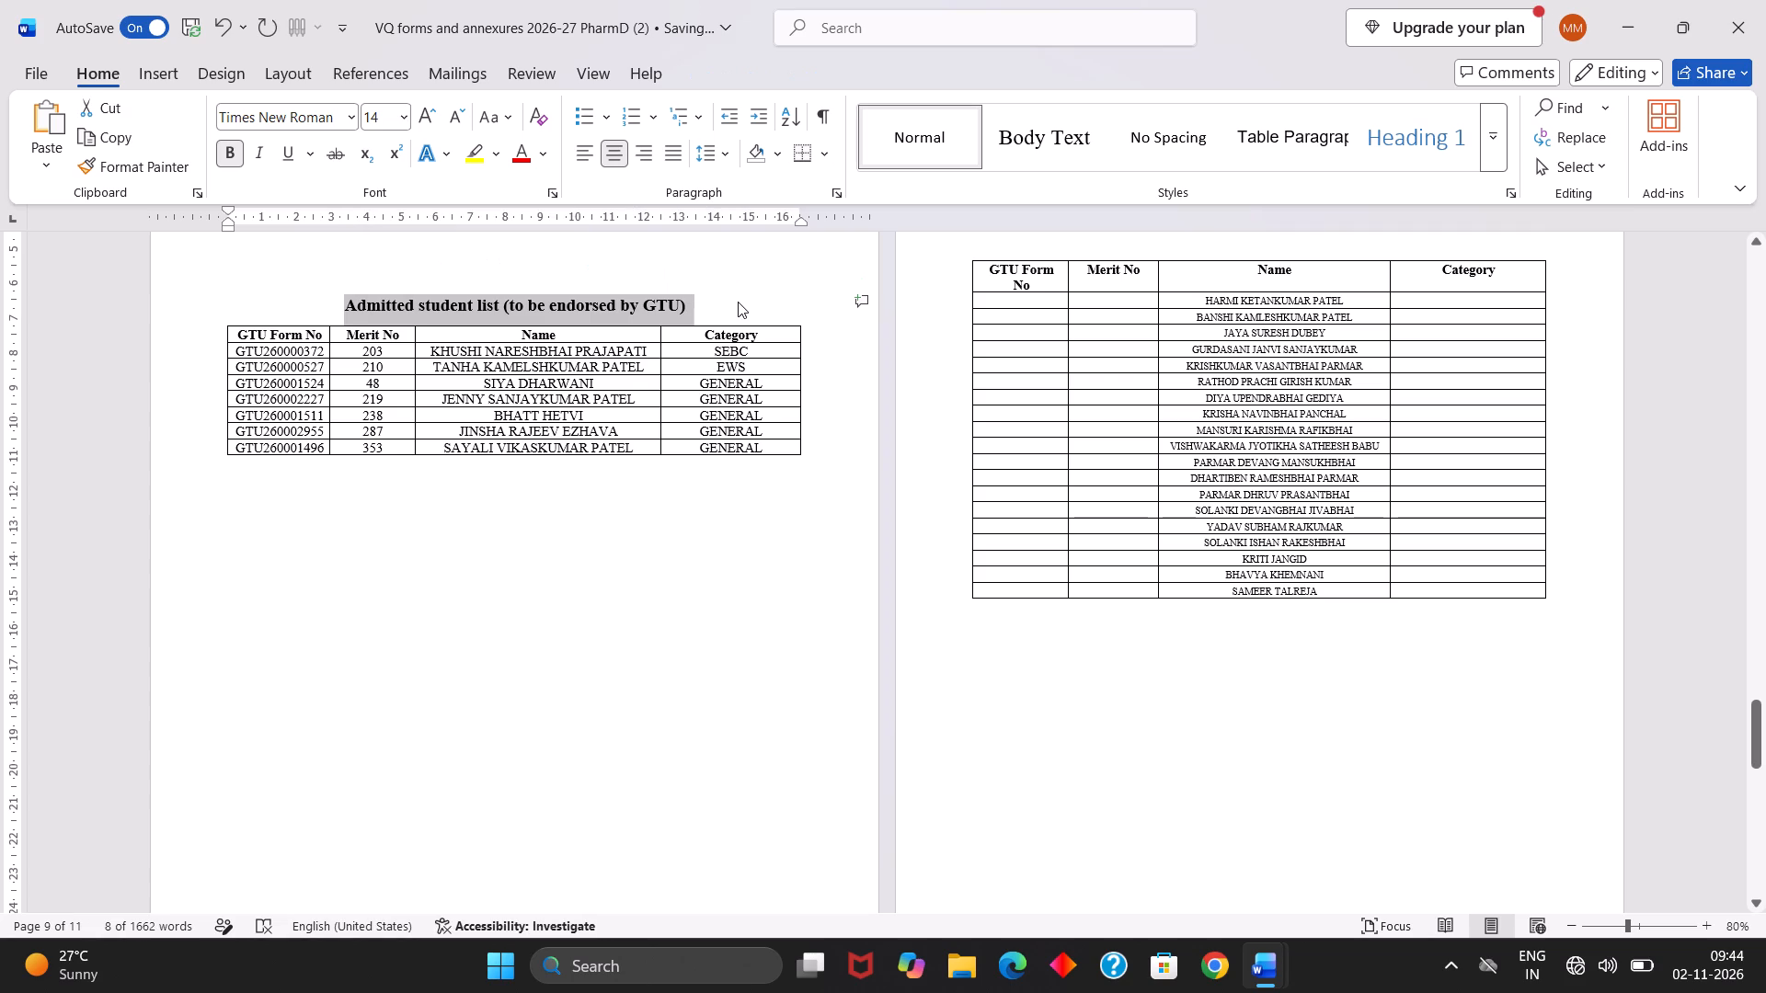
left_click(738, 303)
scroll(1089, 334, "up", 1)
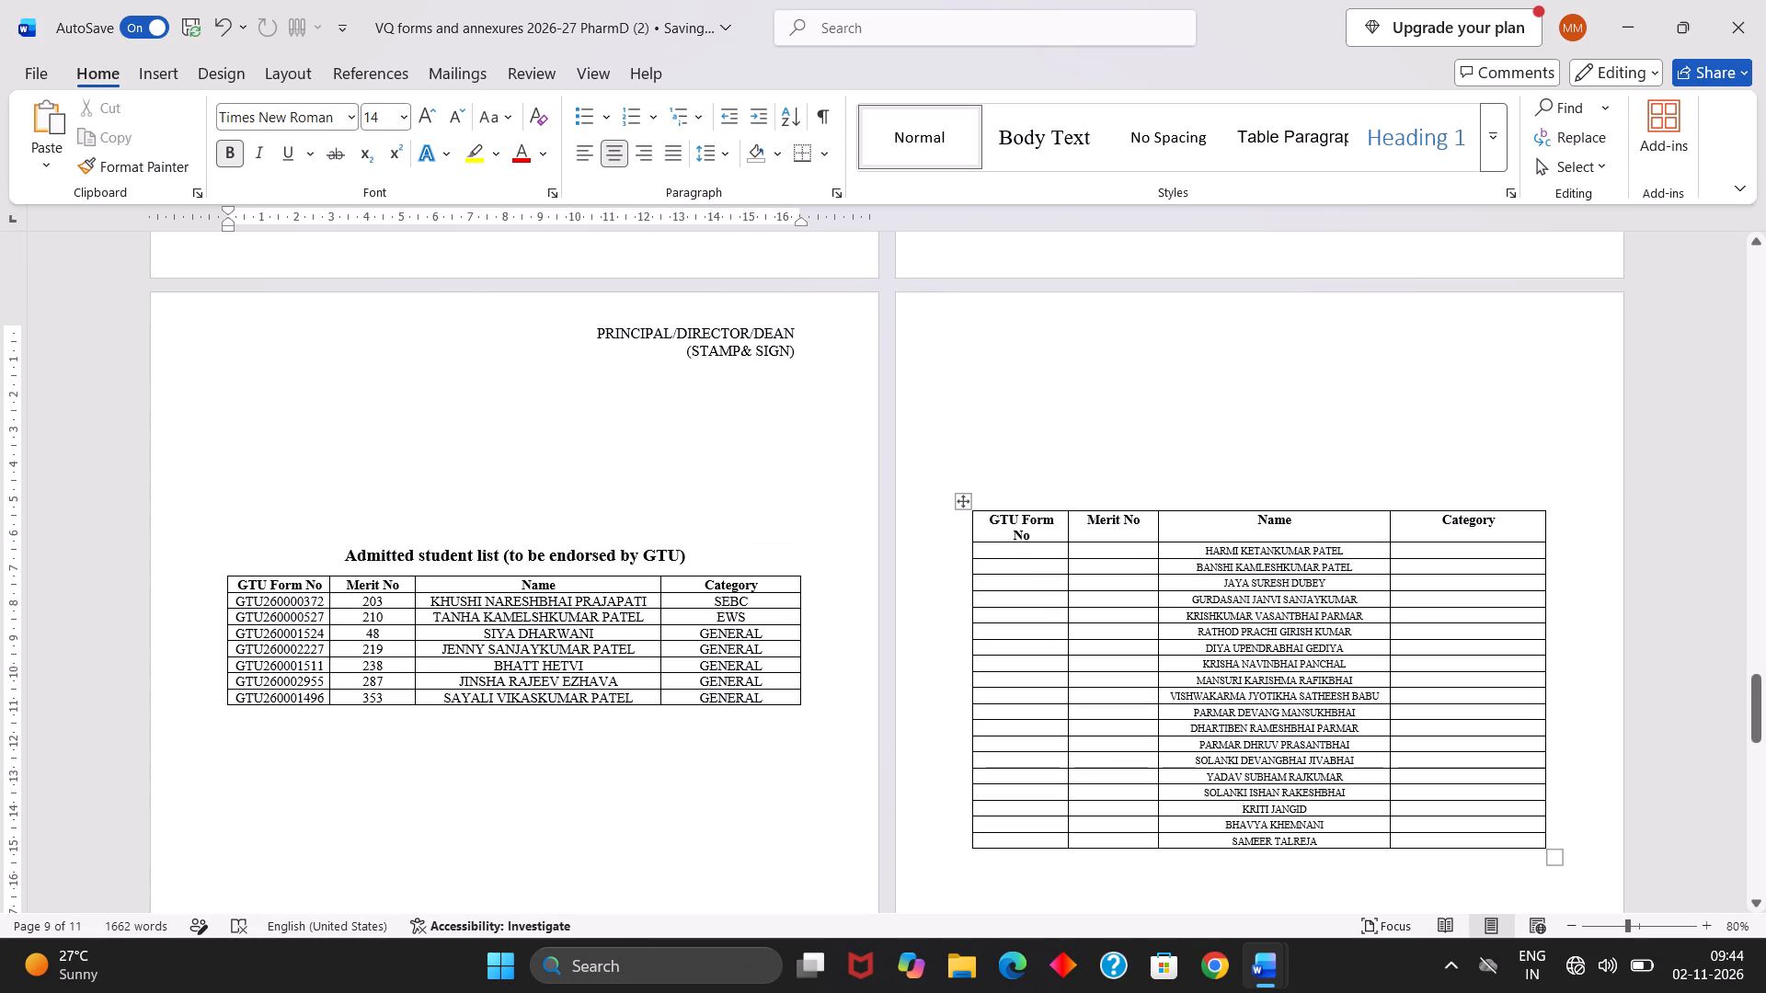
left_click(1066, 472)
key("ctrl+v")
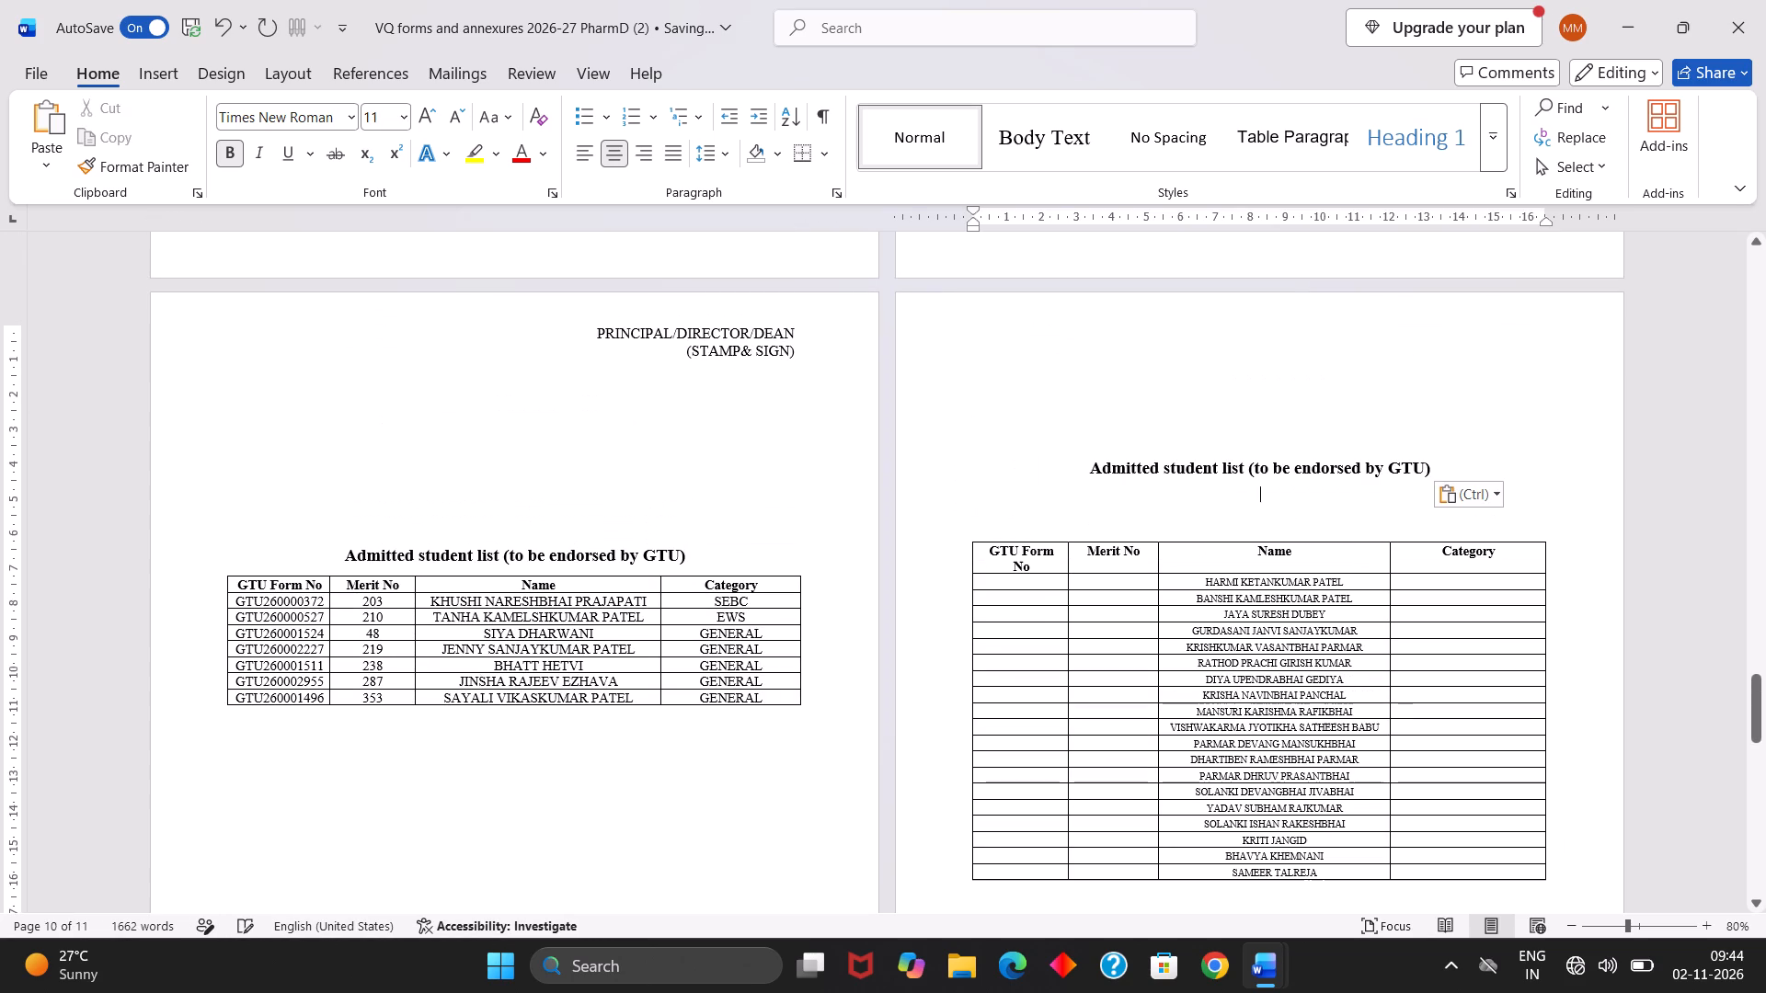
key("BackSpace")
key("BackSpace")
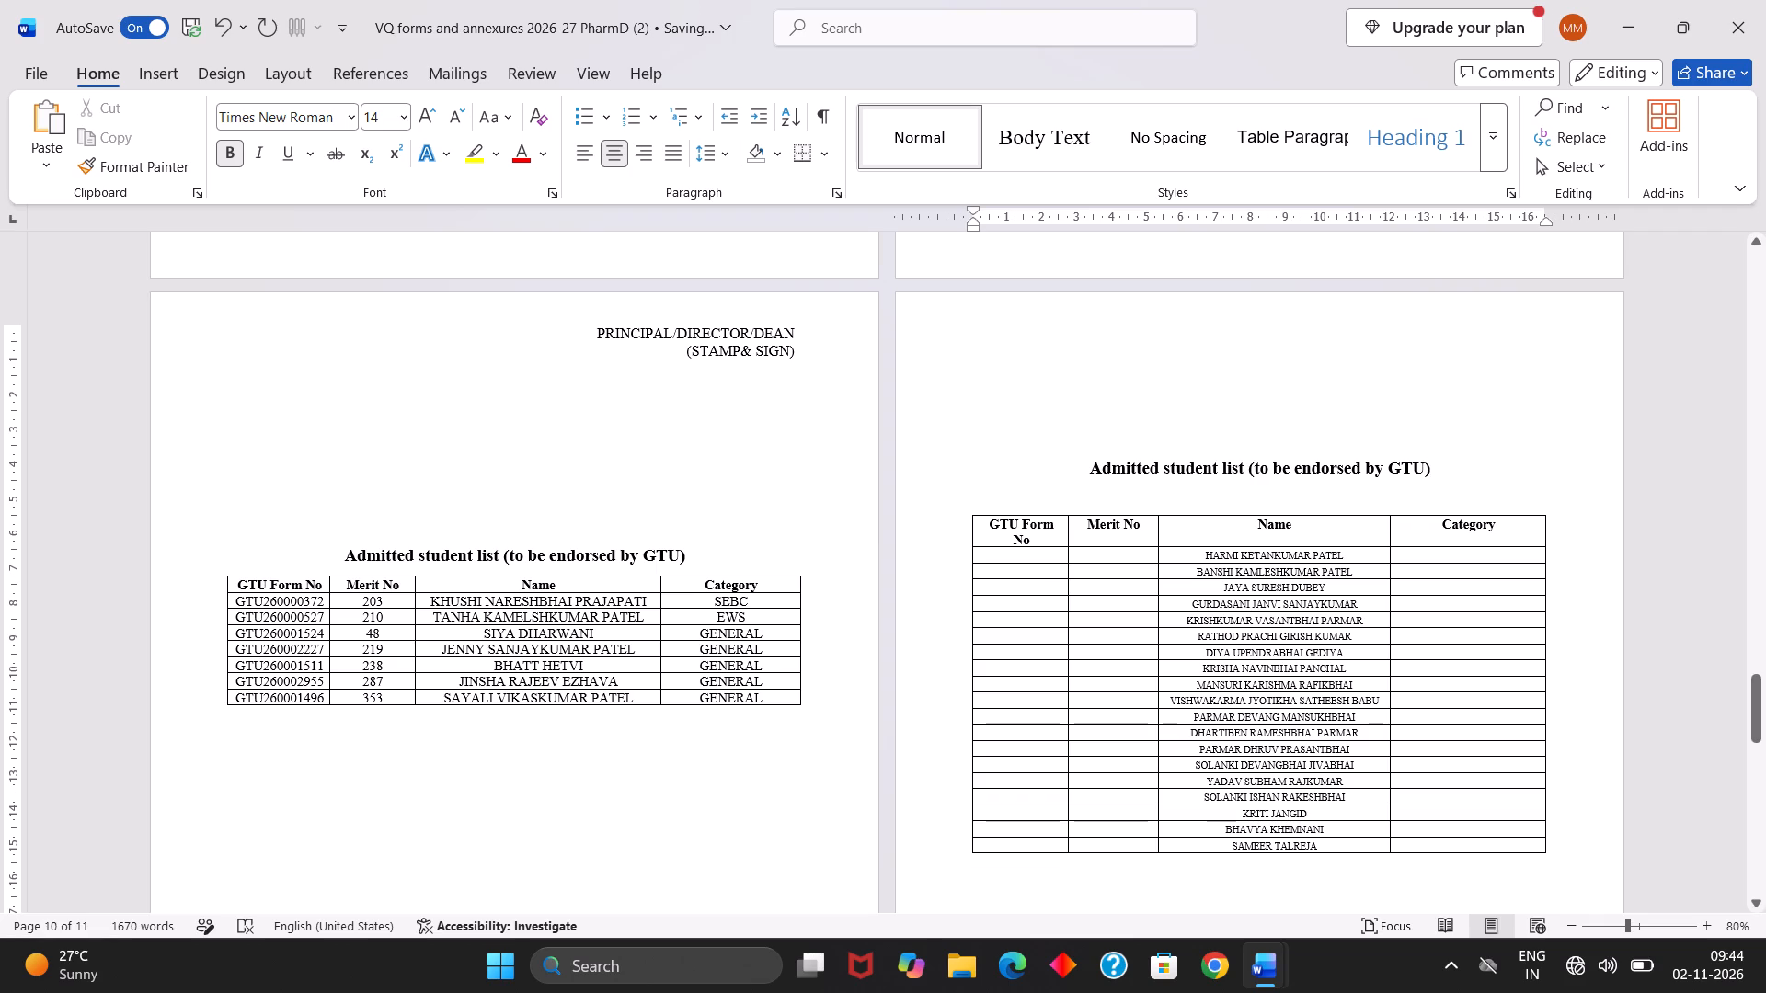
Remove the space after paragraph from the copied heading through the header row of the 19-student table.
left_click_drag(1093, 462, 1309, 517)
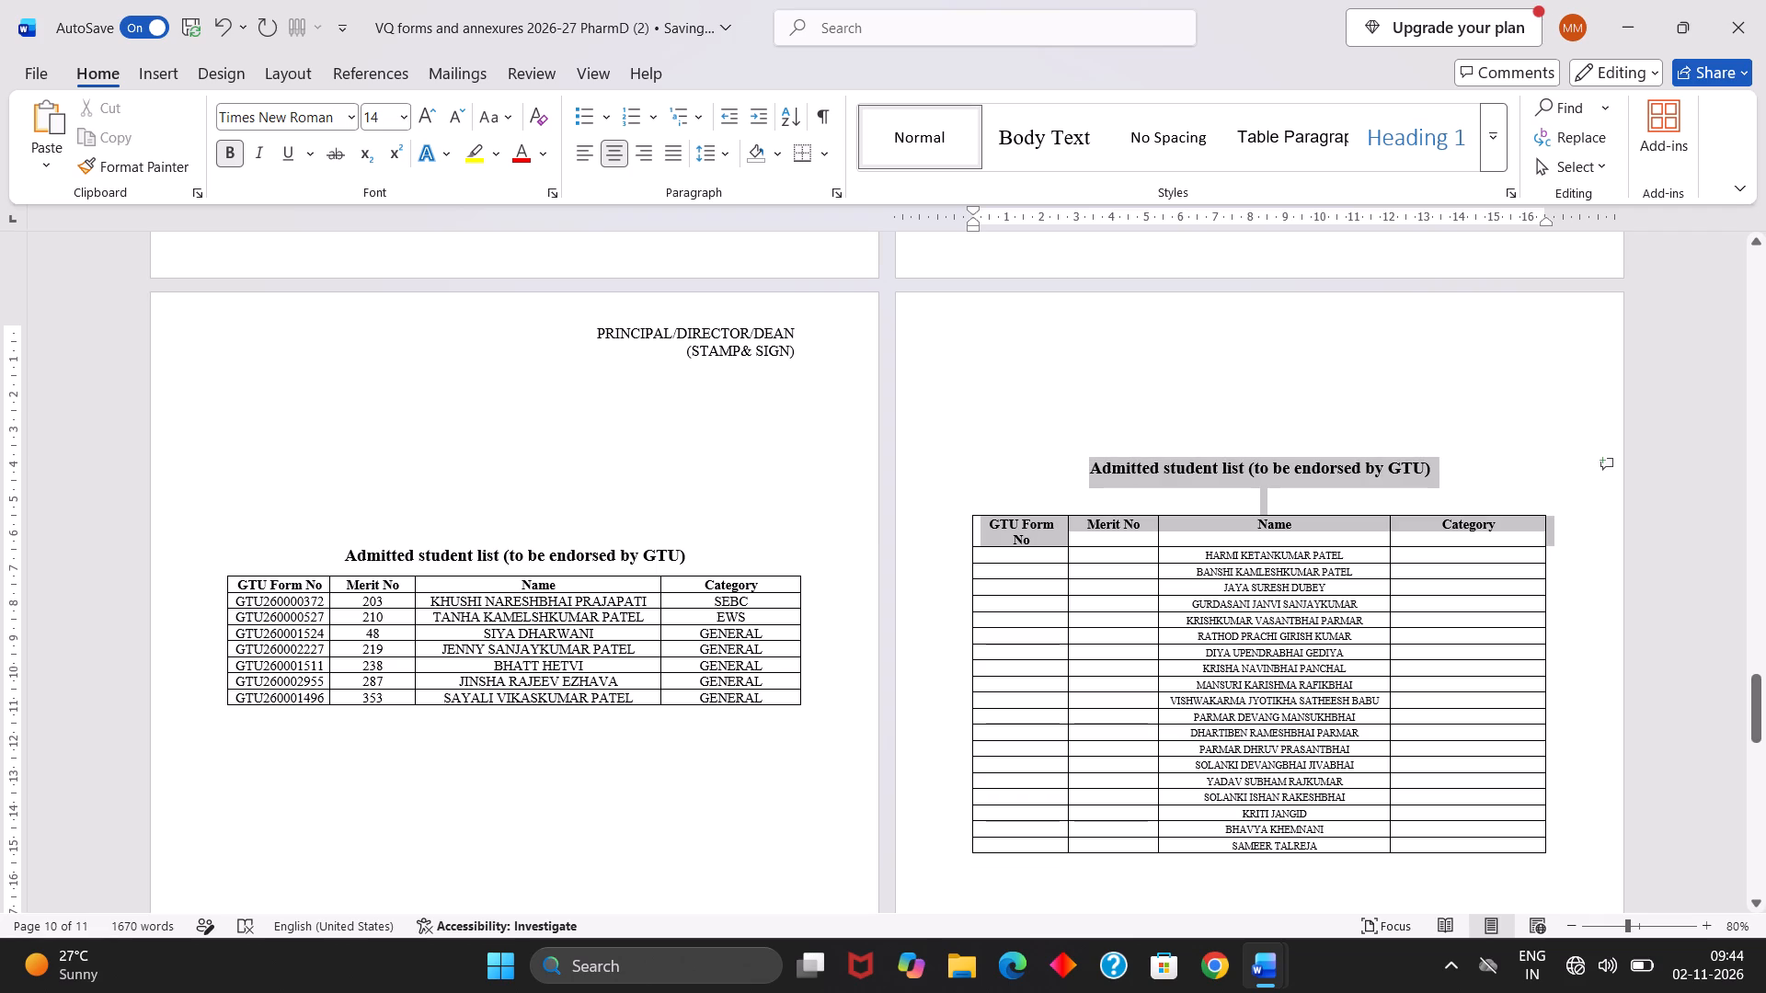
left_click_drag(1309, 517, 1312, 521)
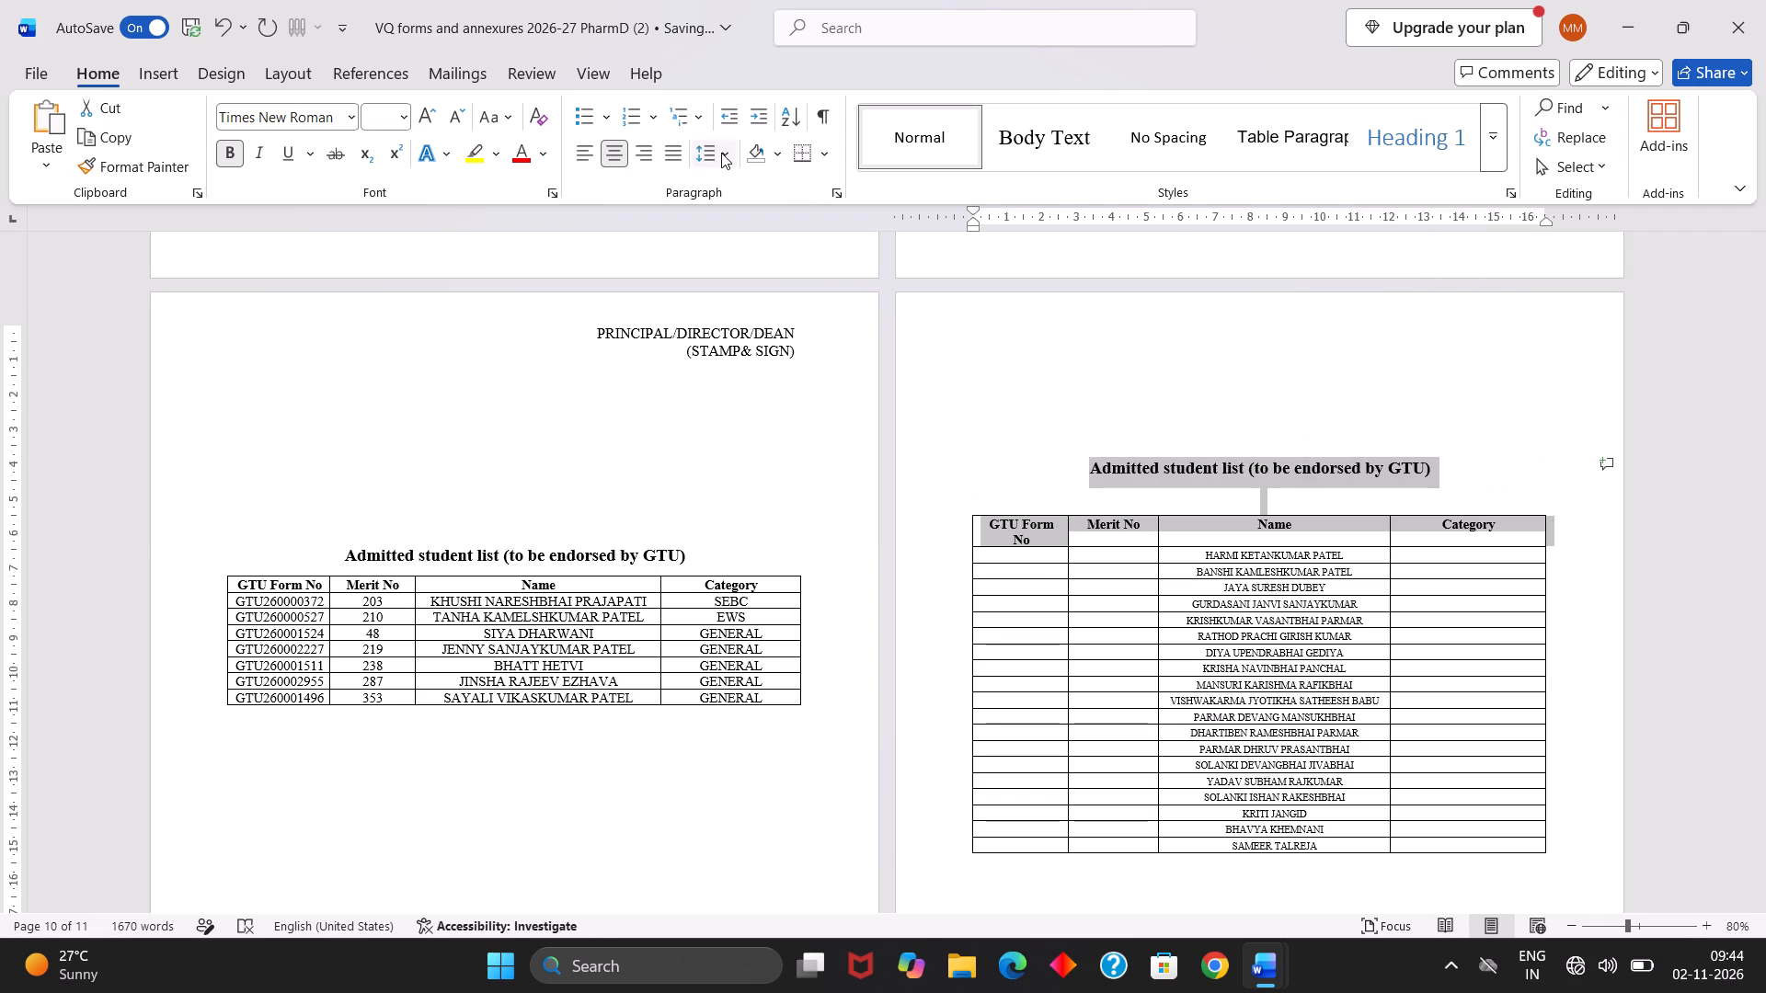
left_click(721, 153)
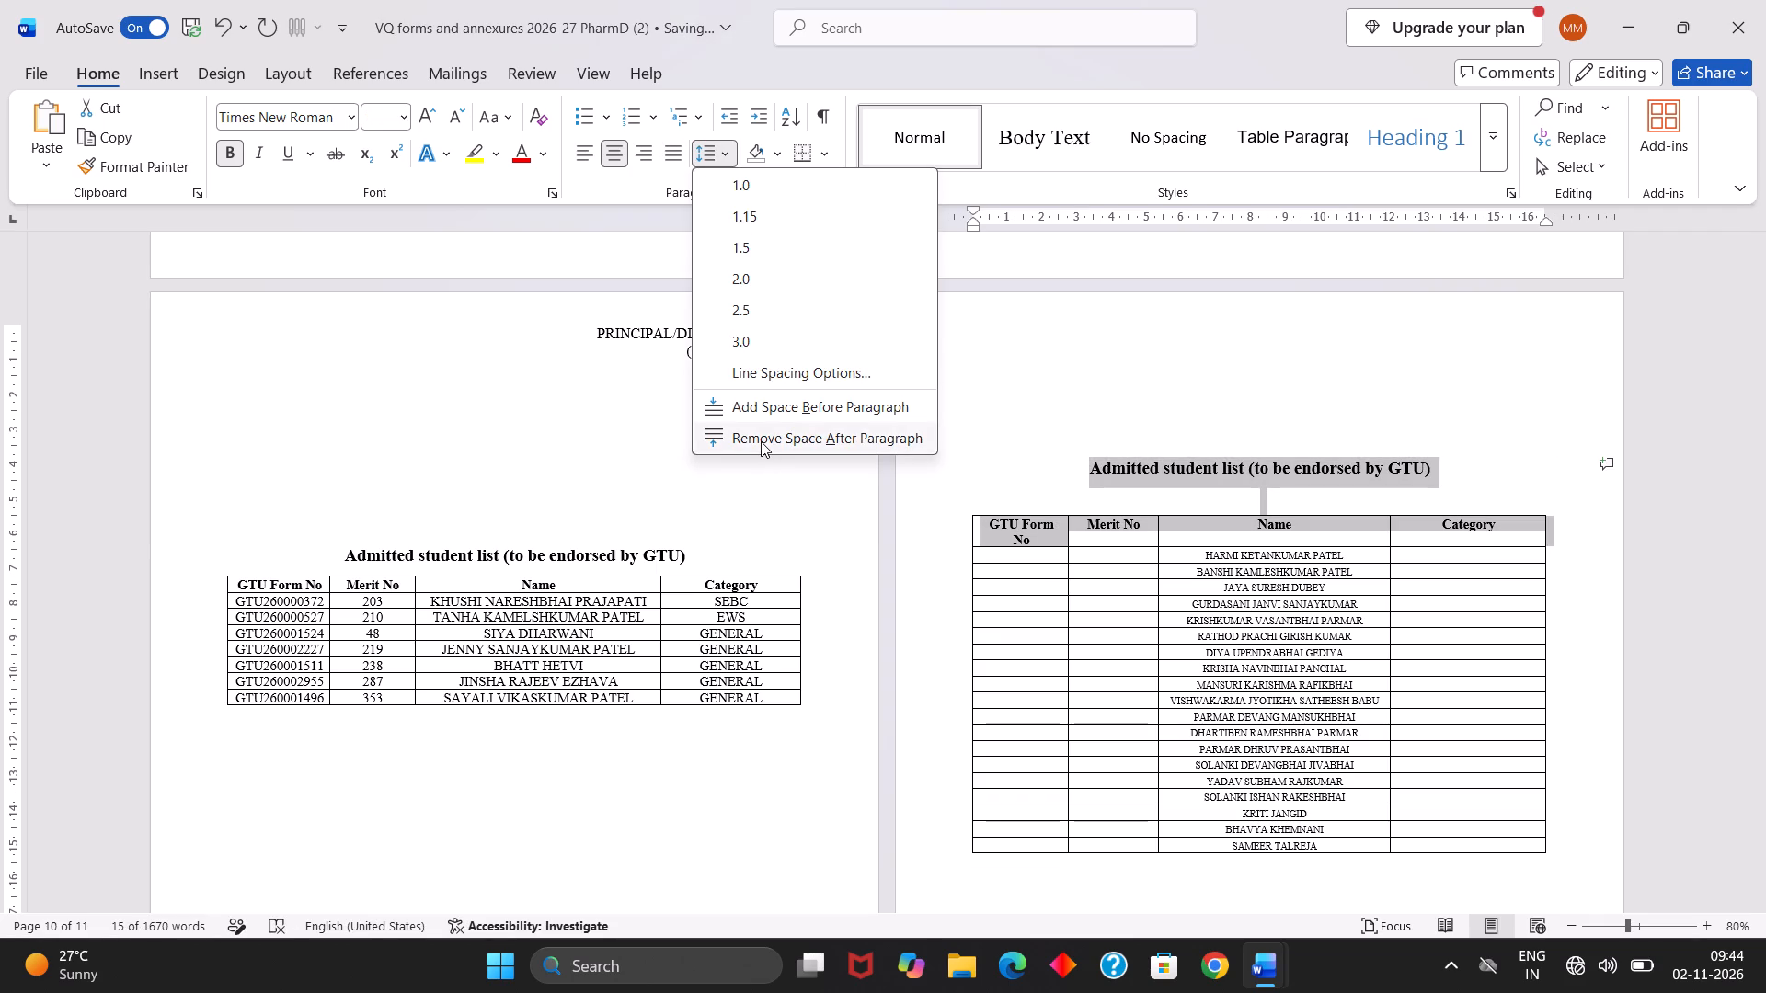
left_click(761, 441)
left_click(1107, 676)
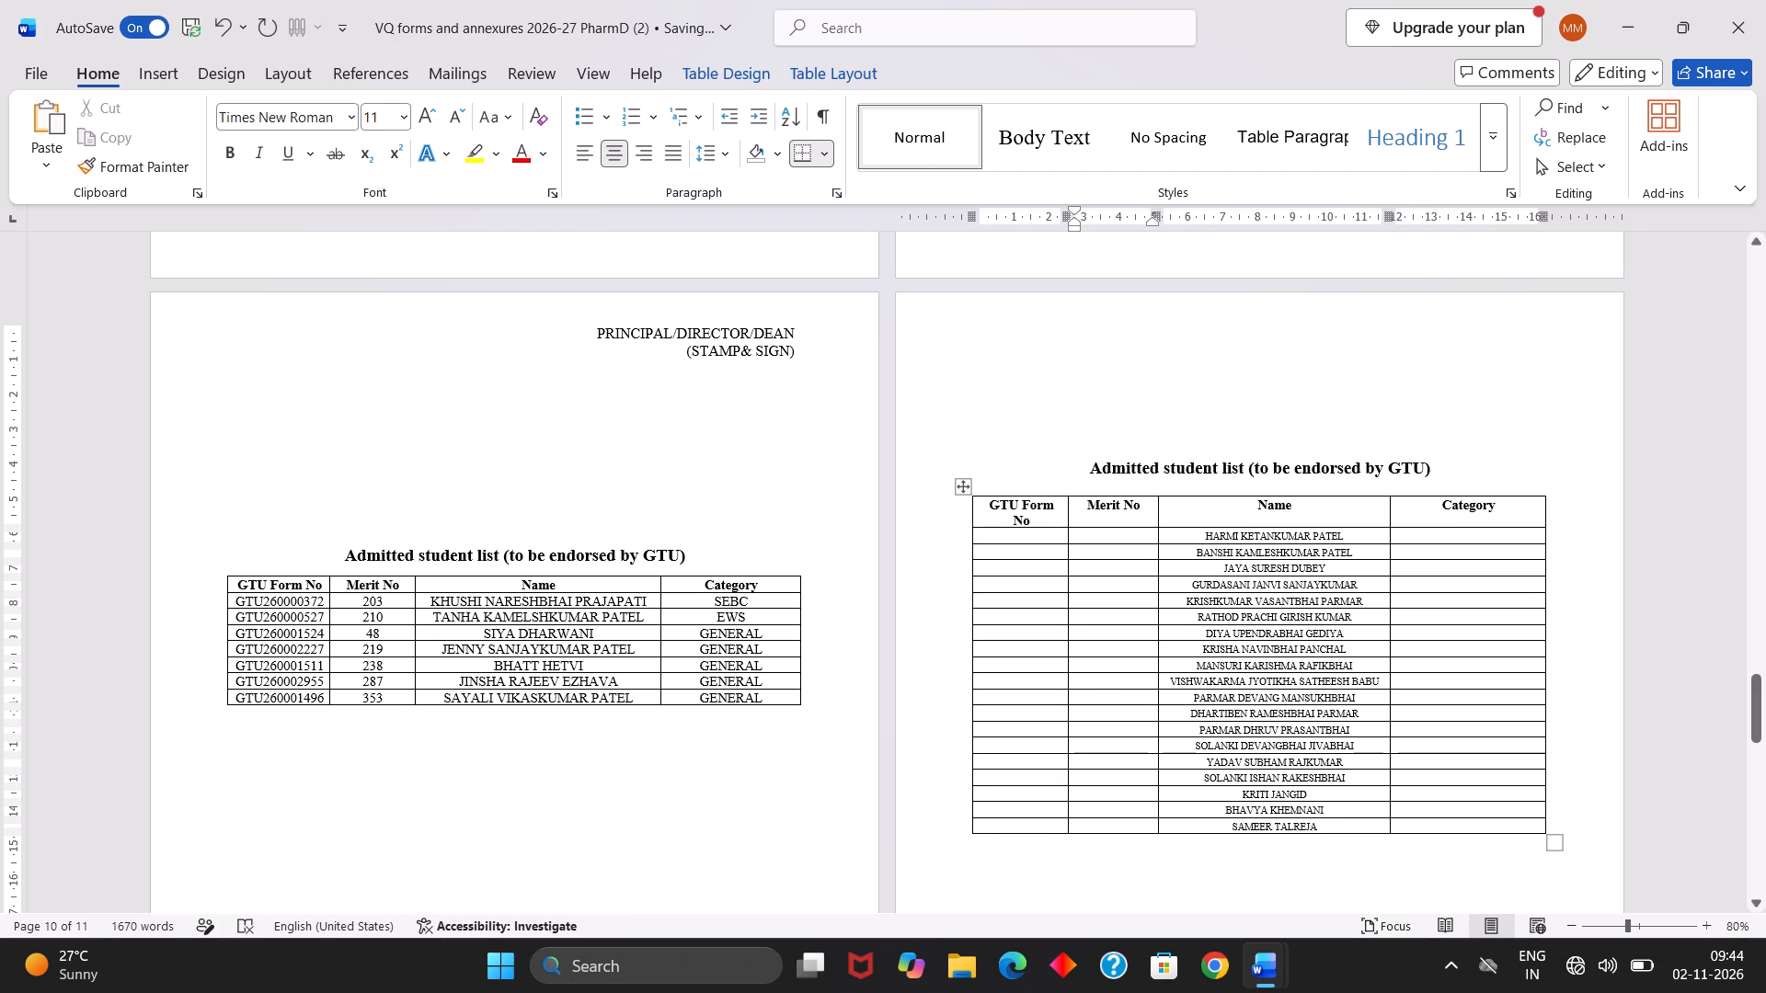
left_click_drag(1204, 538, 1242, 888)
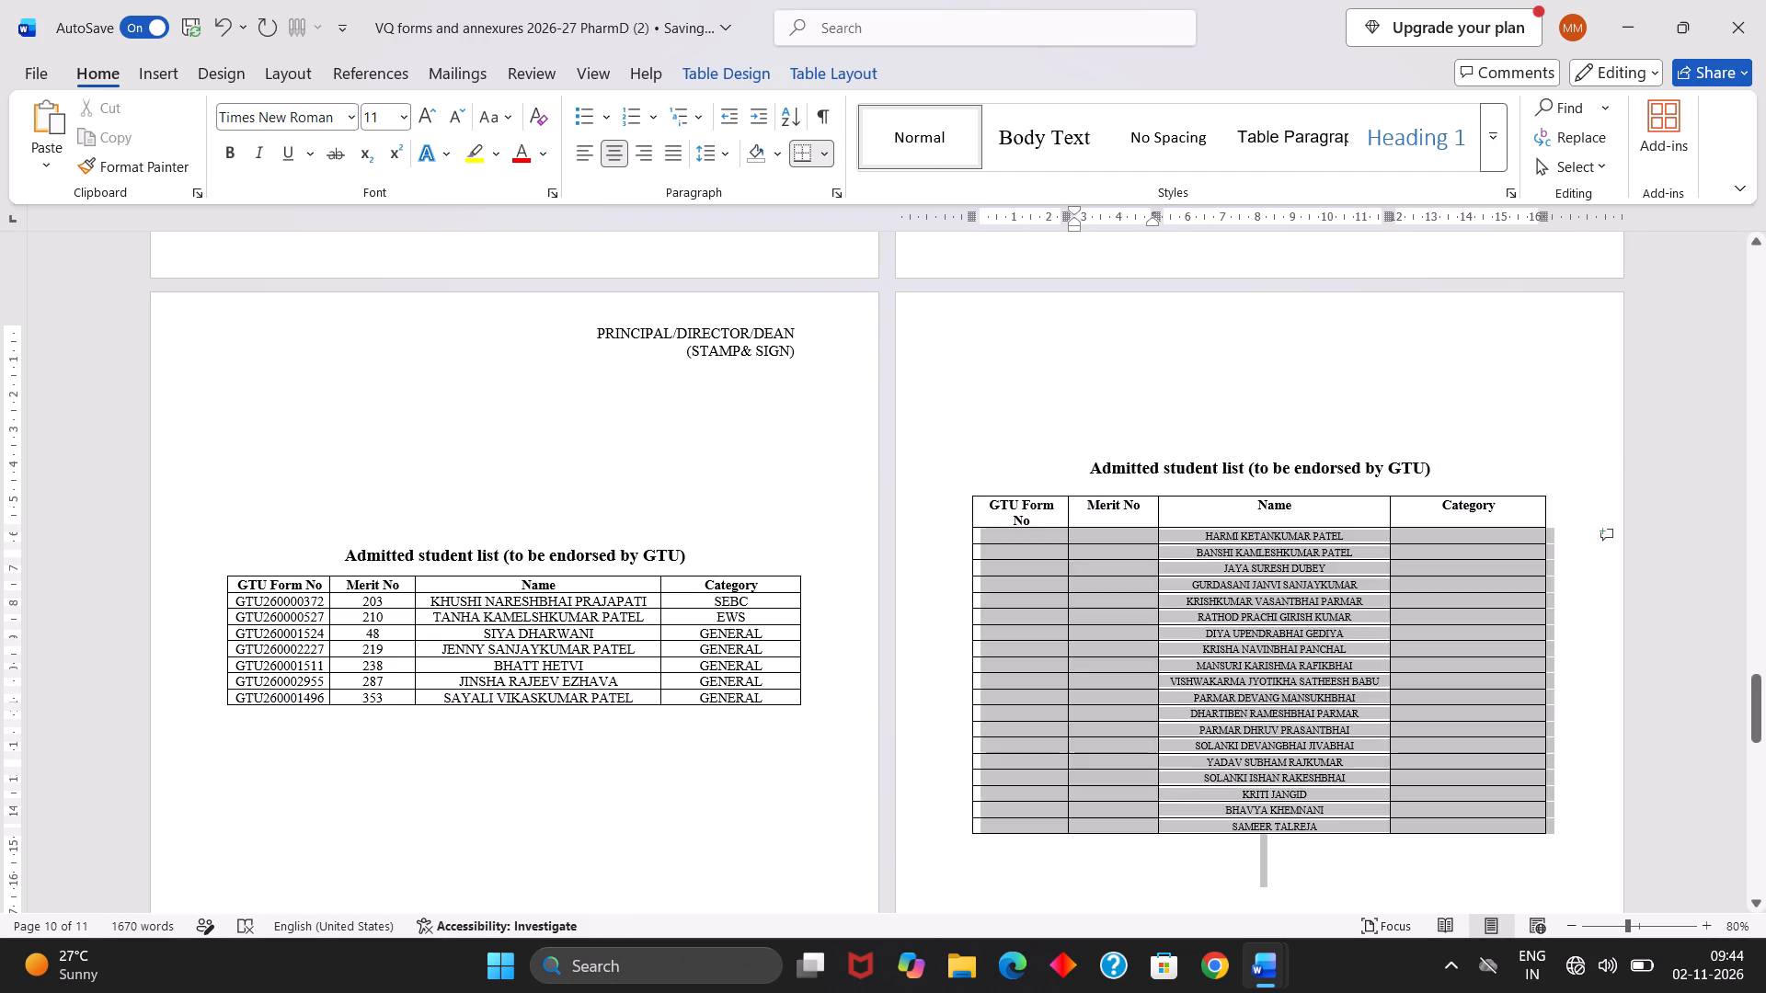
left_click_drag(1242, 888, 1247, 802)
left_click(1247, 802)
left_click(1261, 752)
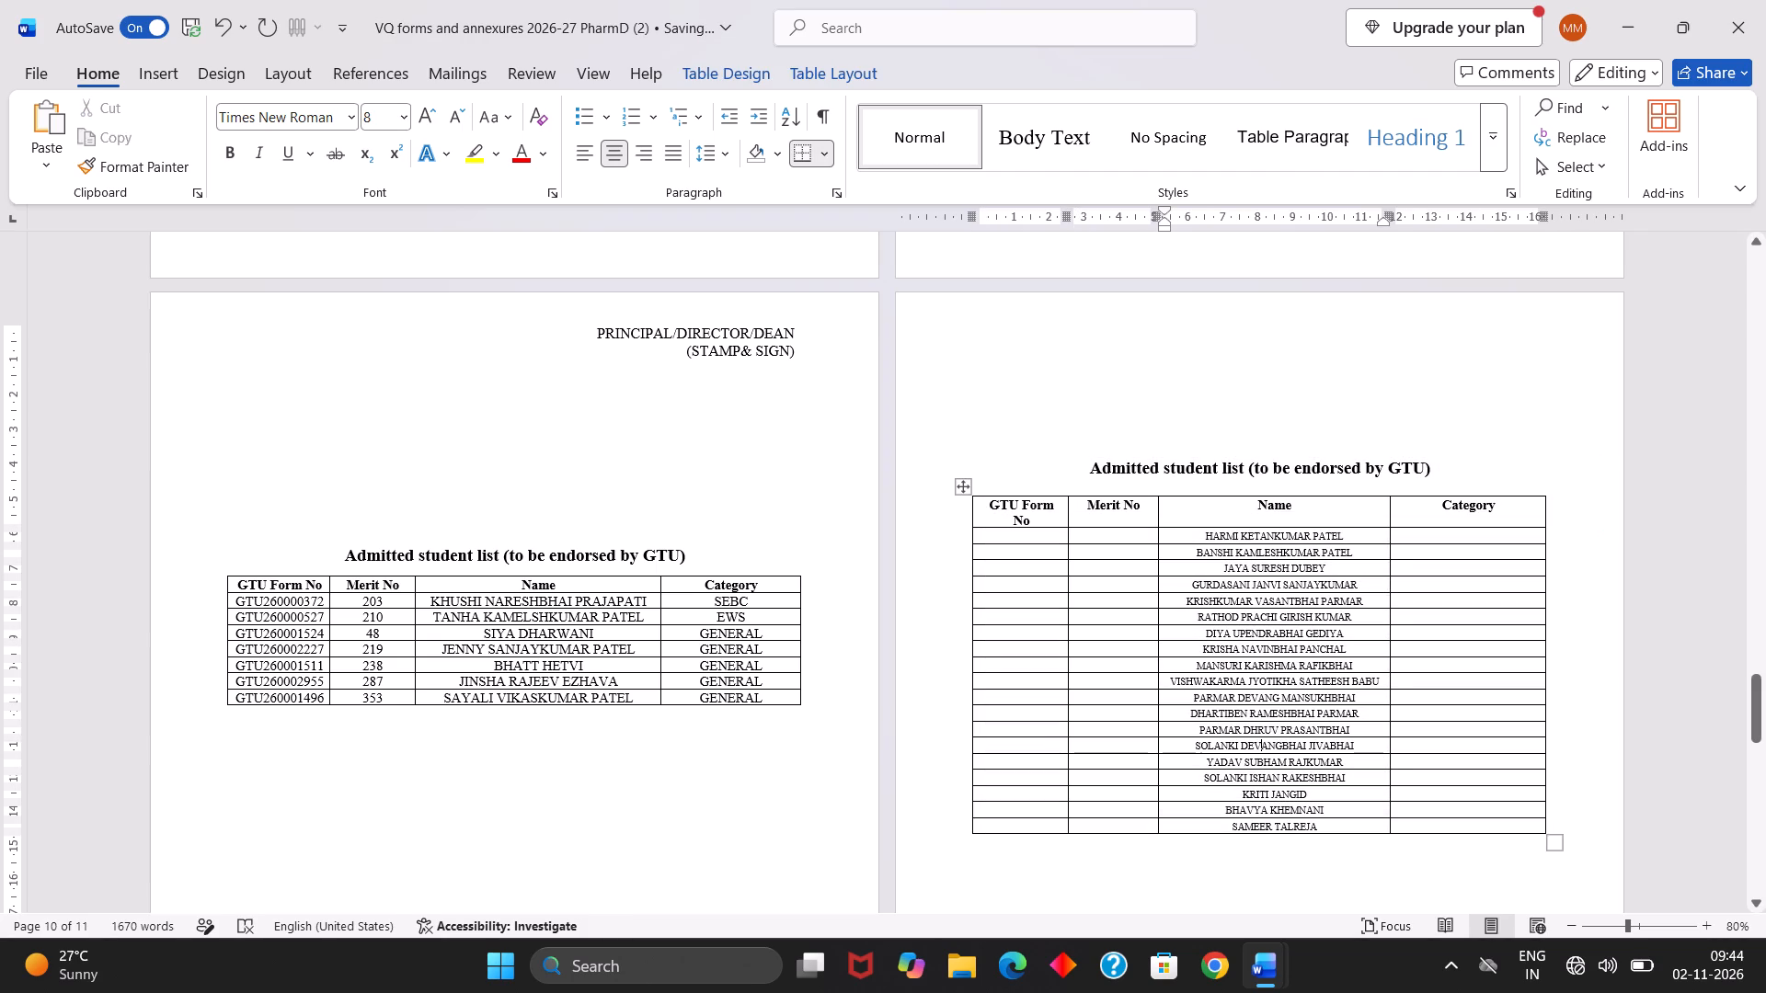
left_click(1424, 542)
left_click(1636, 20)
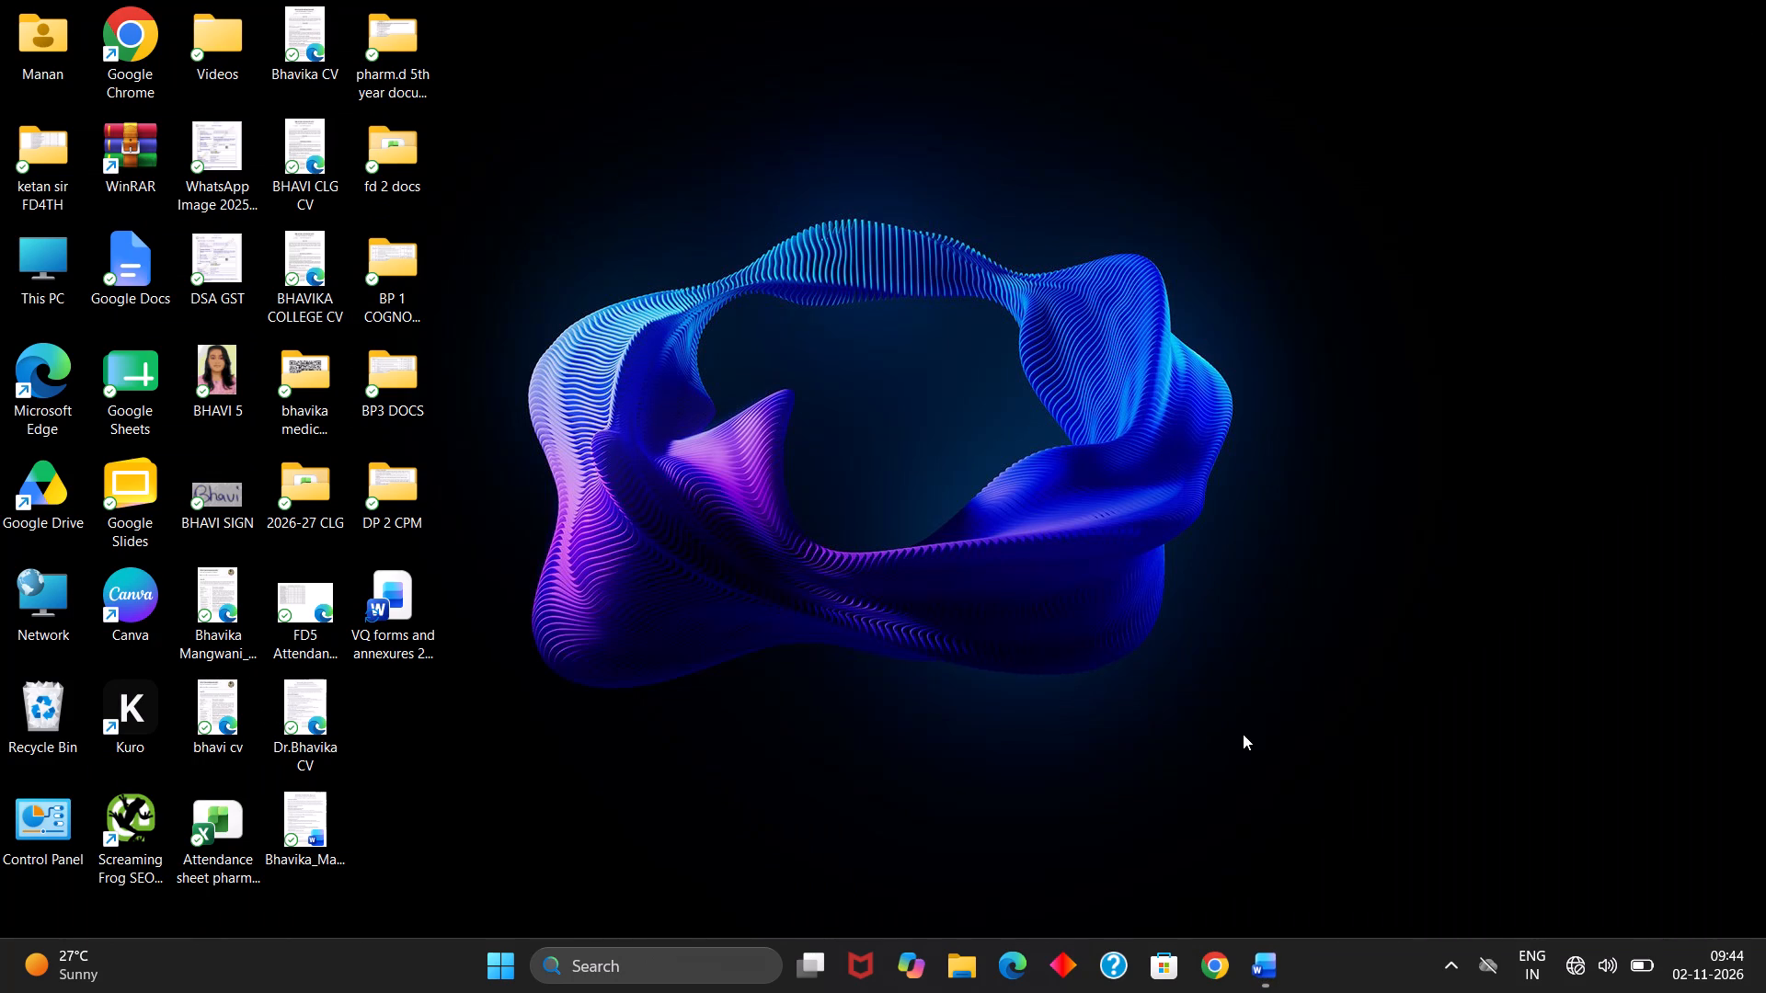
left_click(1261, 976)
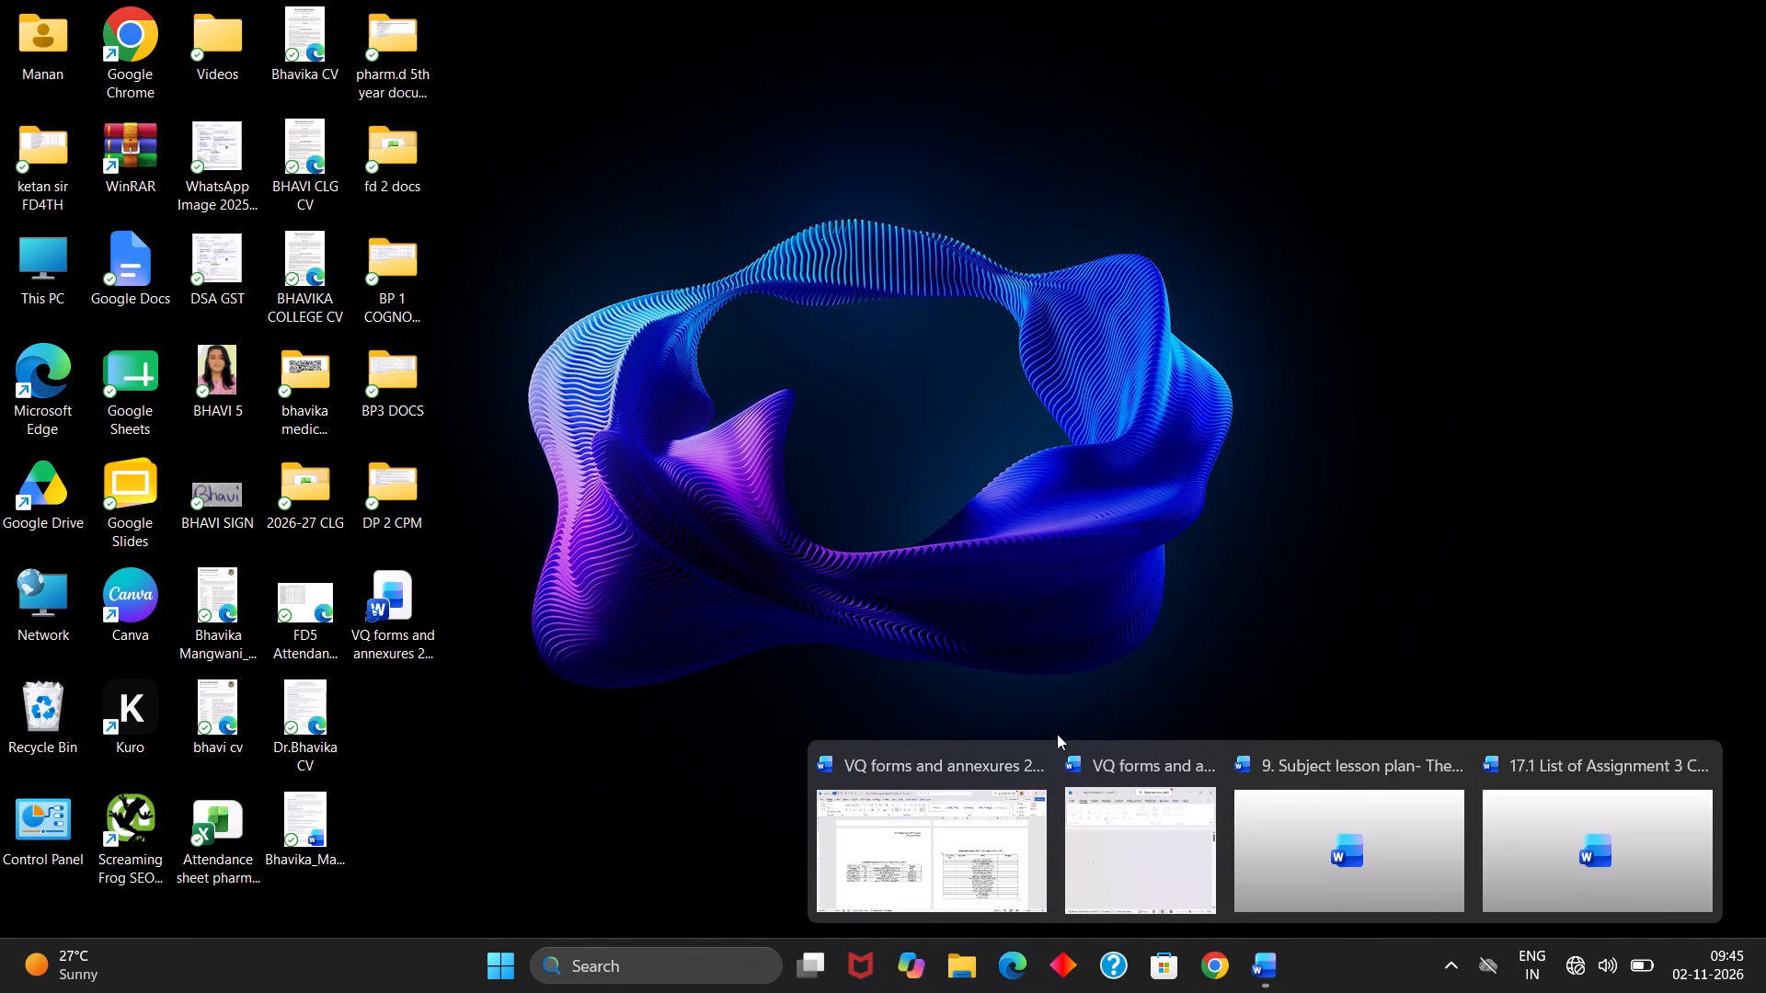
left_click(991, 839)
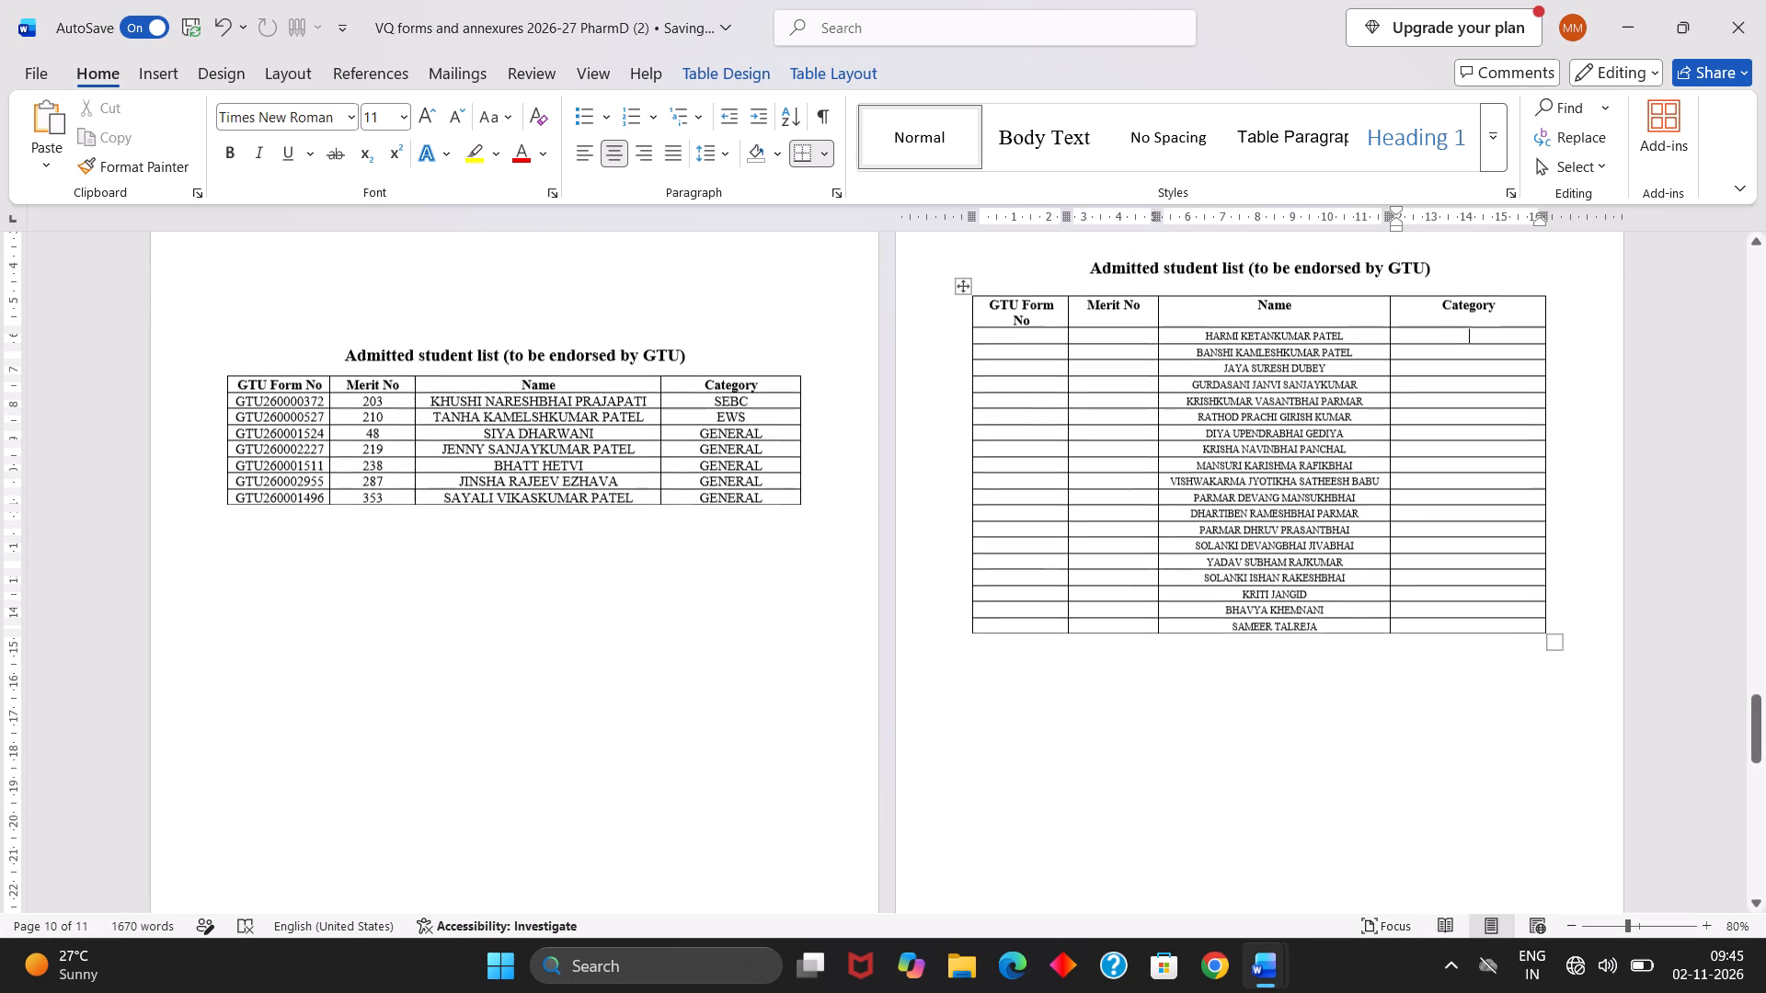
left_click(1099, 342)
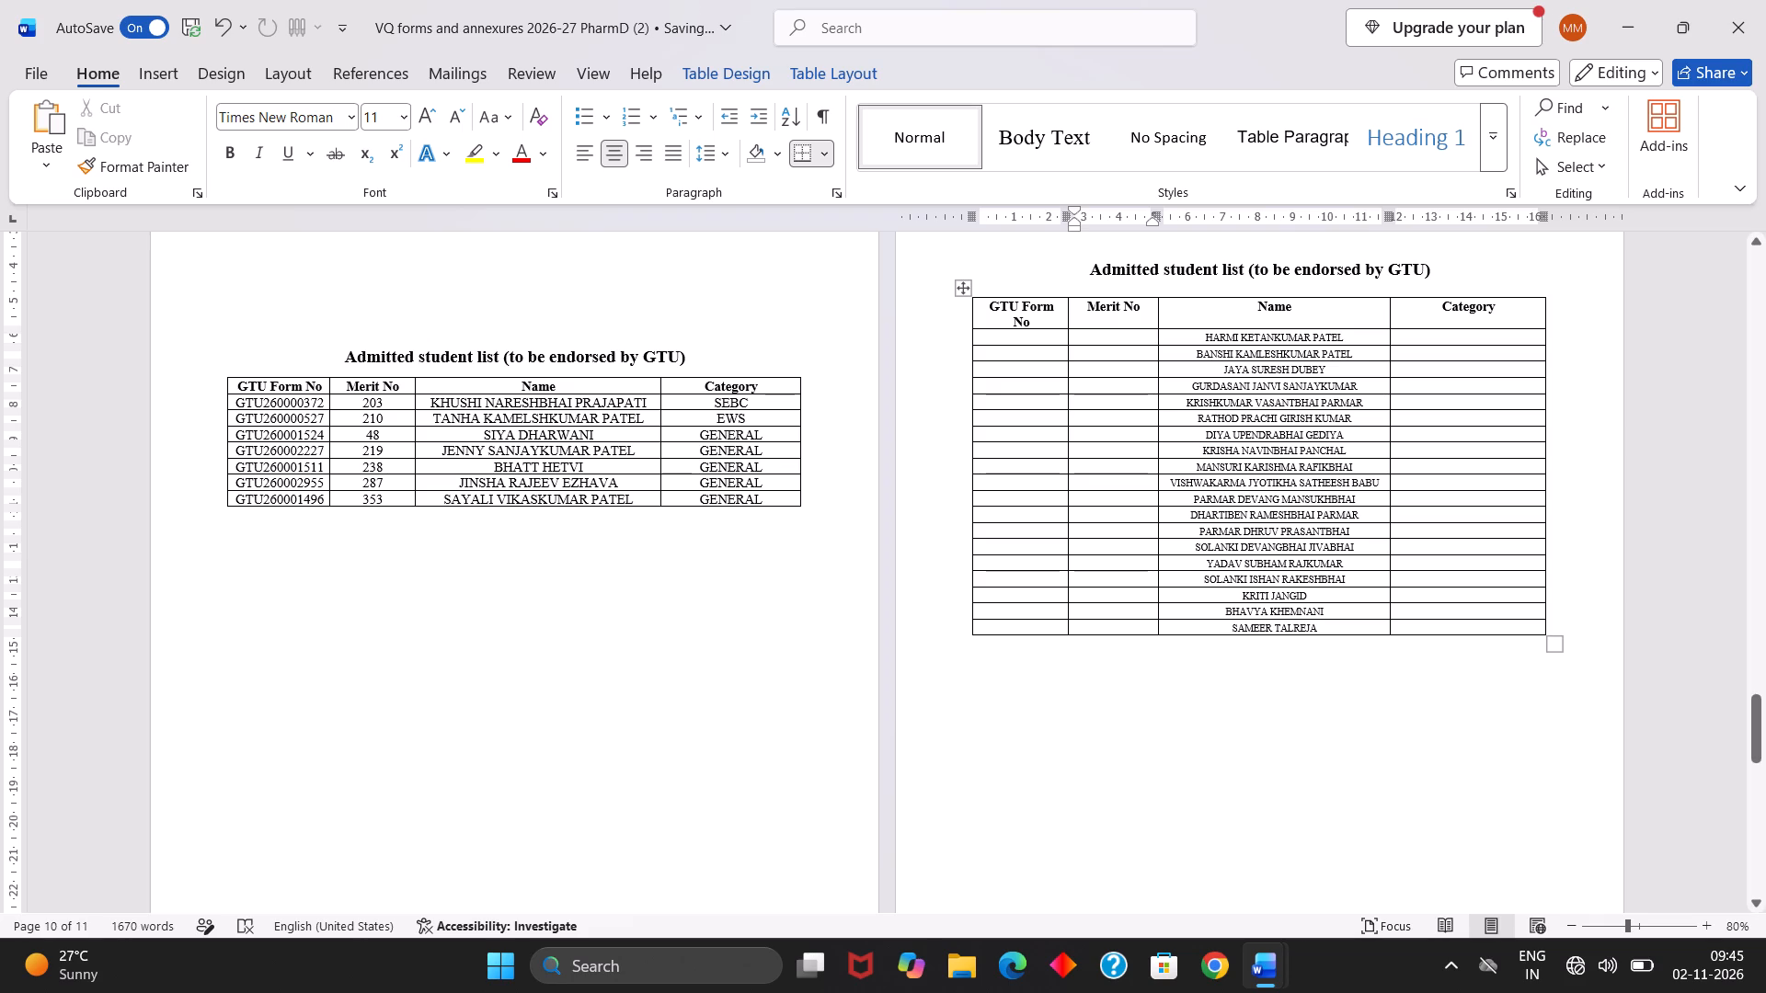
Select all 19 student names in the Name column of the newly headed admitted student table.
left_click_drag(1340, 628, 1333, 611)
left_click_drag(1333, 611, 1280, 348)
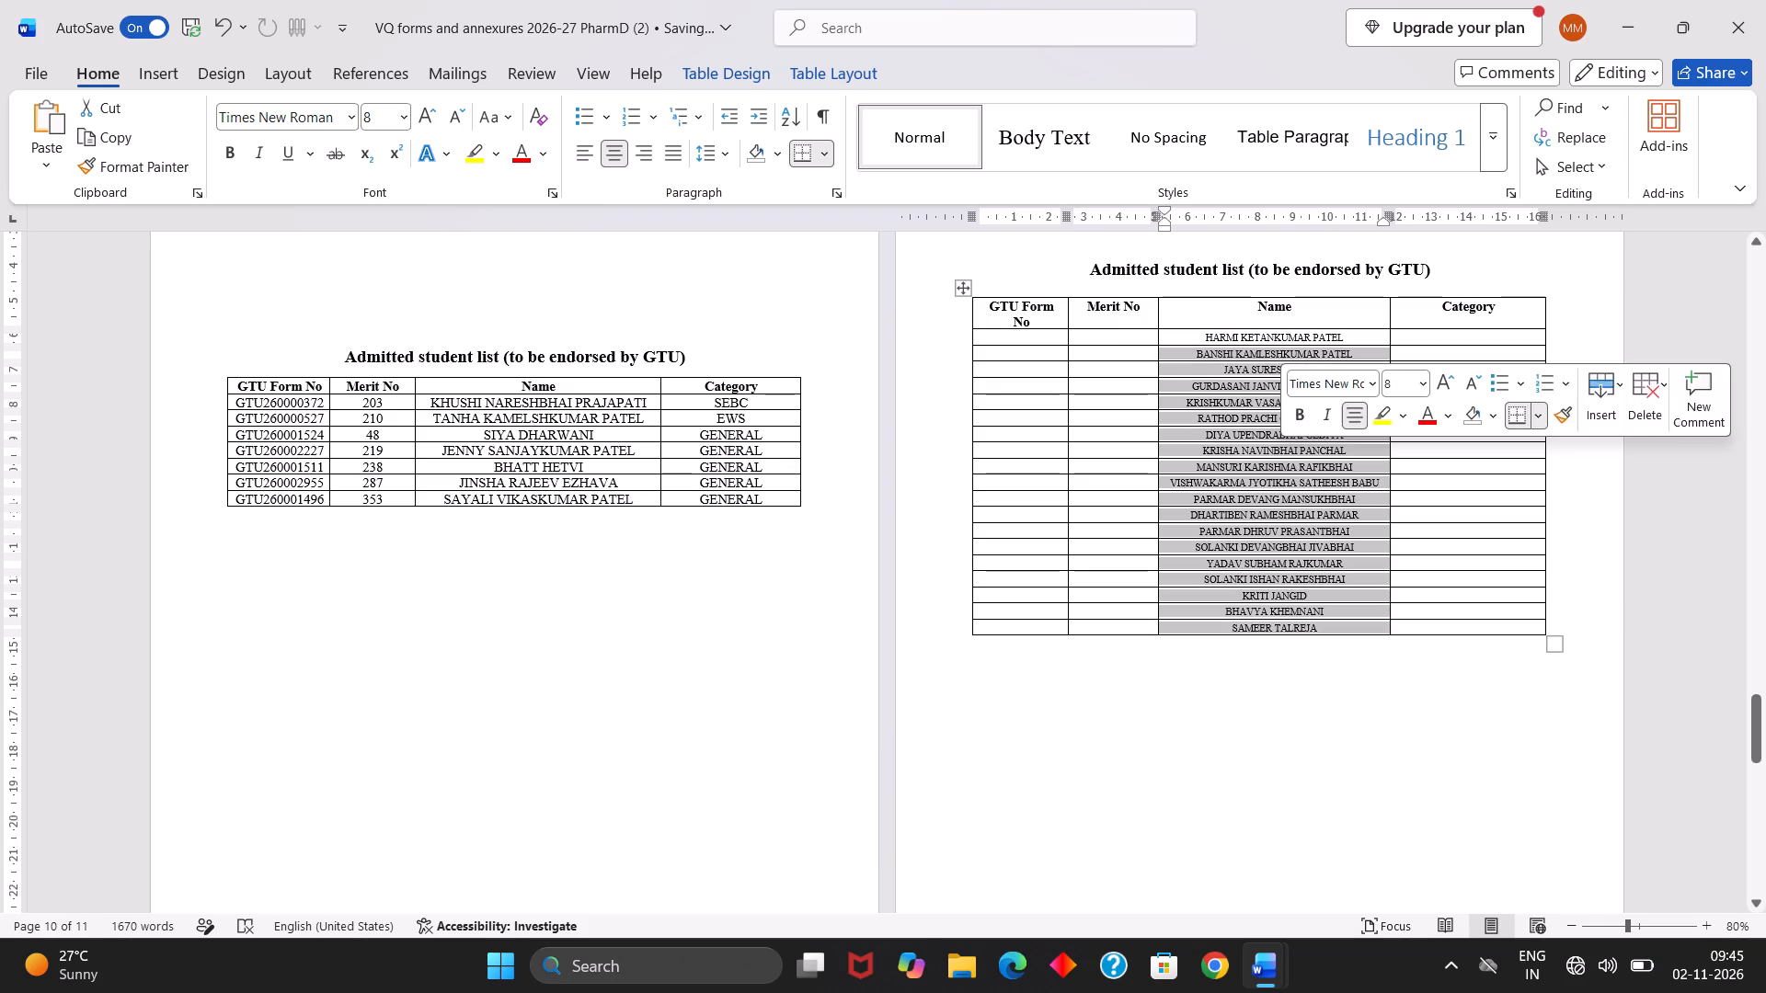
left_click(1280, 348)
left_click(1276, 333)
left_click_drag(1276, 333, 1318, 620)
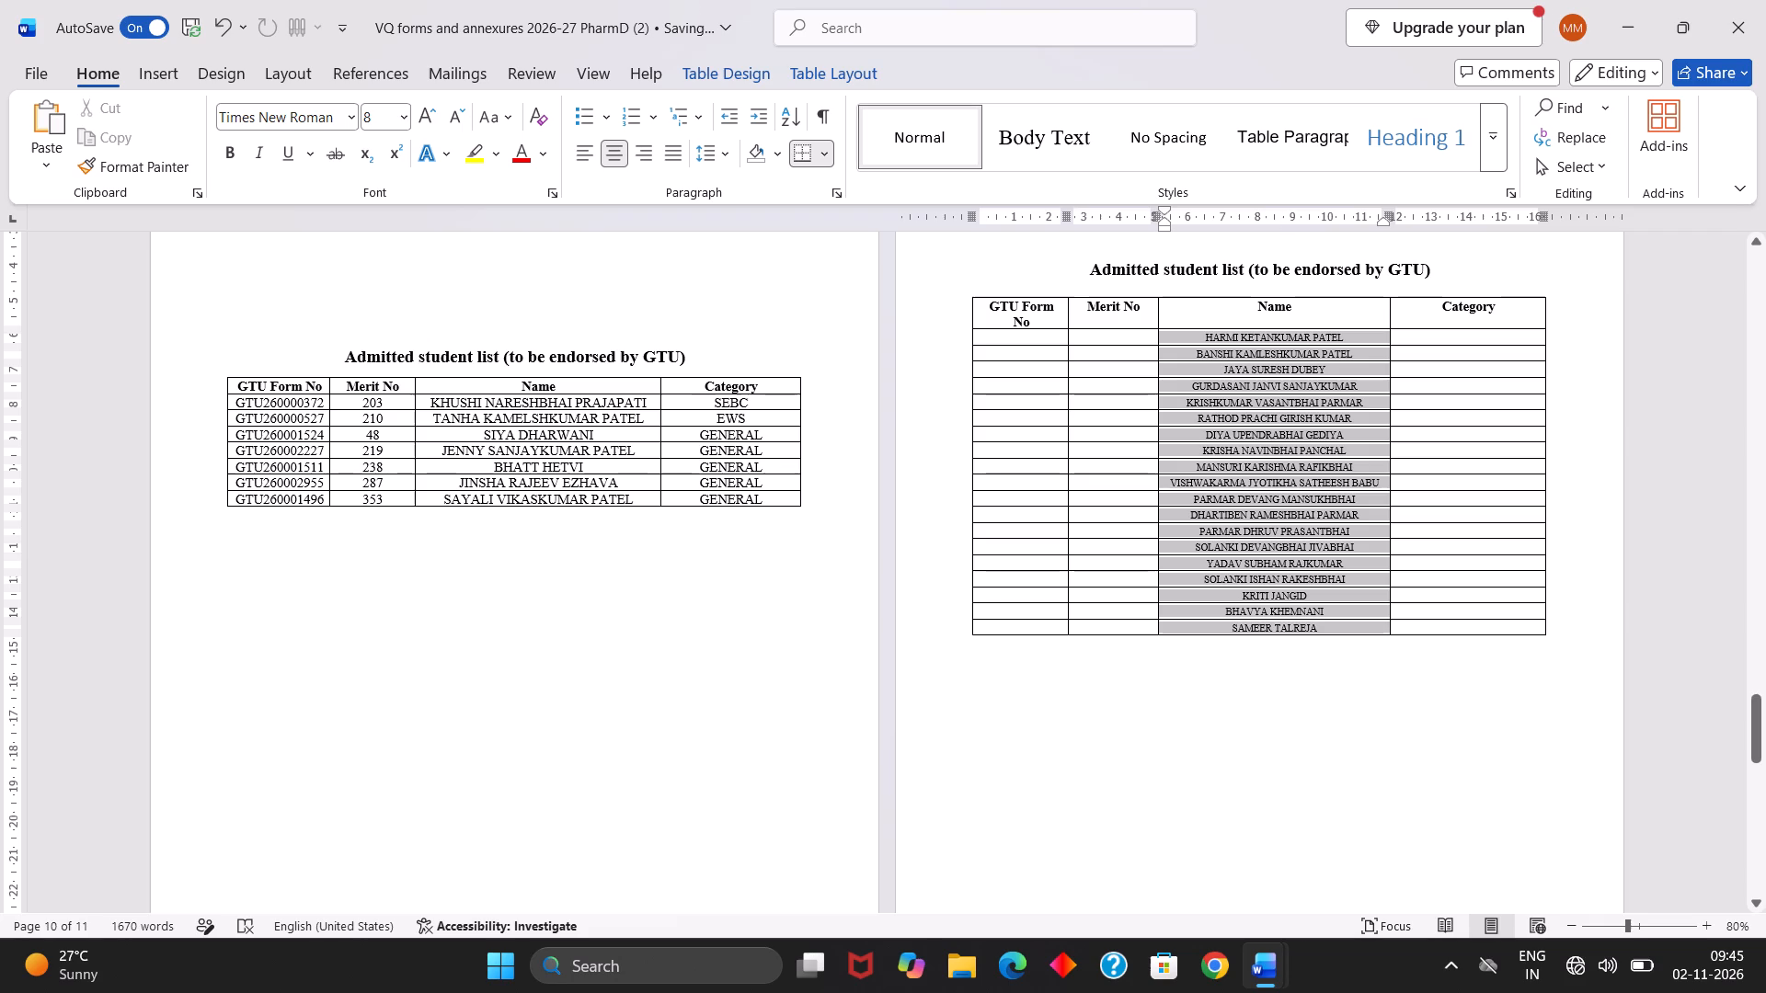
left_click_drag(1318, 620, 1320, 621)
left_click(1294, 596)
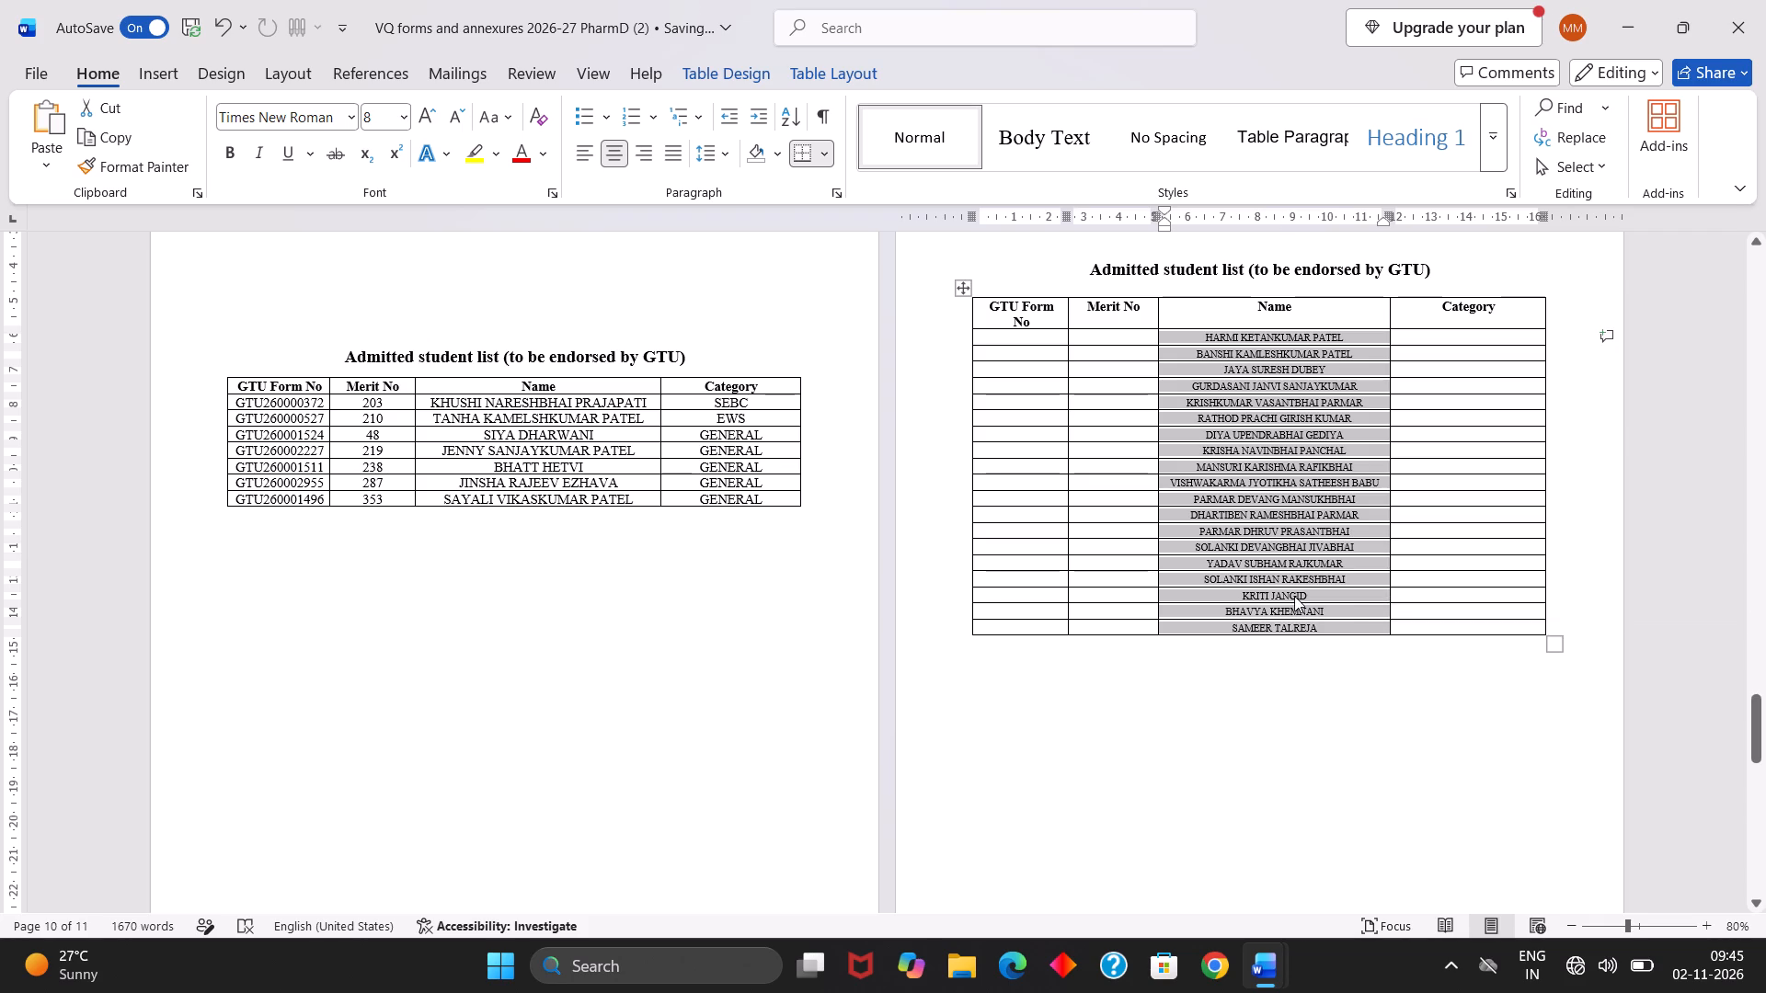
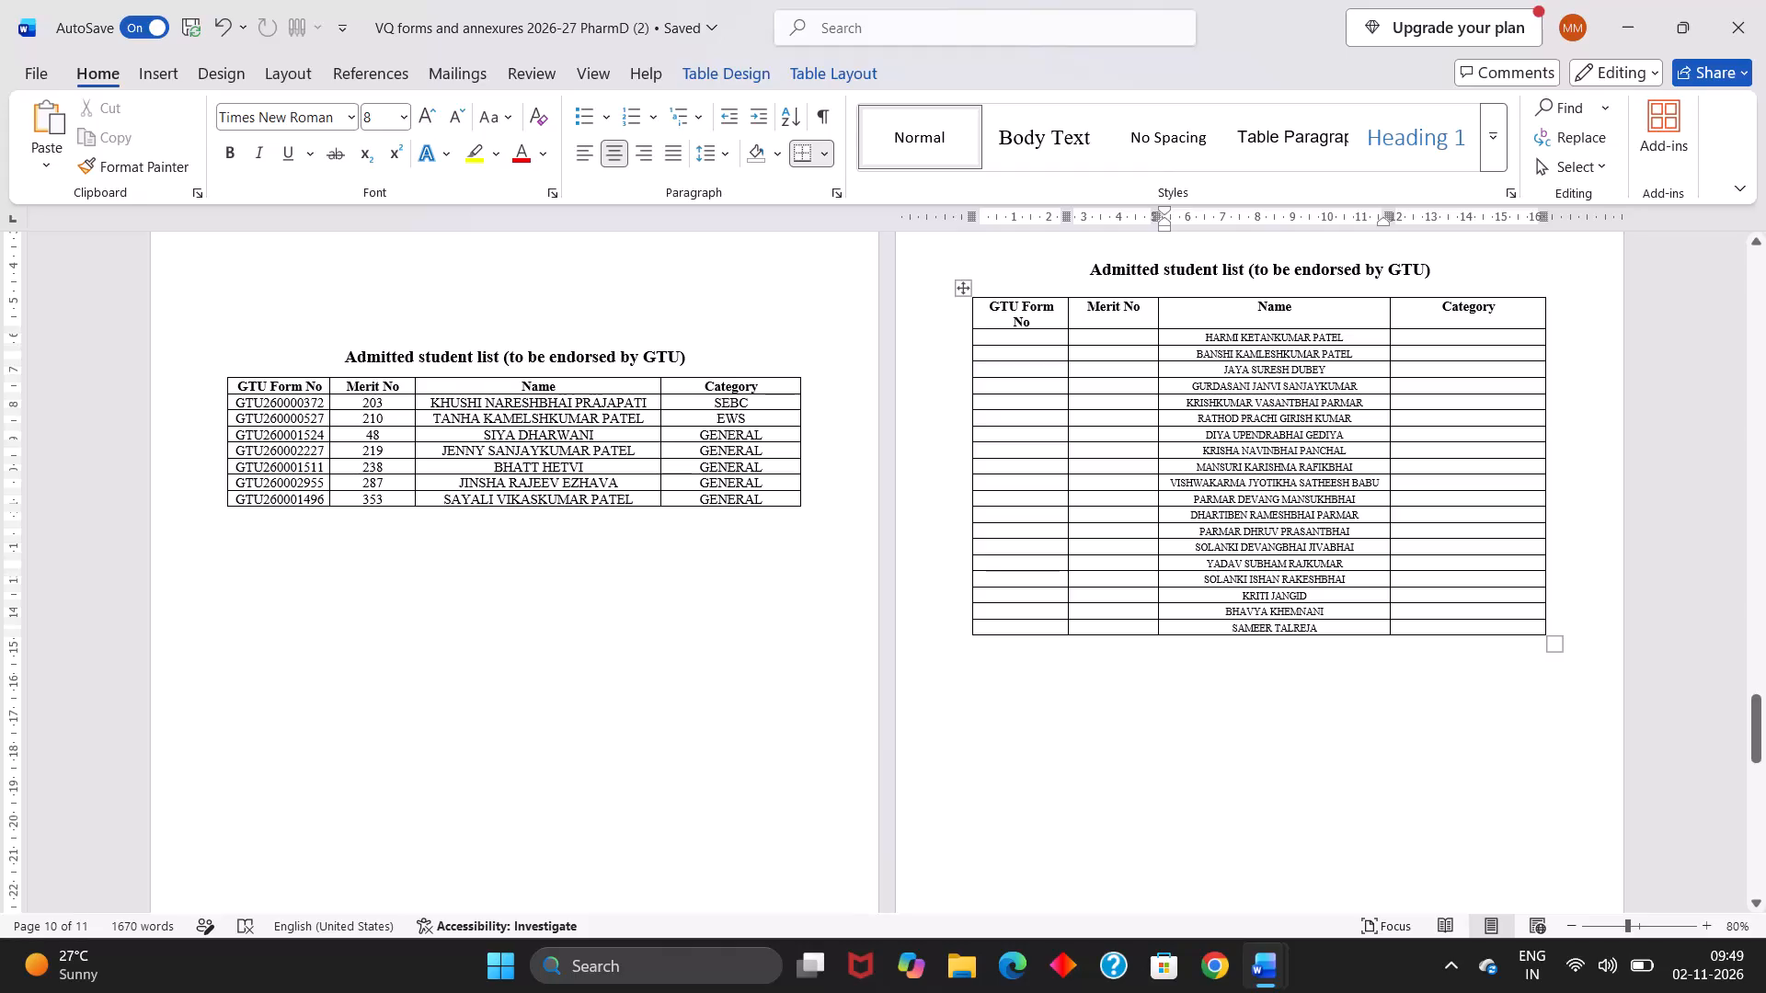
Save the VQ forms and annexures document.
key("ctrl+s")
key("ctrl+s")
Leave the document open out of view and launch WhatsApp from the installed apps.
left_click(1641, 34)
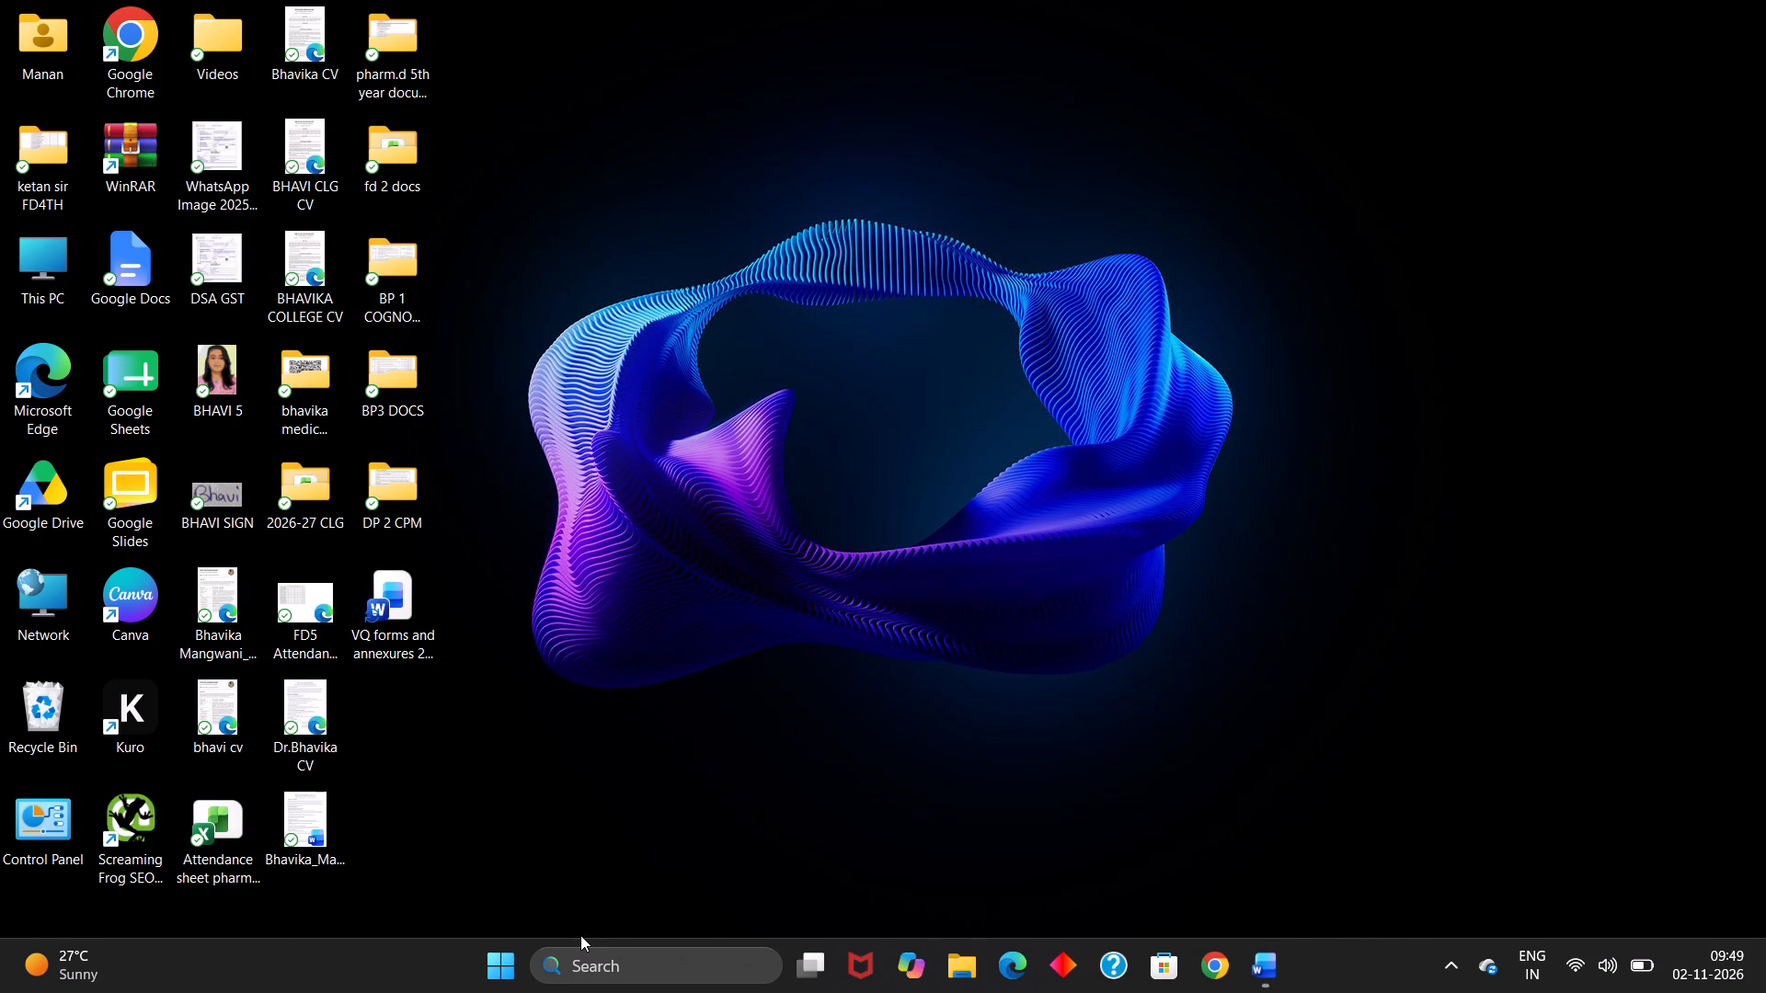
left_click(549, 972)
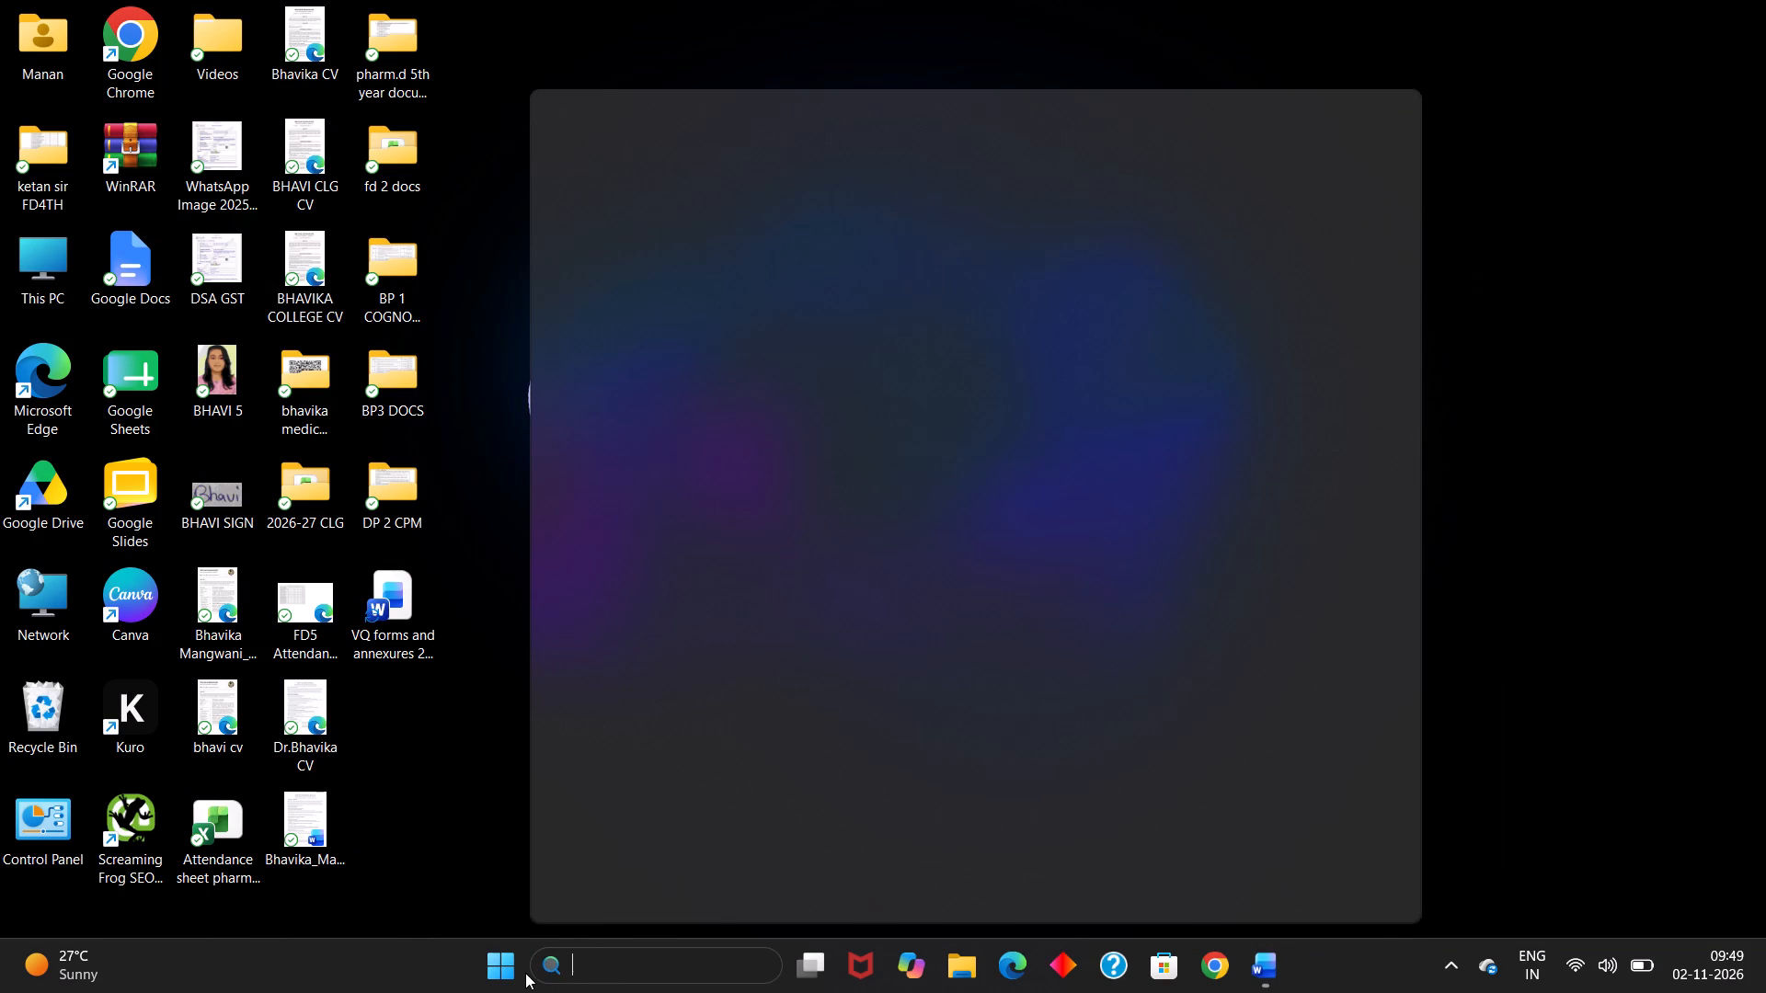
left_click_drag(523, 972, 499, 969)
left_click(499, 969)
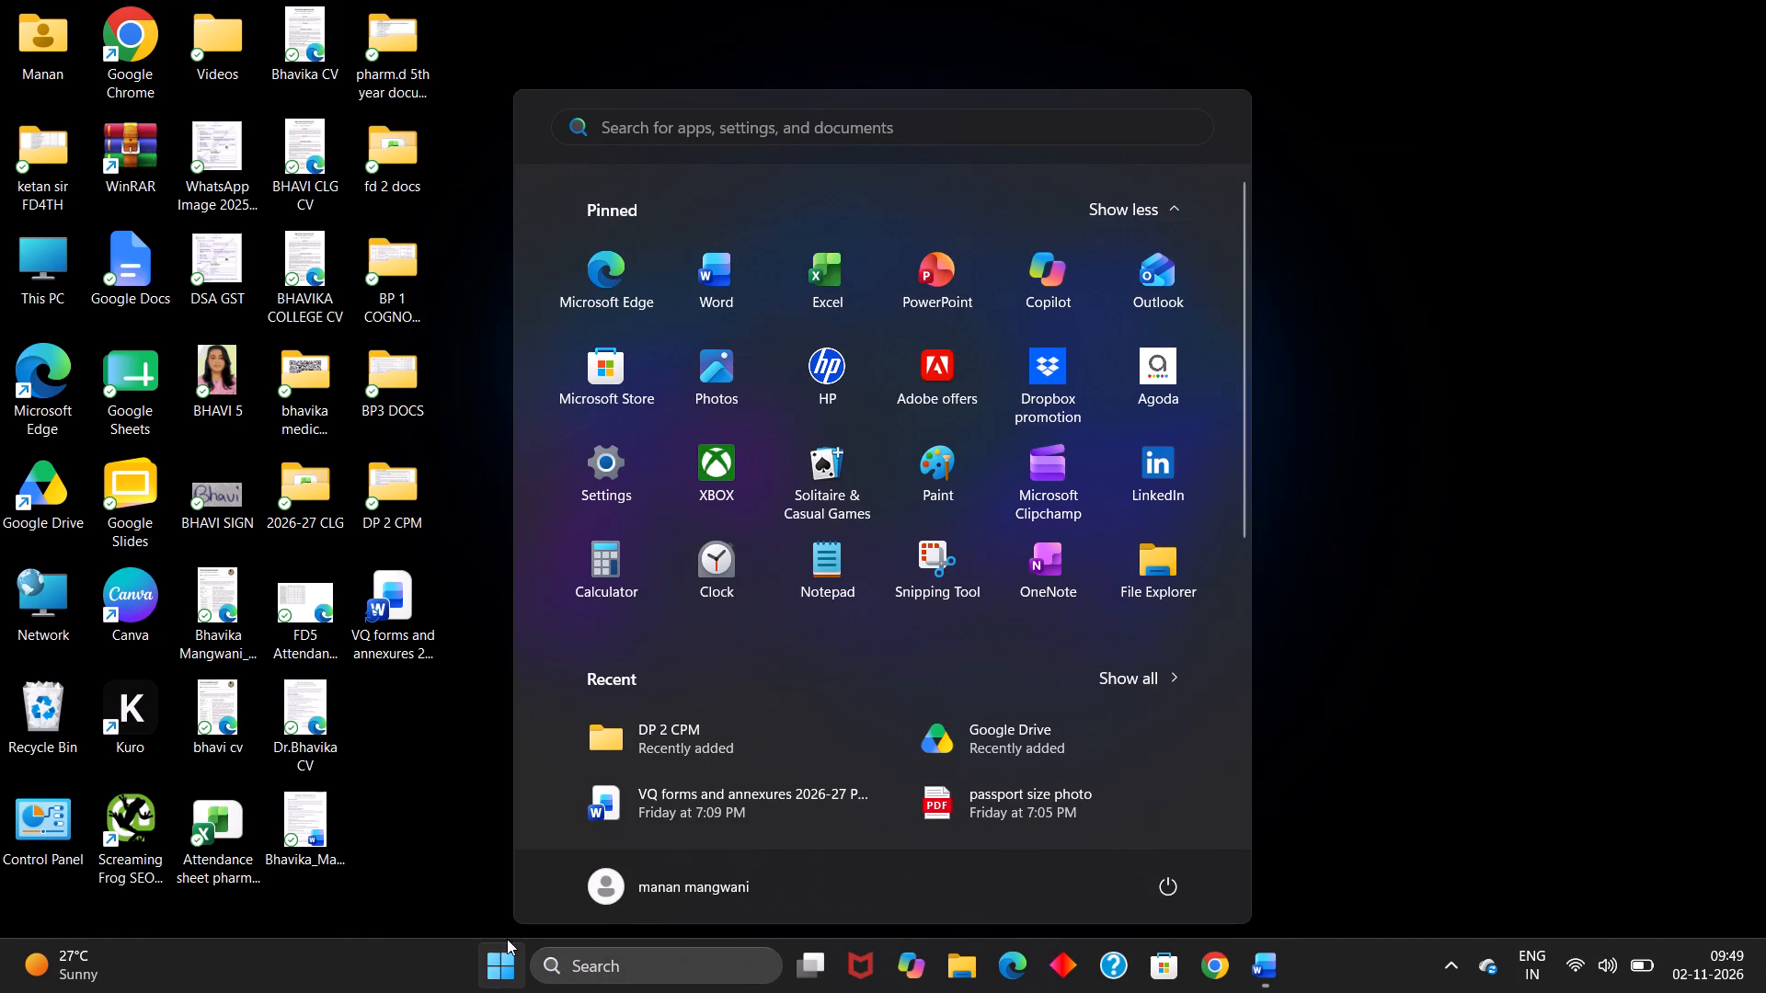
scroll(682, 805, "down", 4)
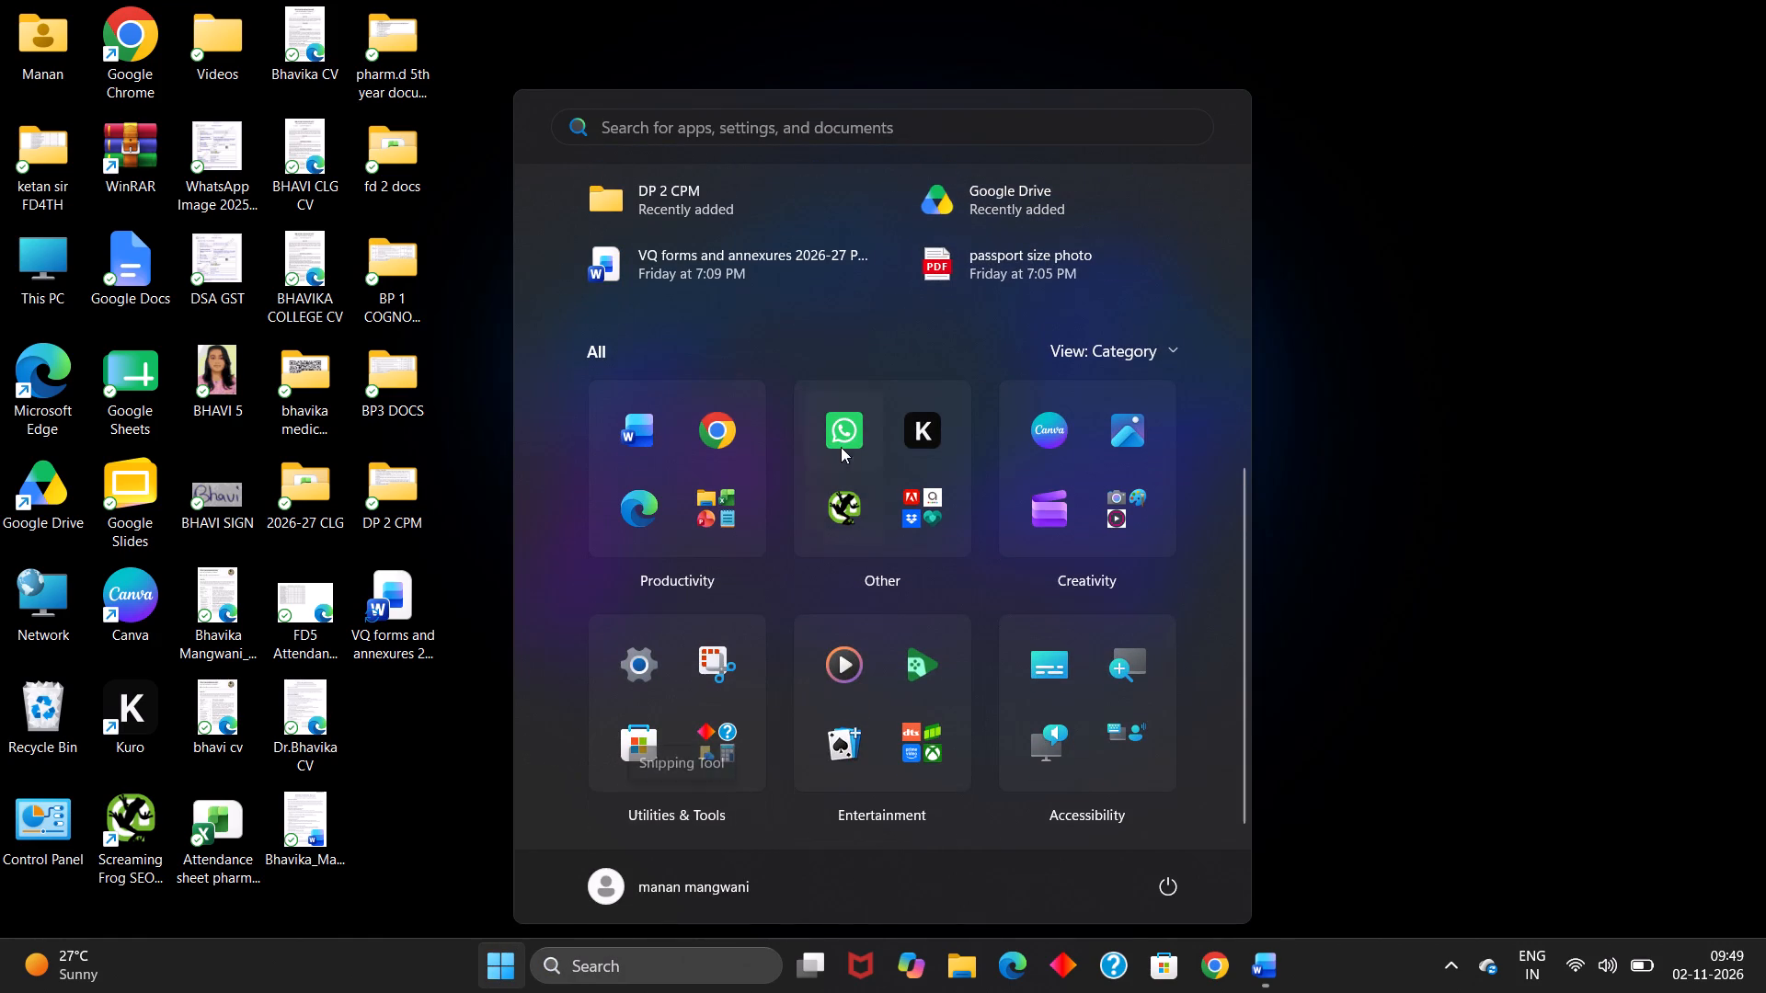
left_click(840, 445)
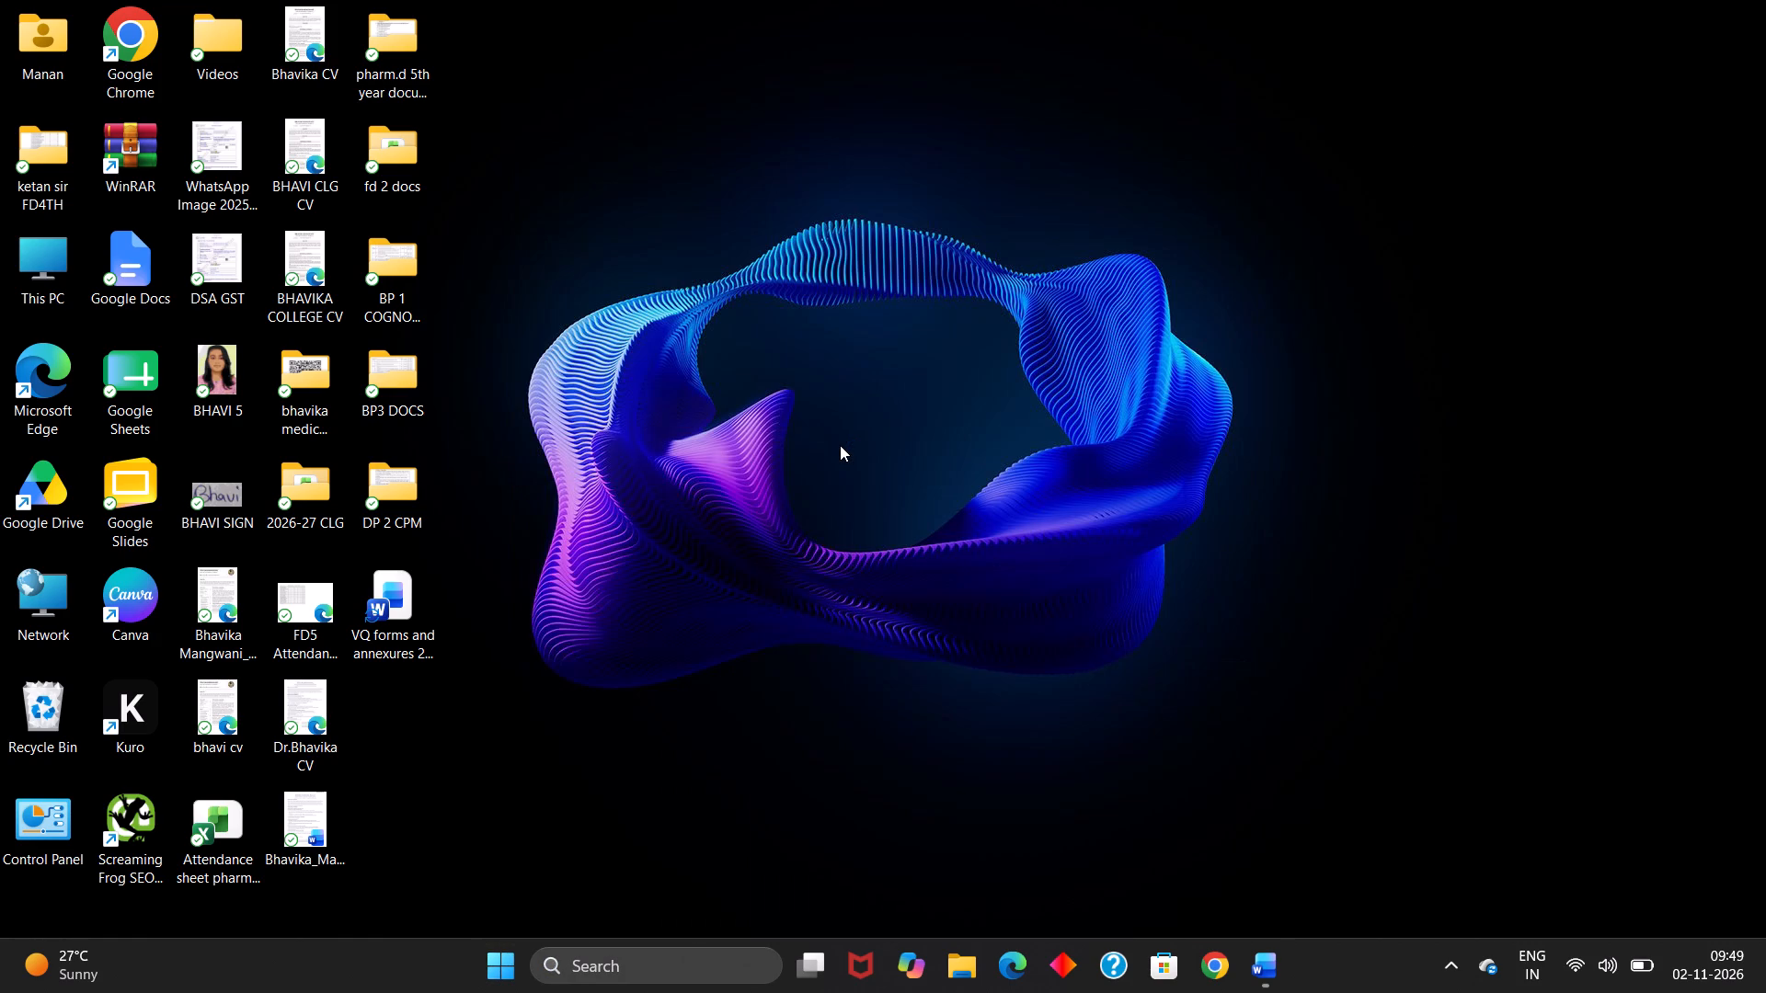
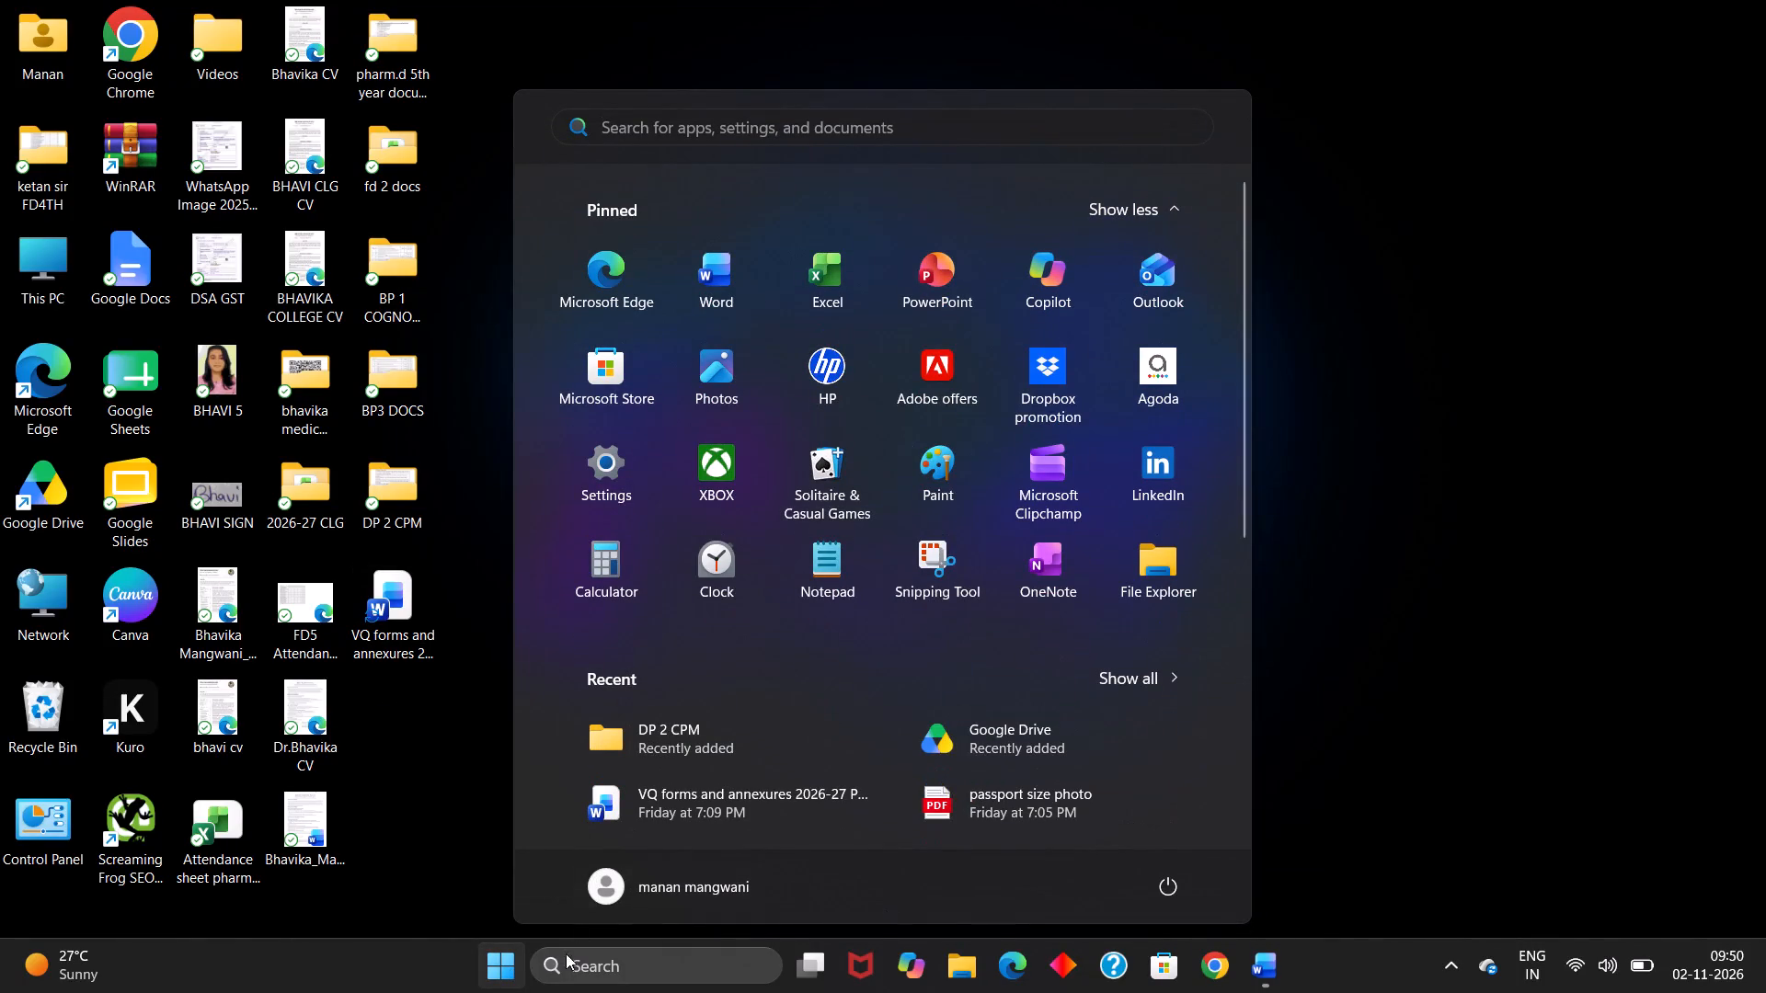
Find WhatsApp among the installed apps and launch it.
scroll(897, 749, "down", 2)
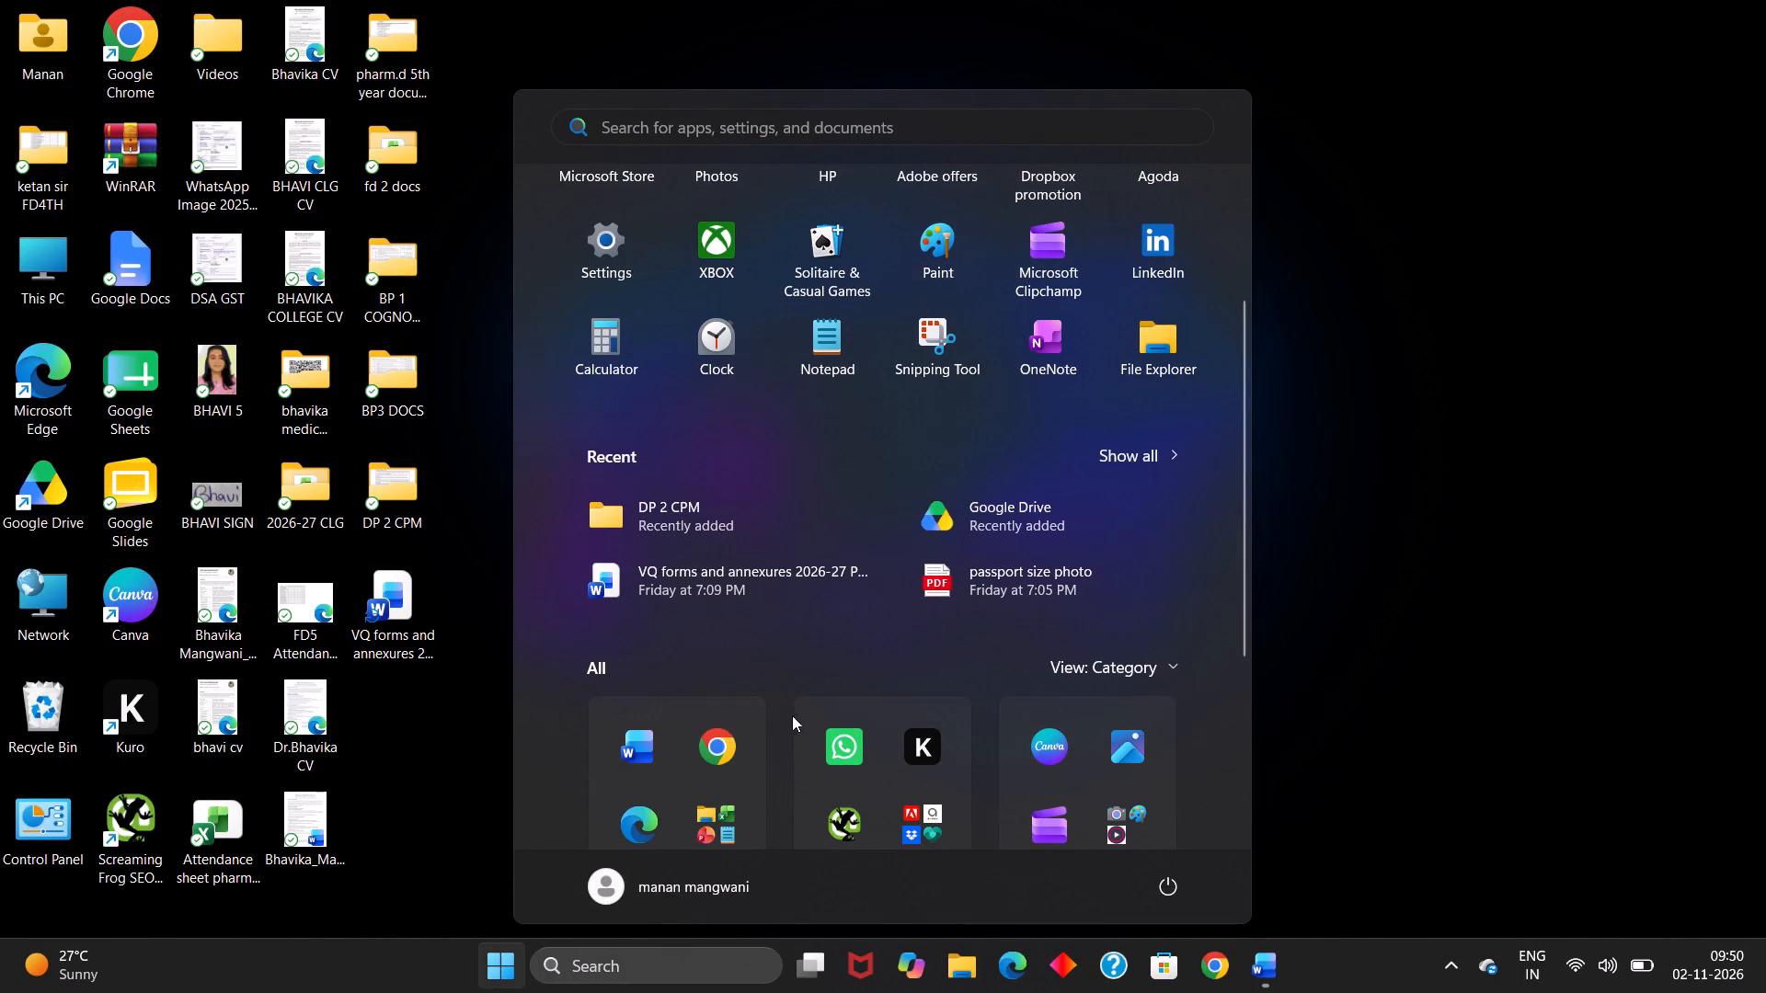
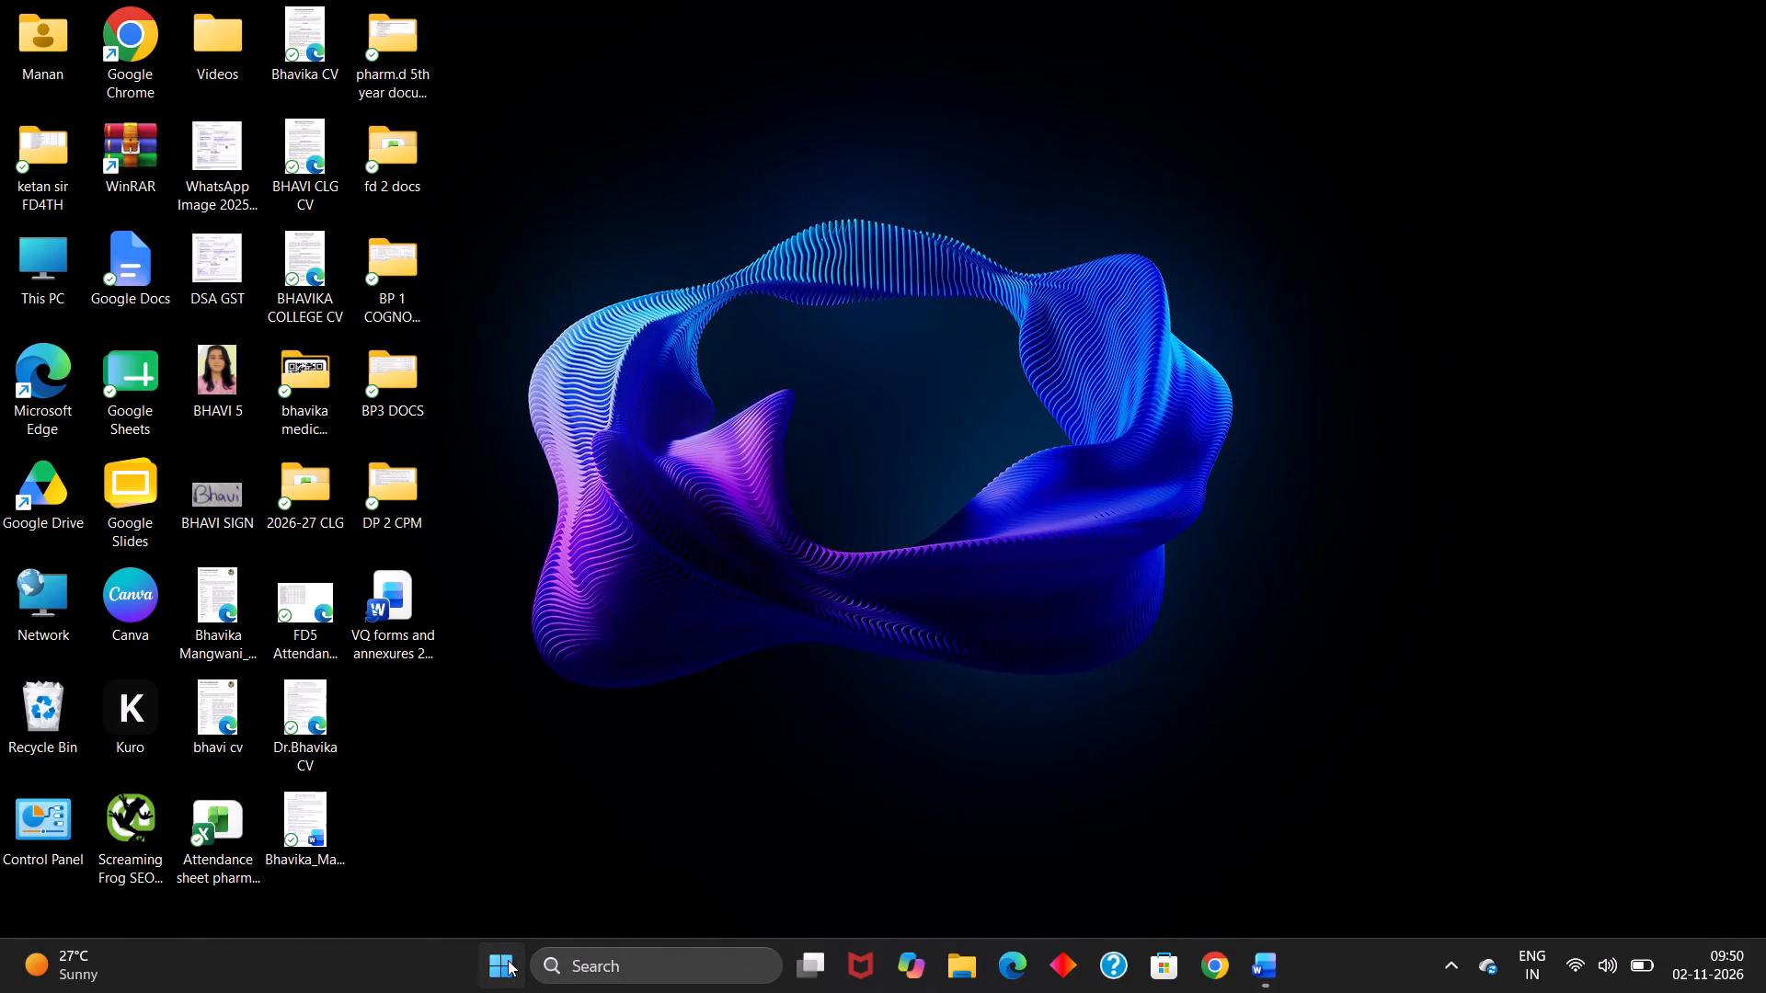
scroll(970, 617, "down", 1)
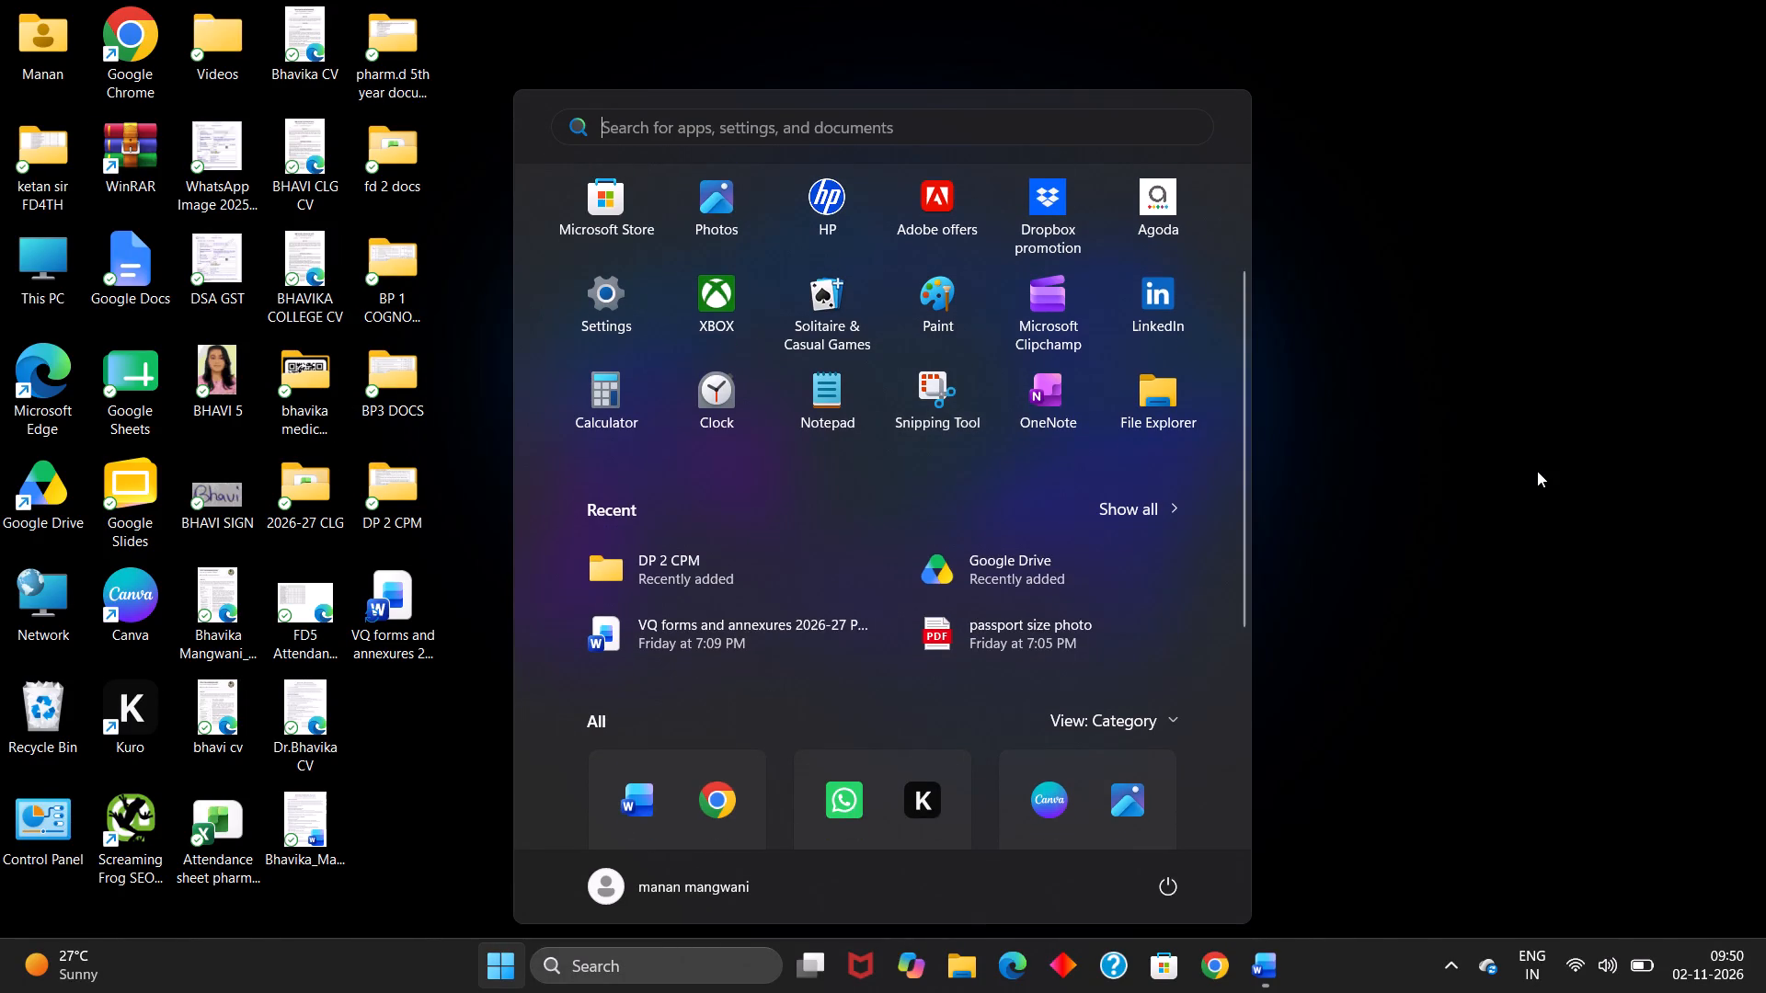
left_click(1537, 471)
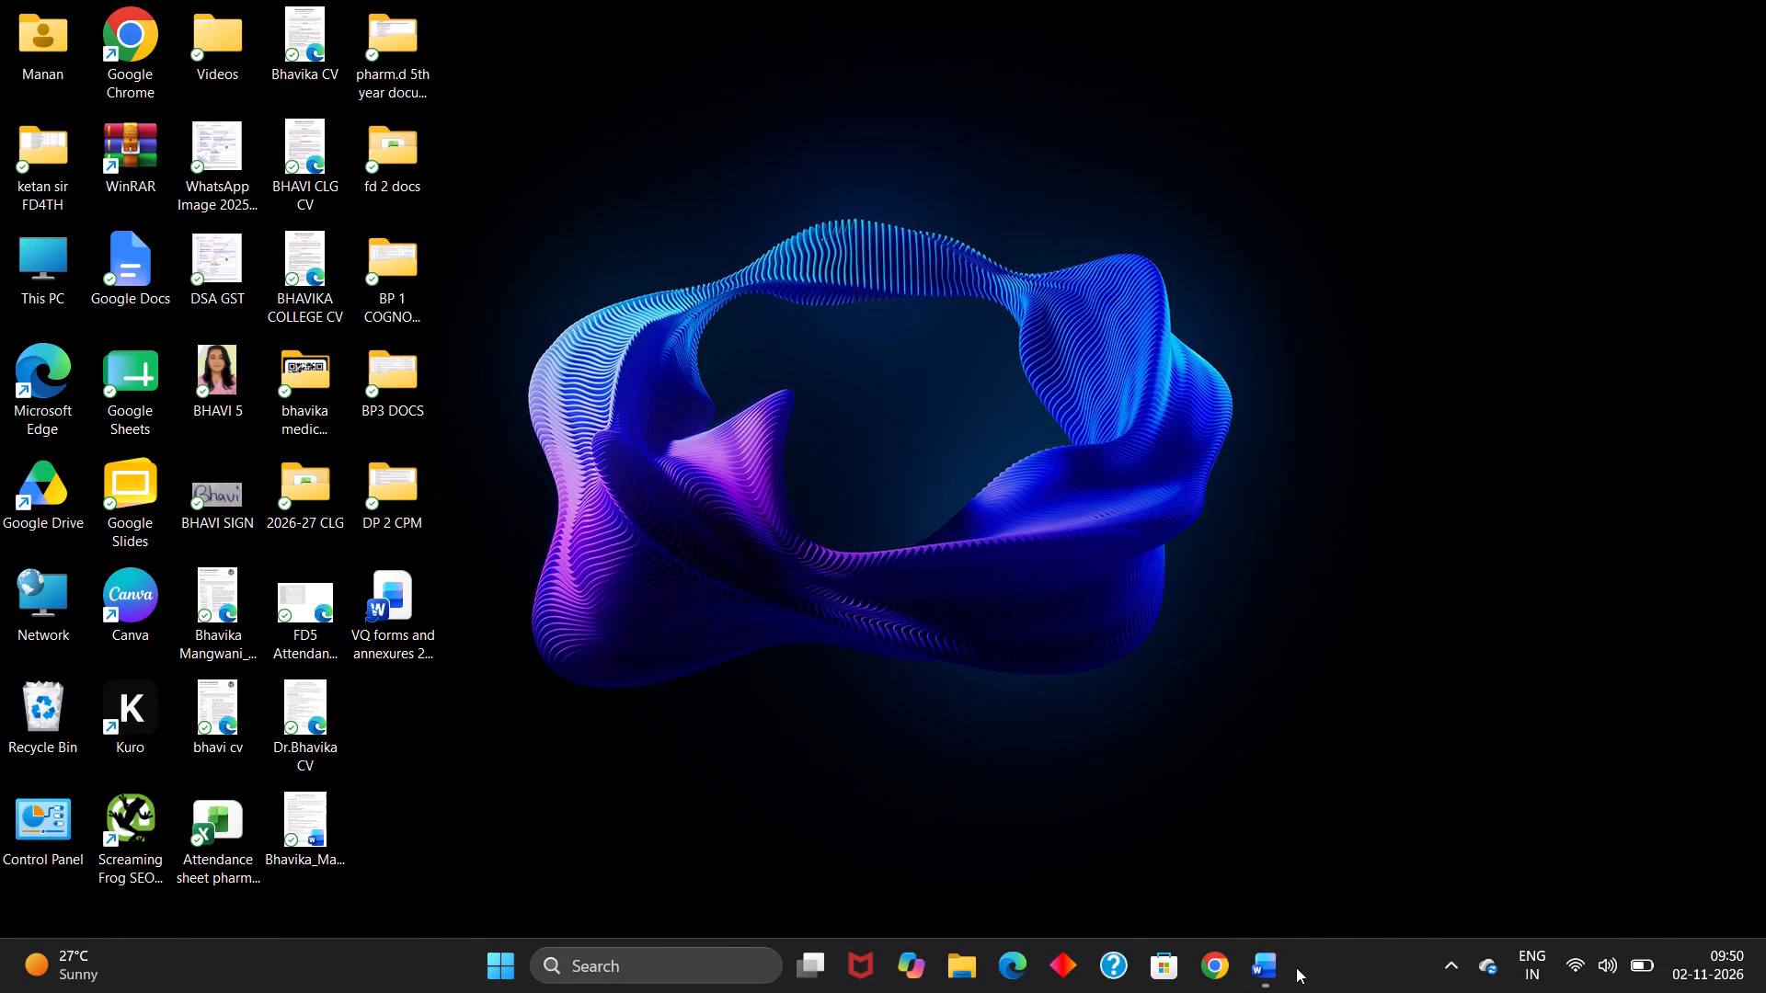
Switch back to the VQ forms and annexures 2026-27 PharmD document in Word.
left_click(972, 887)
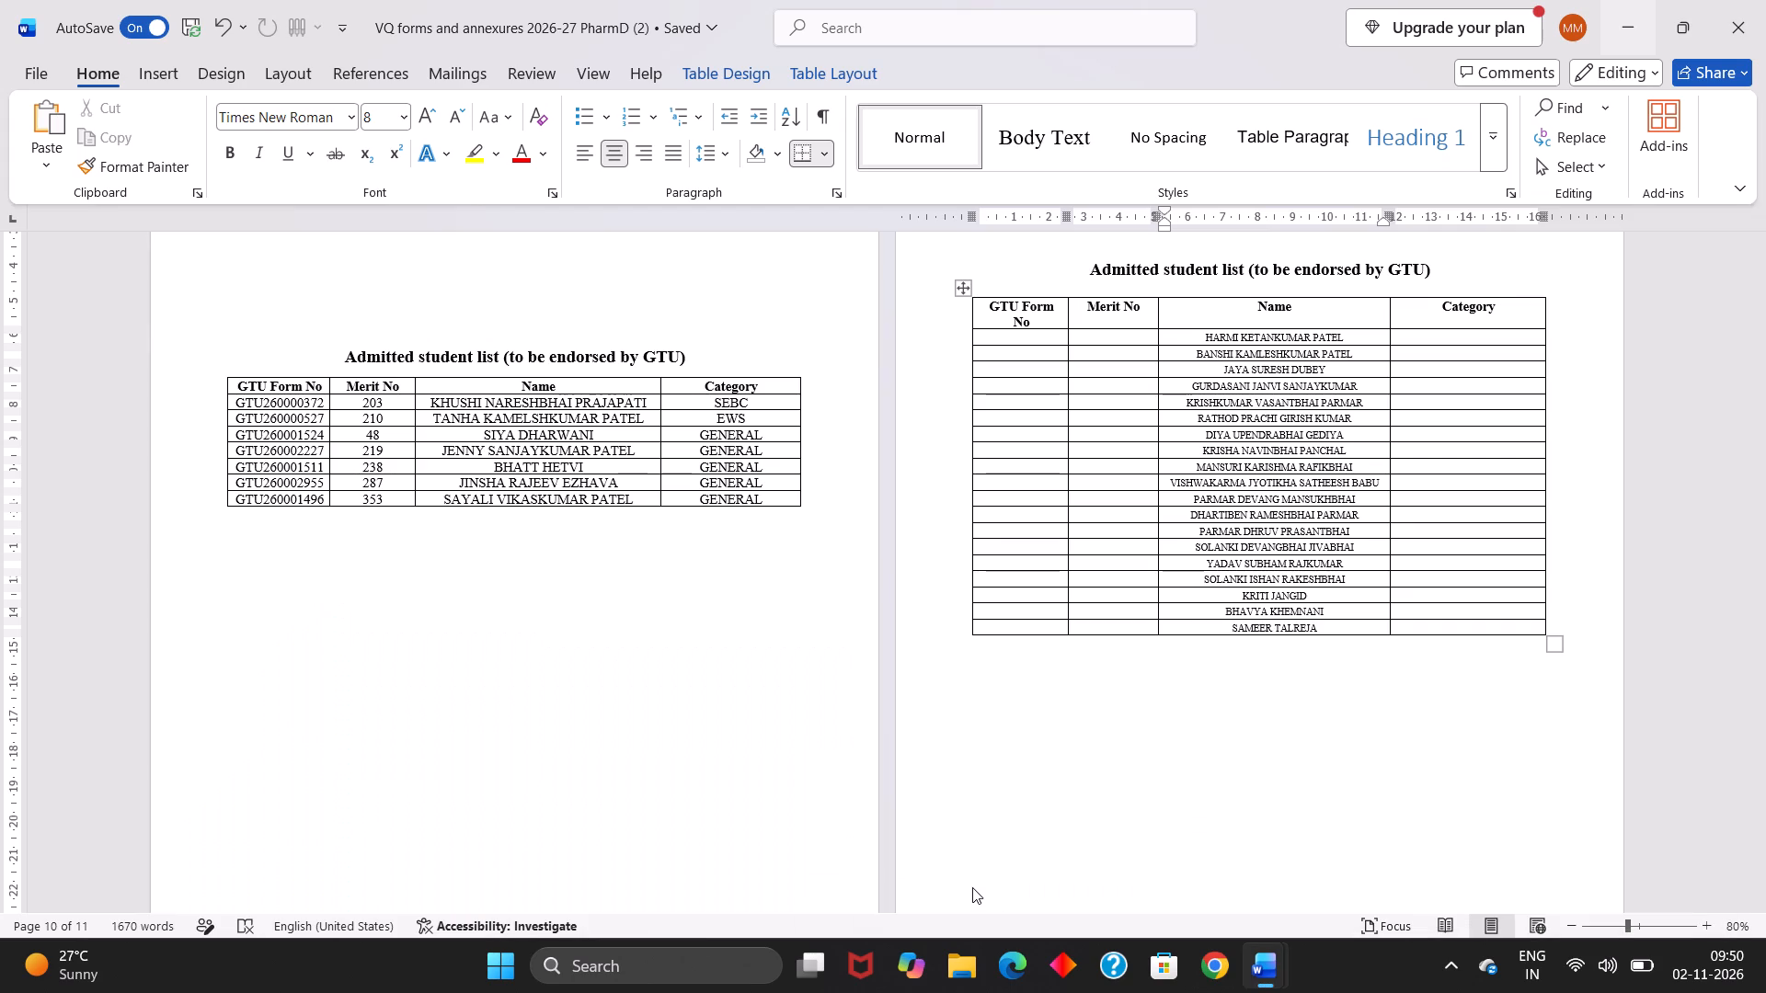
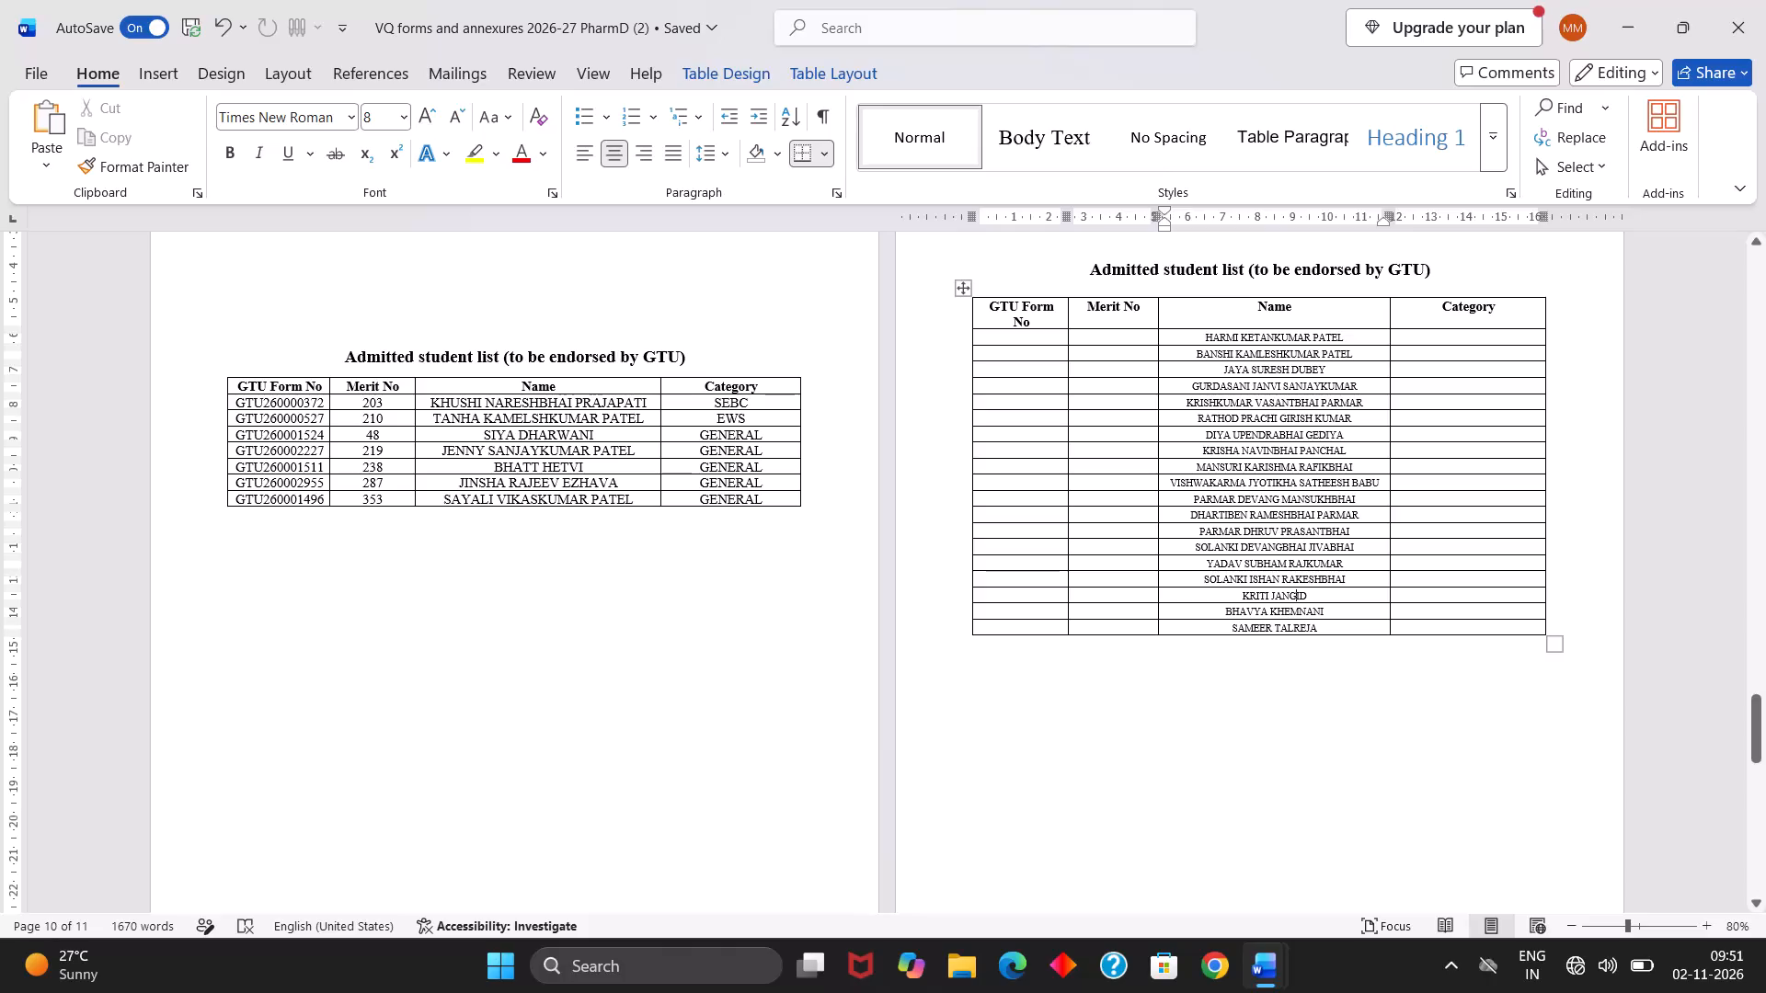
Enter GENERAL as the category for the first four students in the empty Category column of the 19-student table.
left_click(1456, 338)
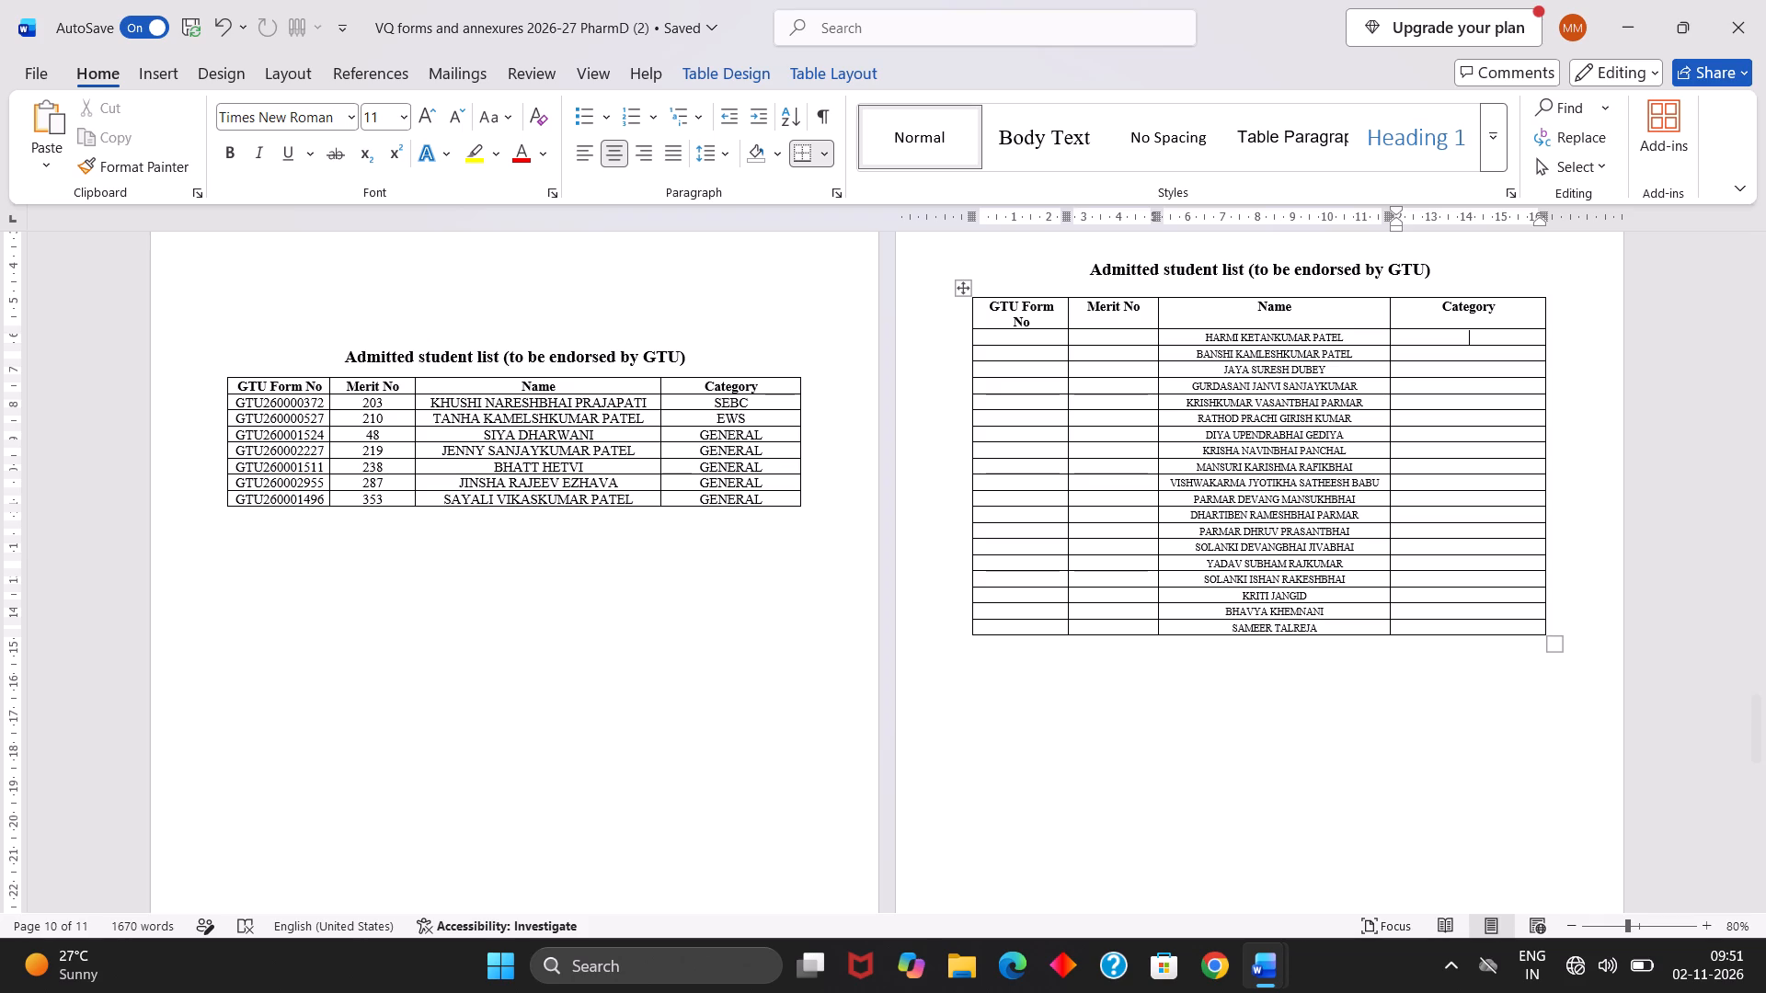
type("GE")
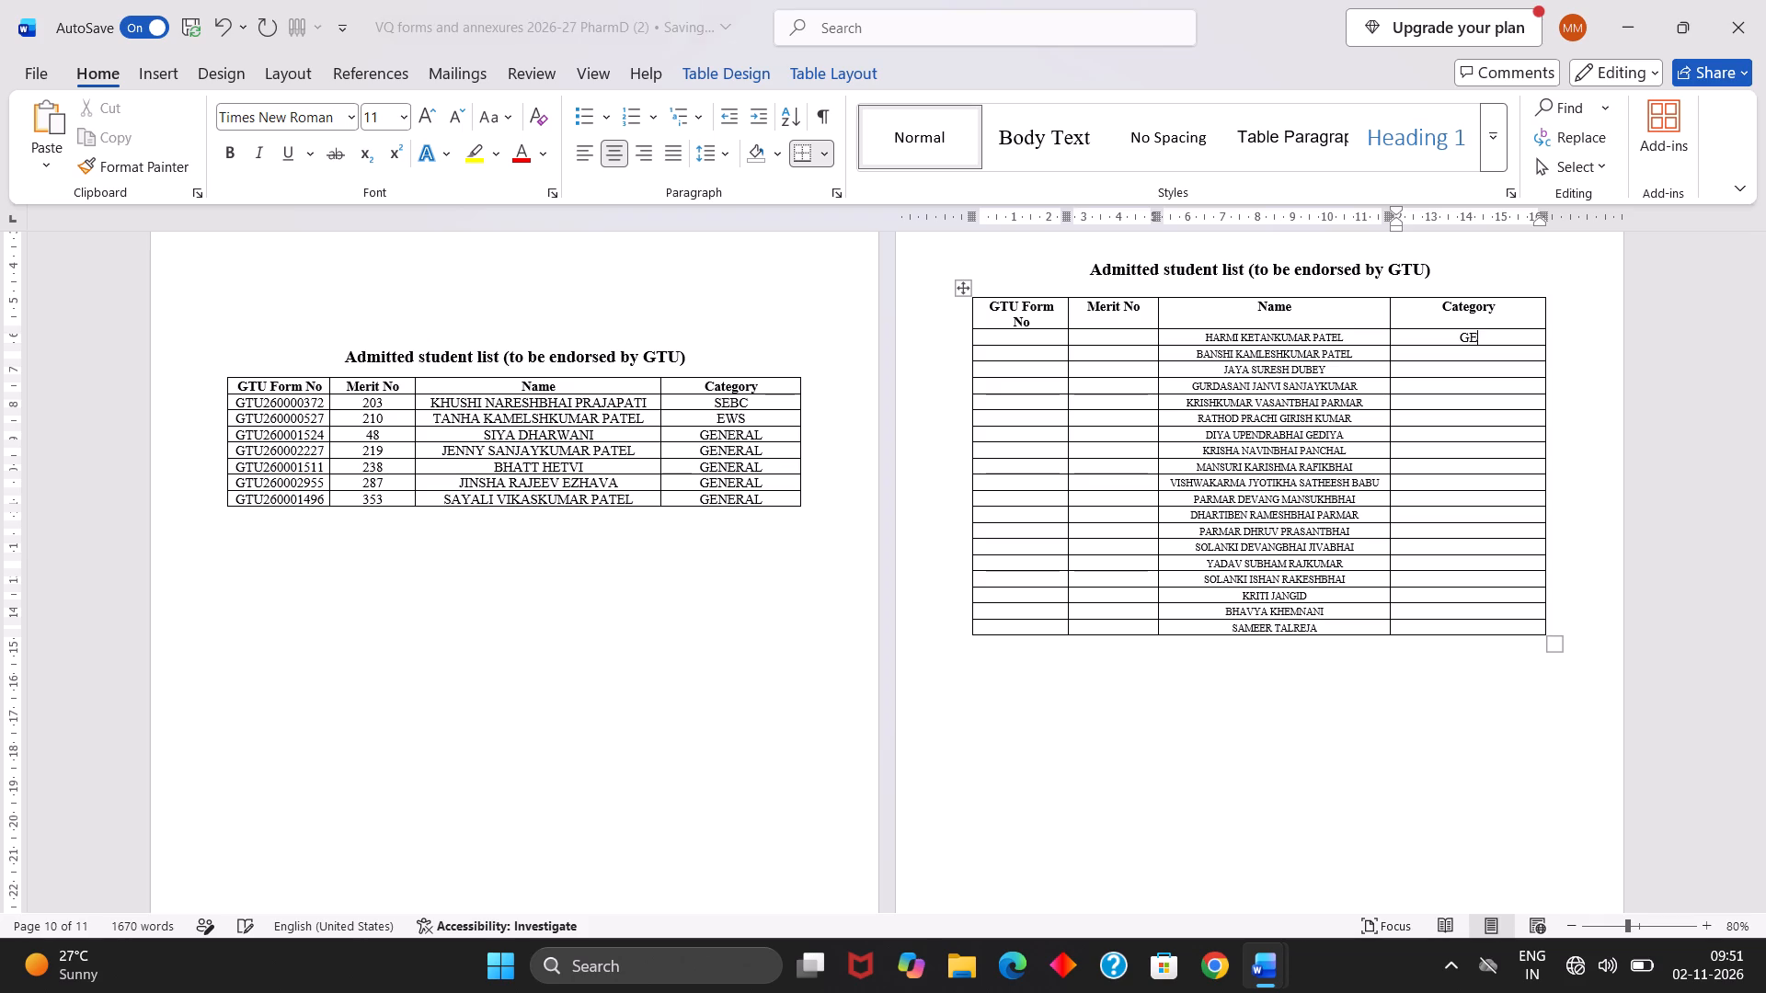
type("NERAL")
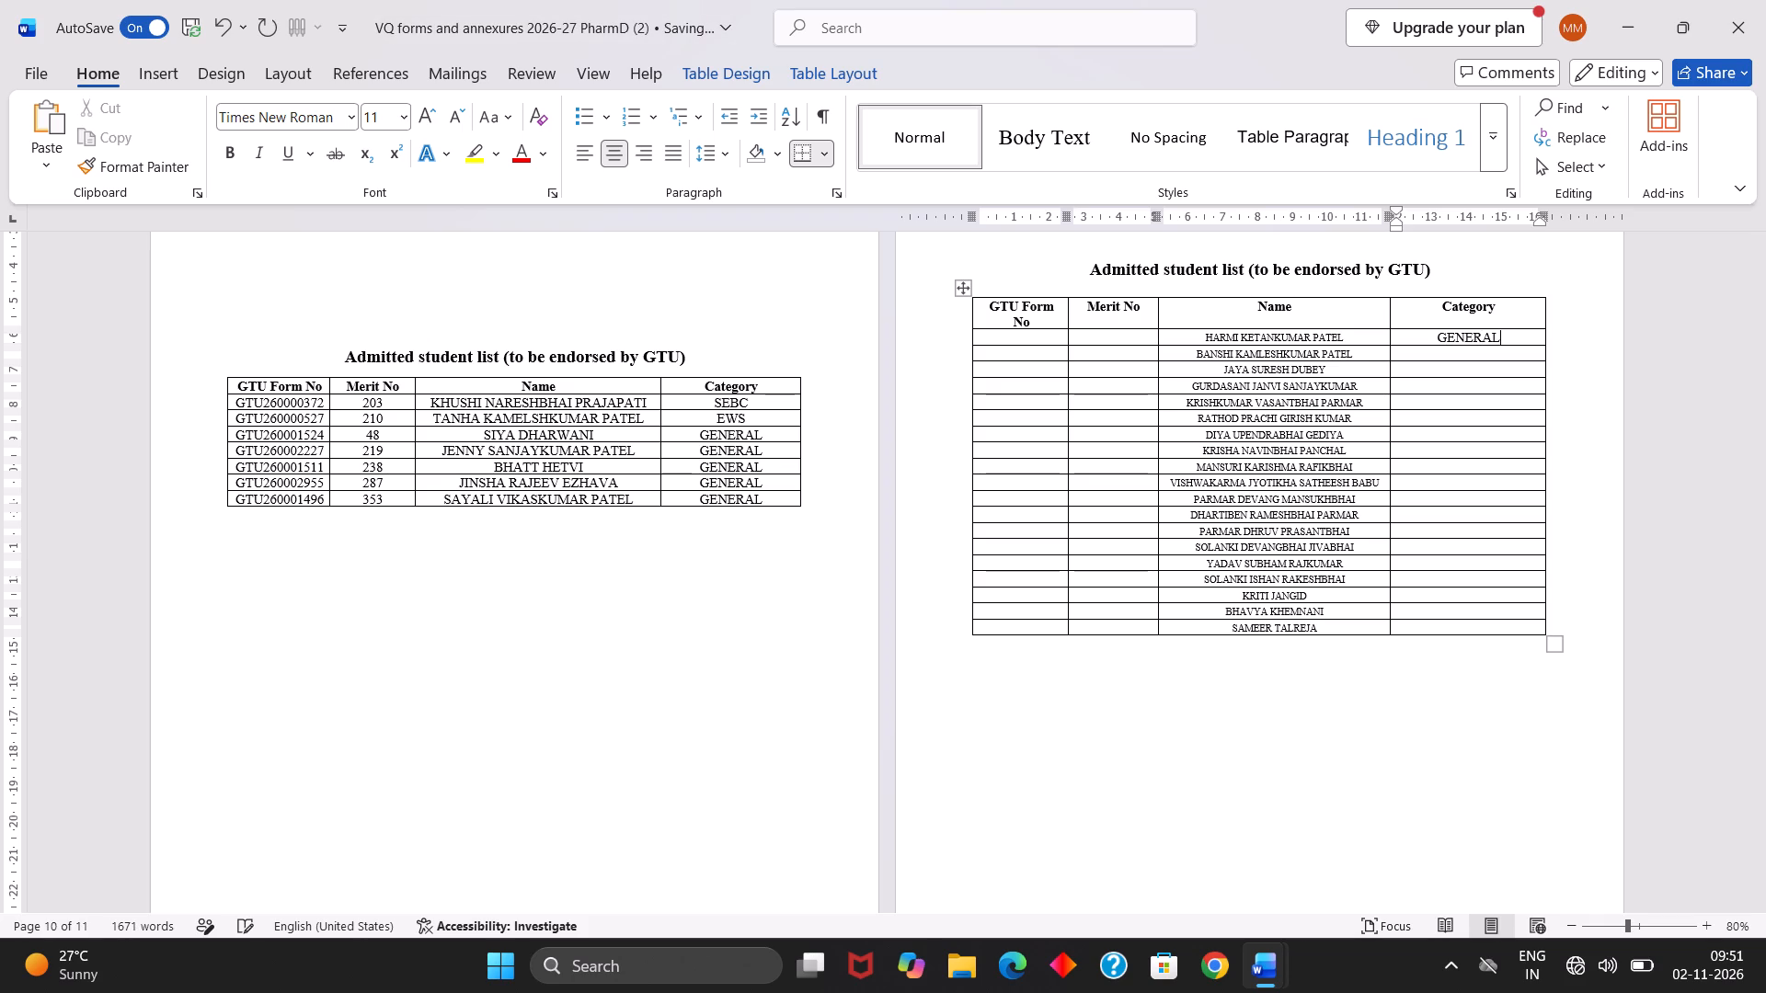
left_click_drag(1518, 332, 1434, 334)
key("ctrl+c")
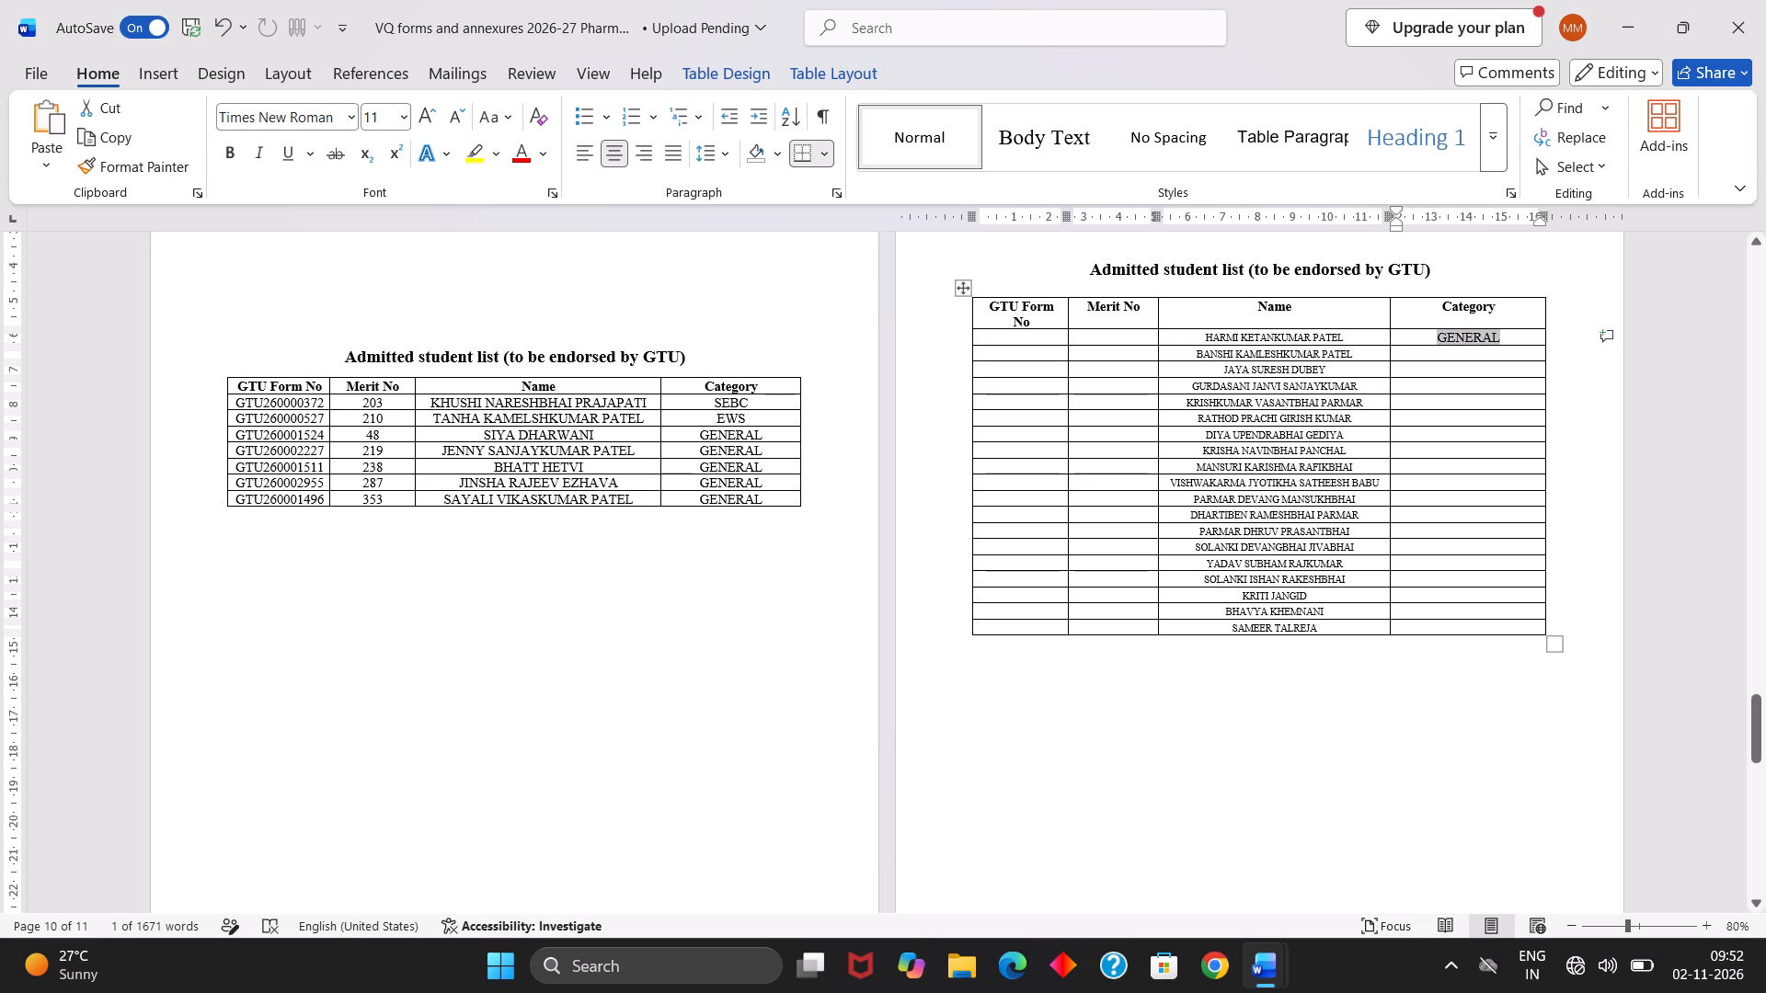
left_click(1433, 352)
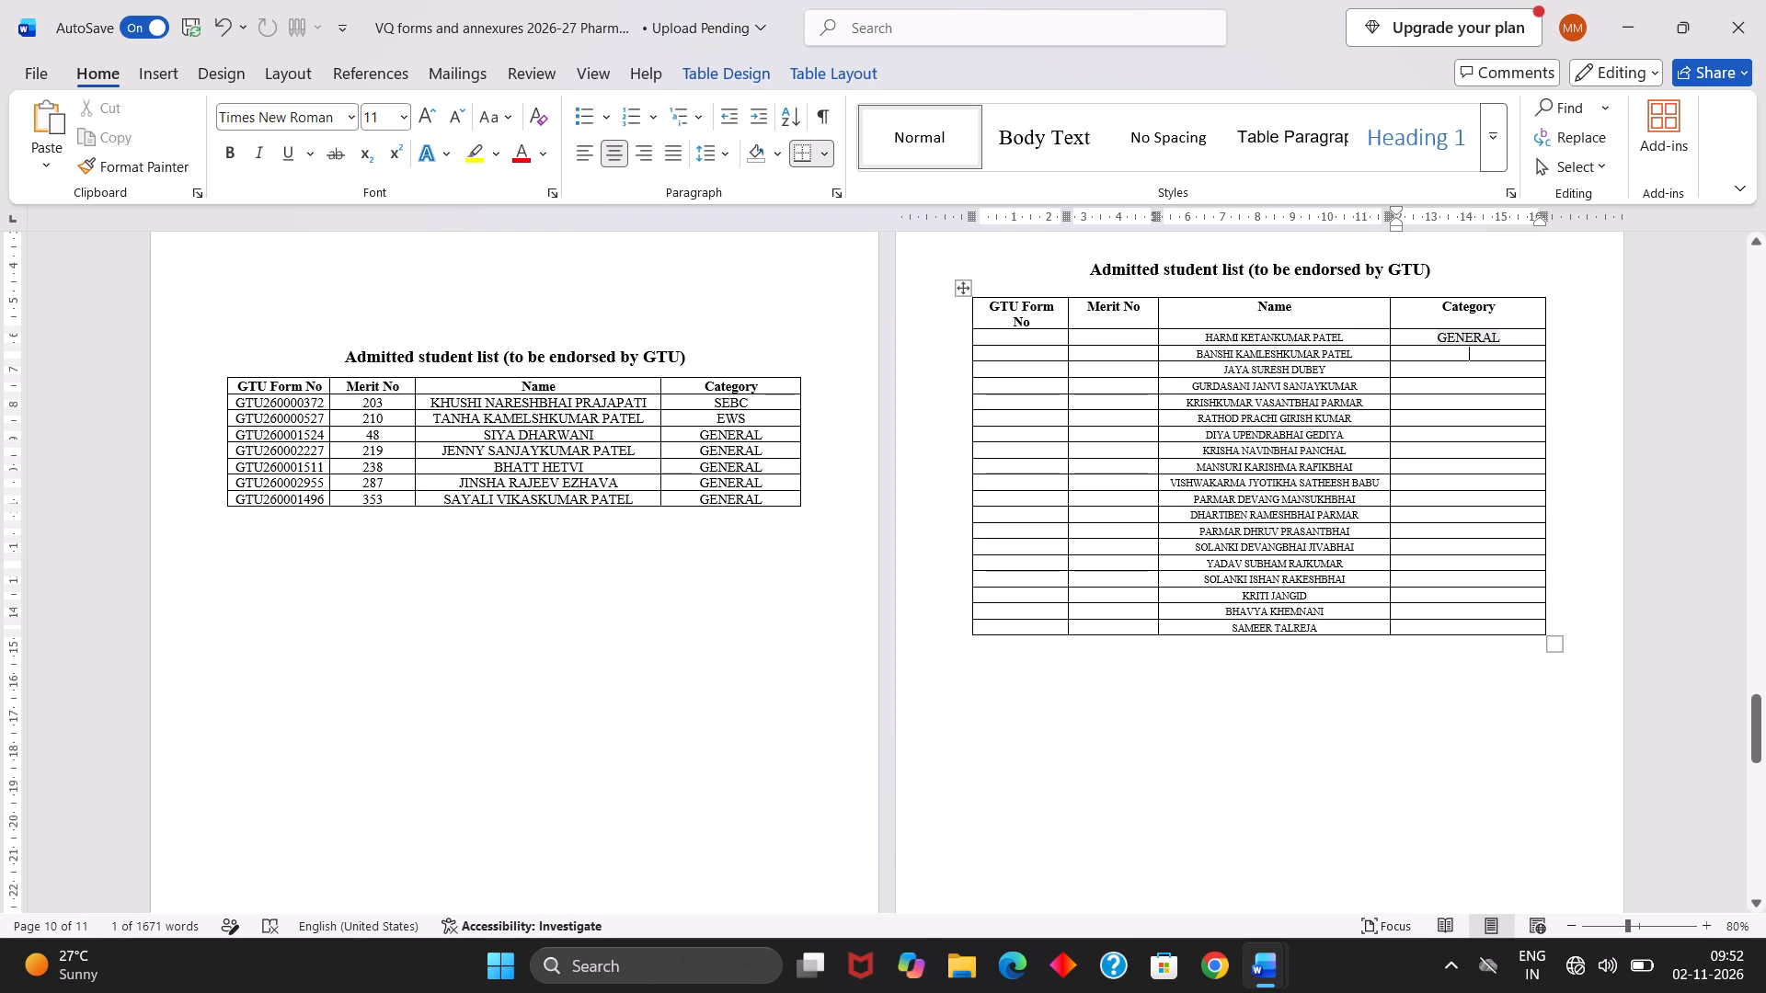
key("ctrl+v")
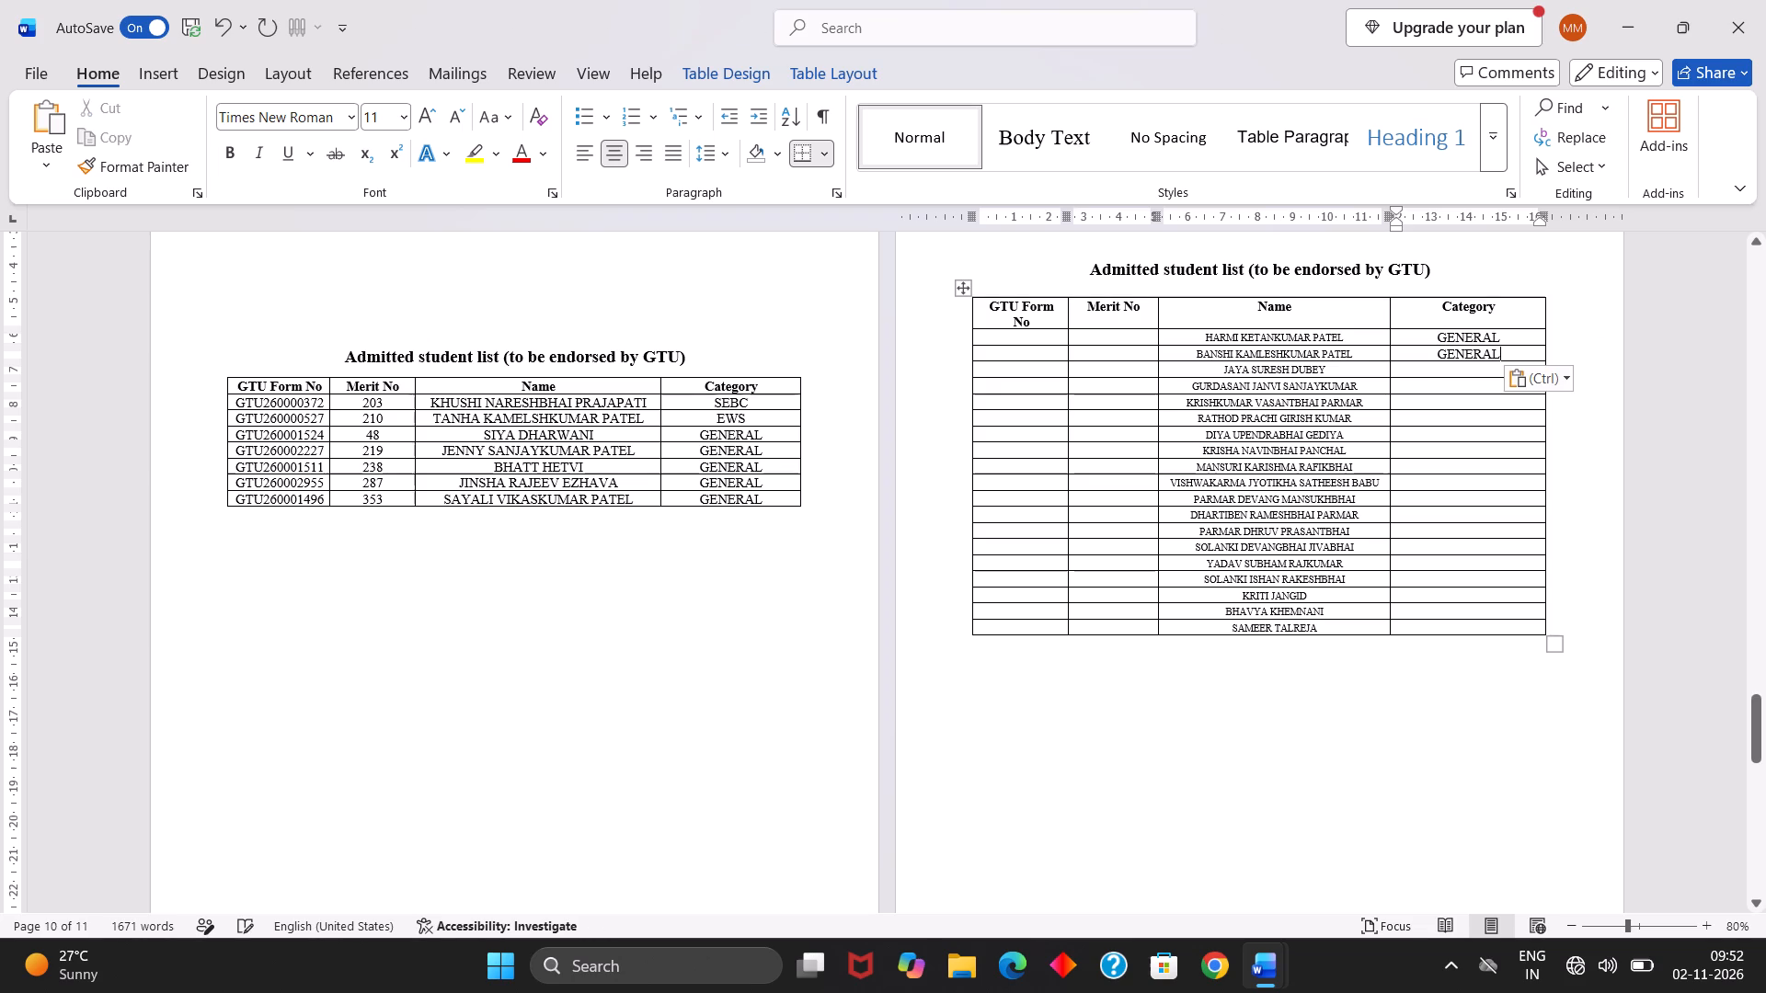
left_click(1434, 369)
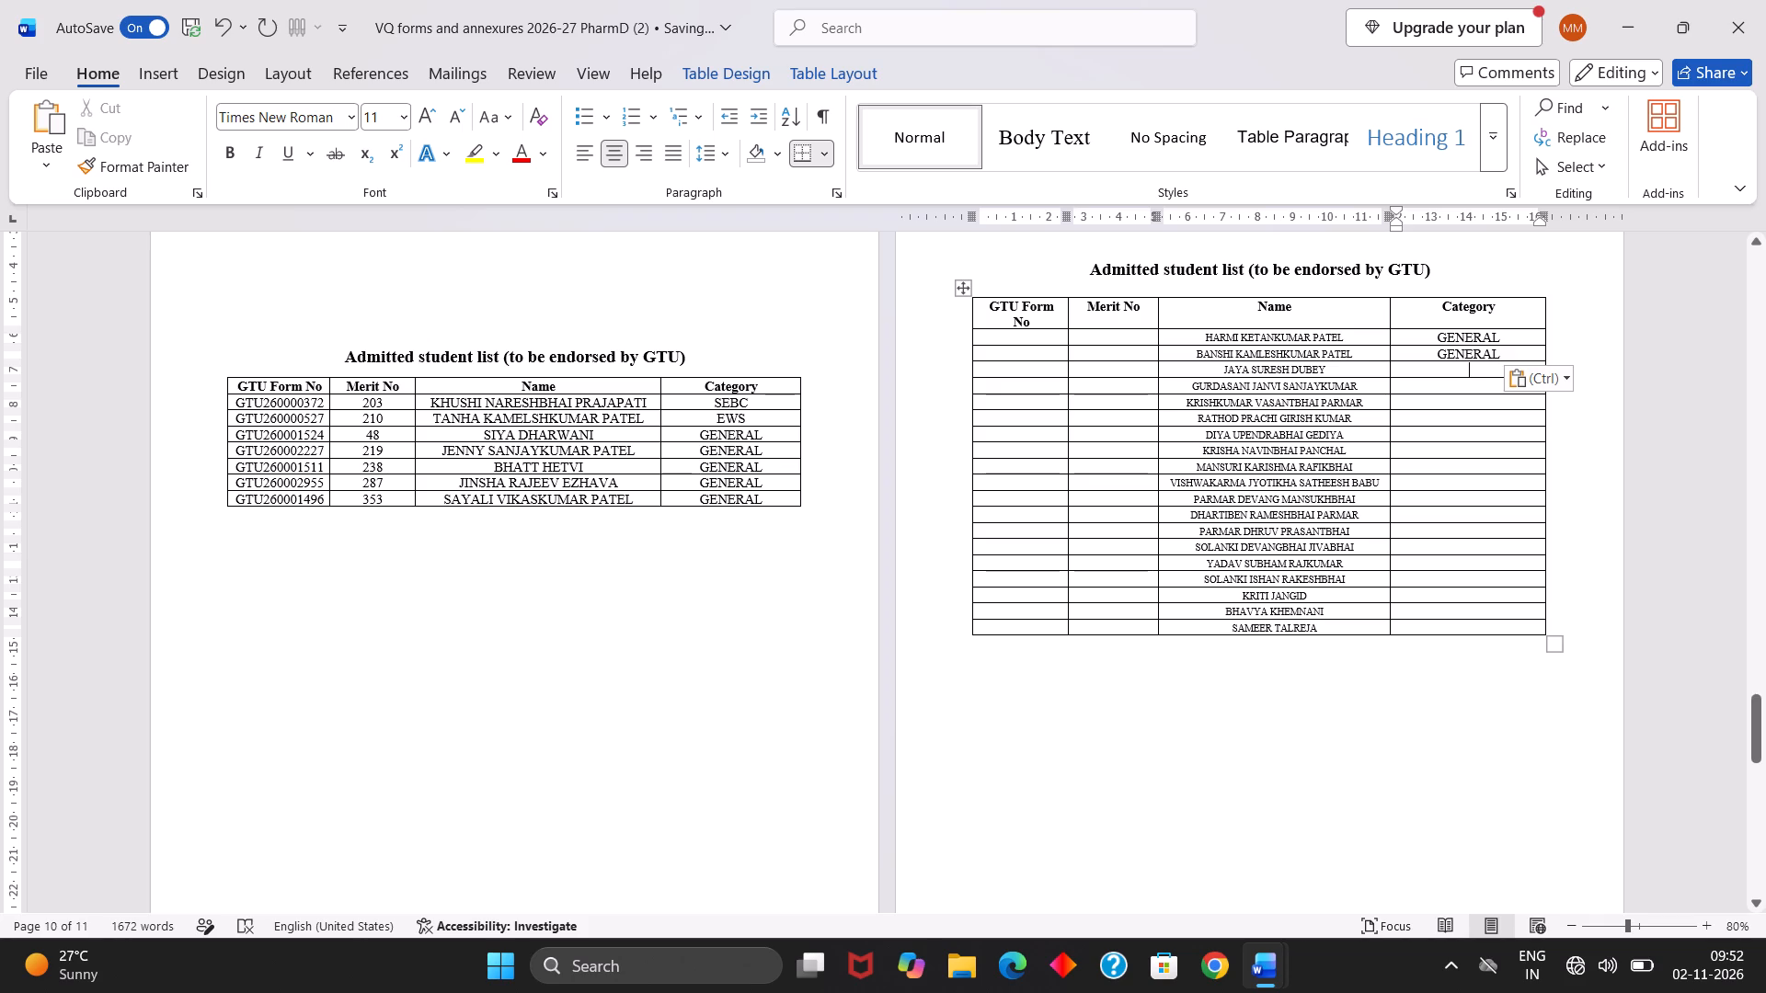
key("ctrl+v")
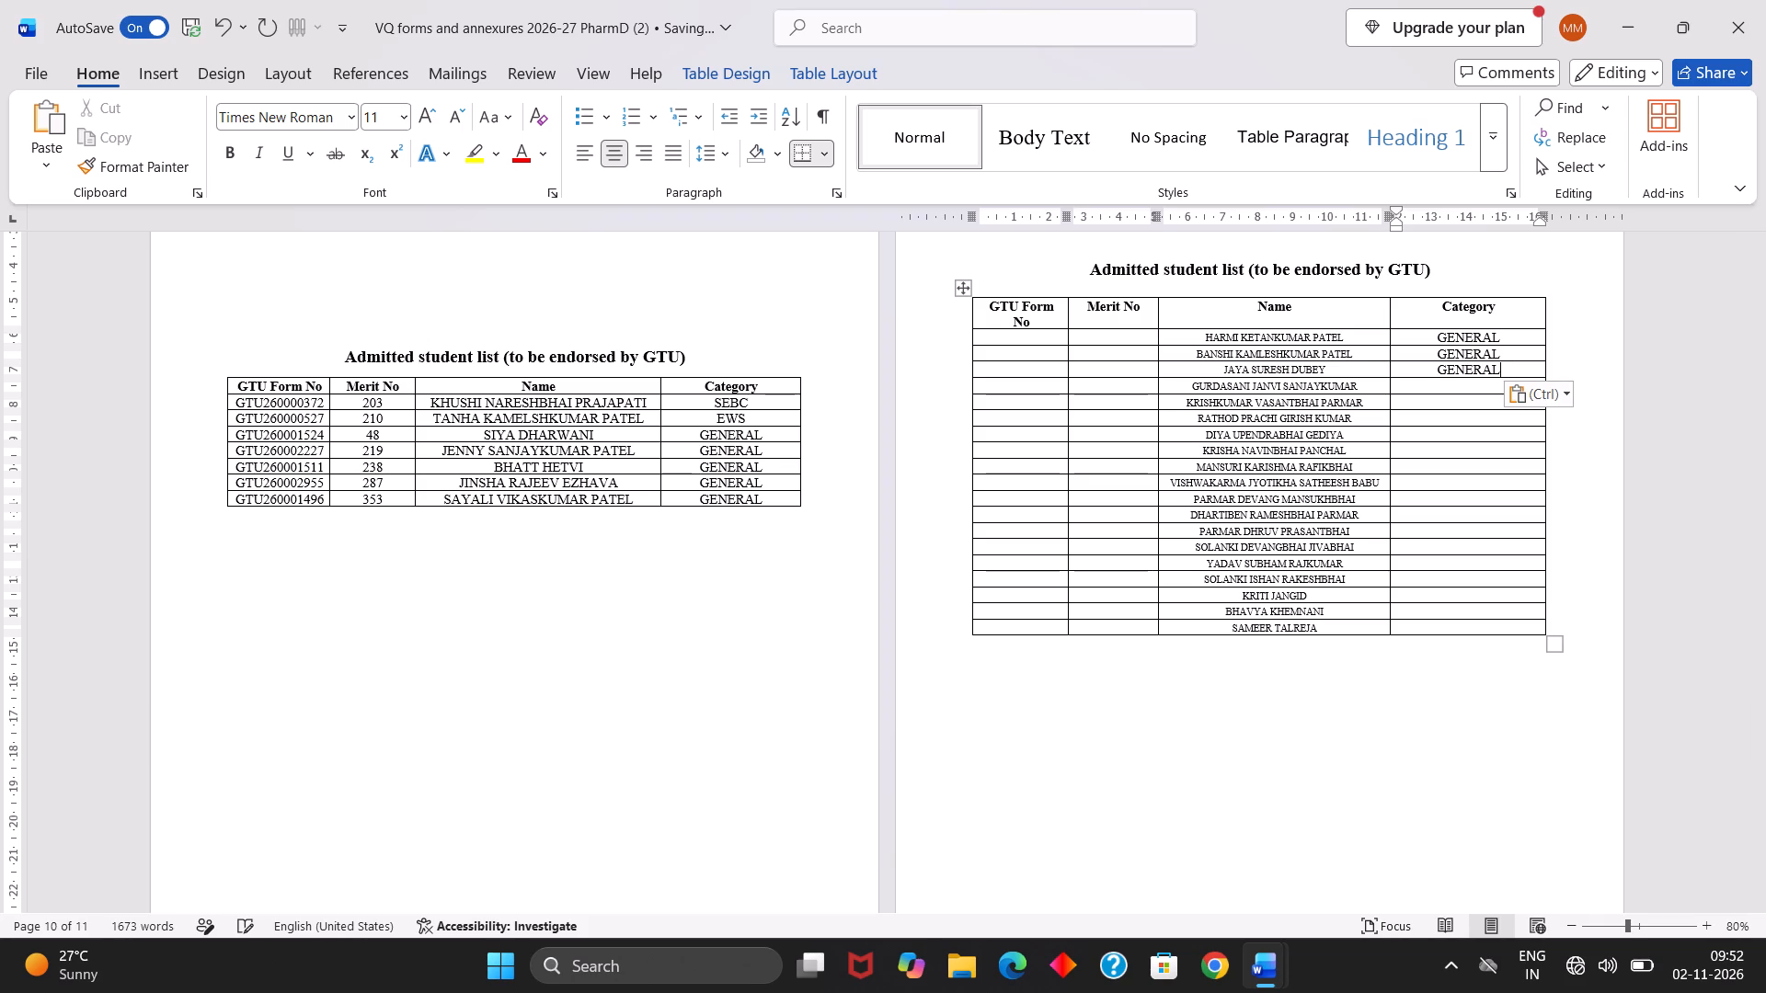
left_click(1439, 389)
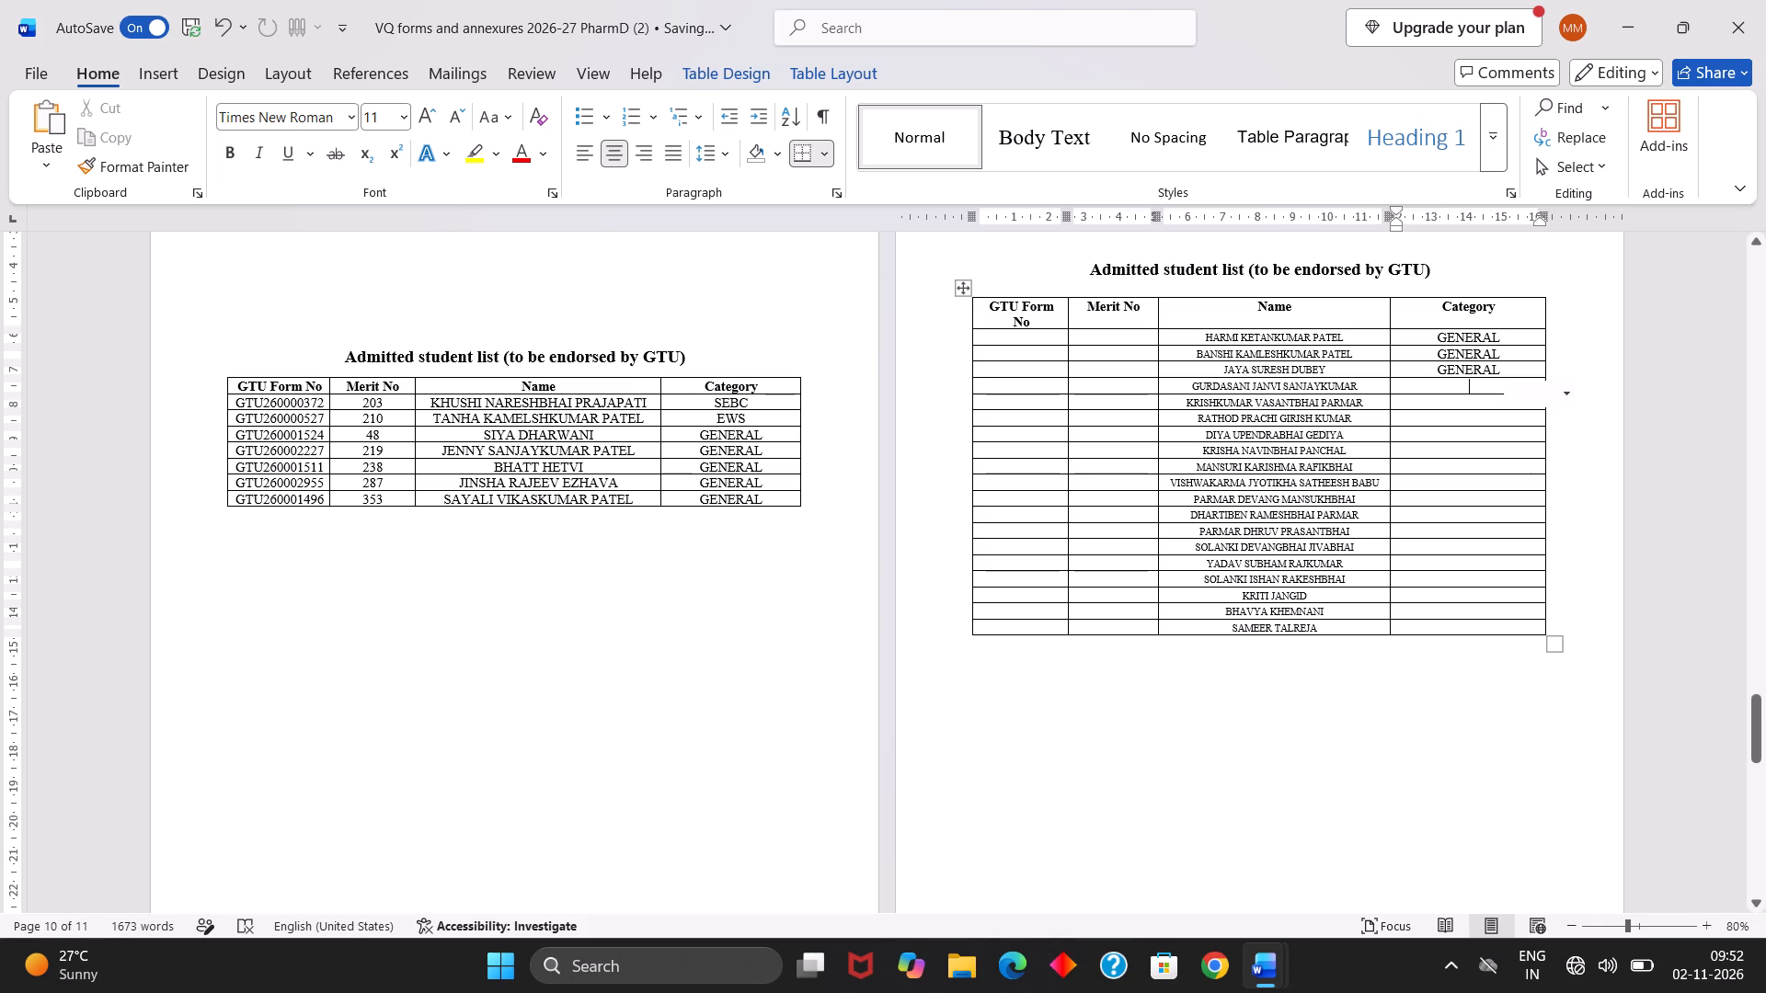
left_click(1434, 396)
key("ctrl+v")
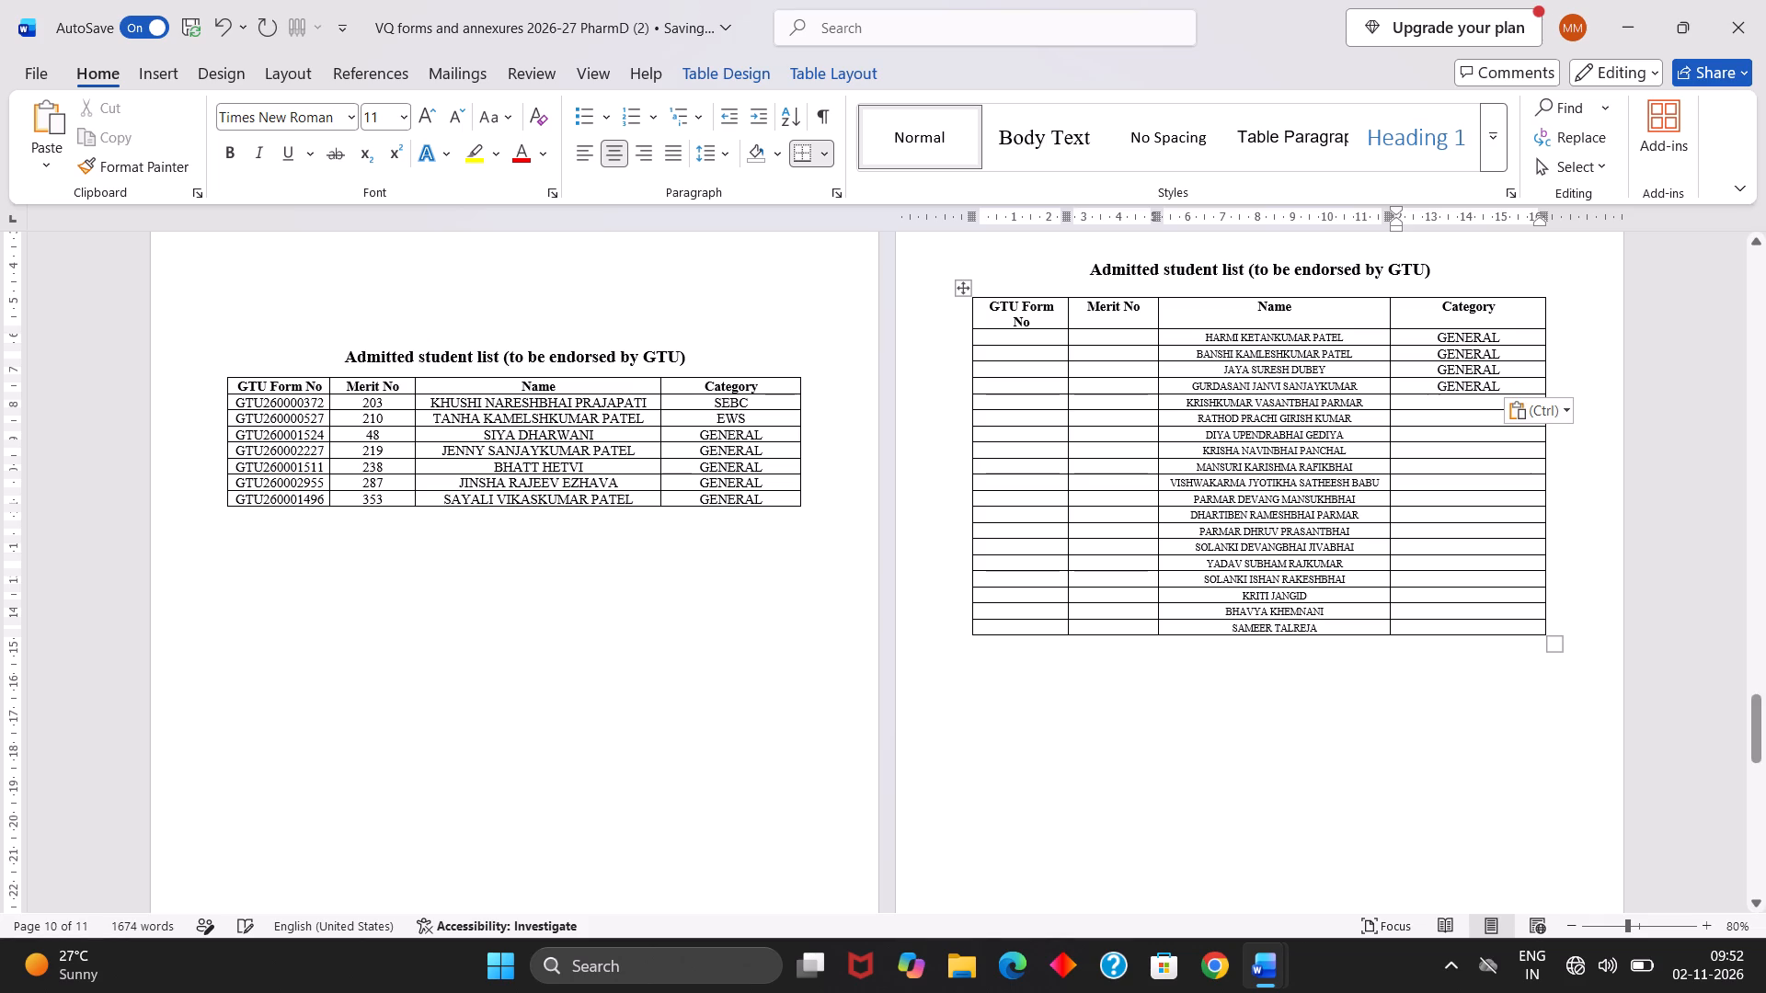
Fill in the category as SC for the fifth and sixth students and GENERAL for the seventh.
left_click(1423, 404)
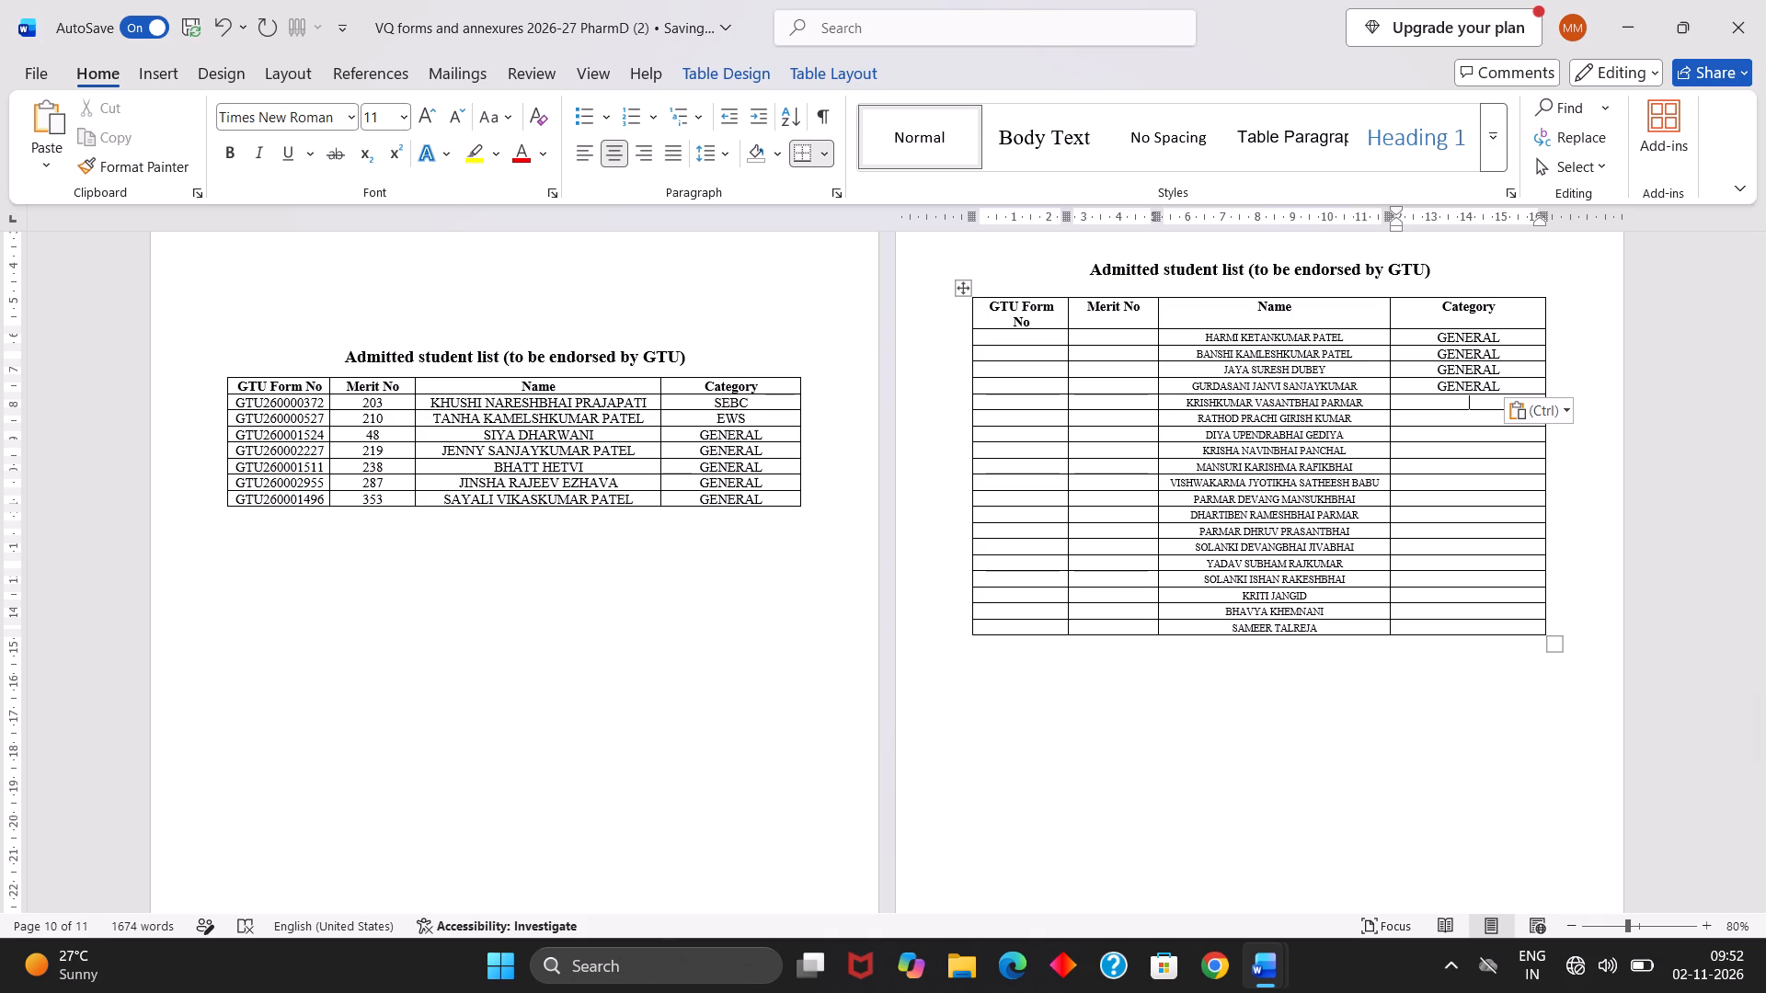
type("SC")
left_click(1427, 423)
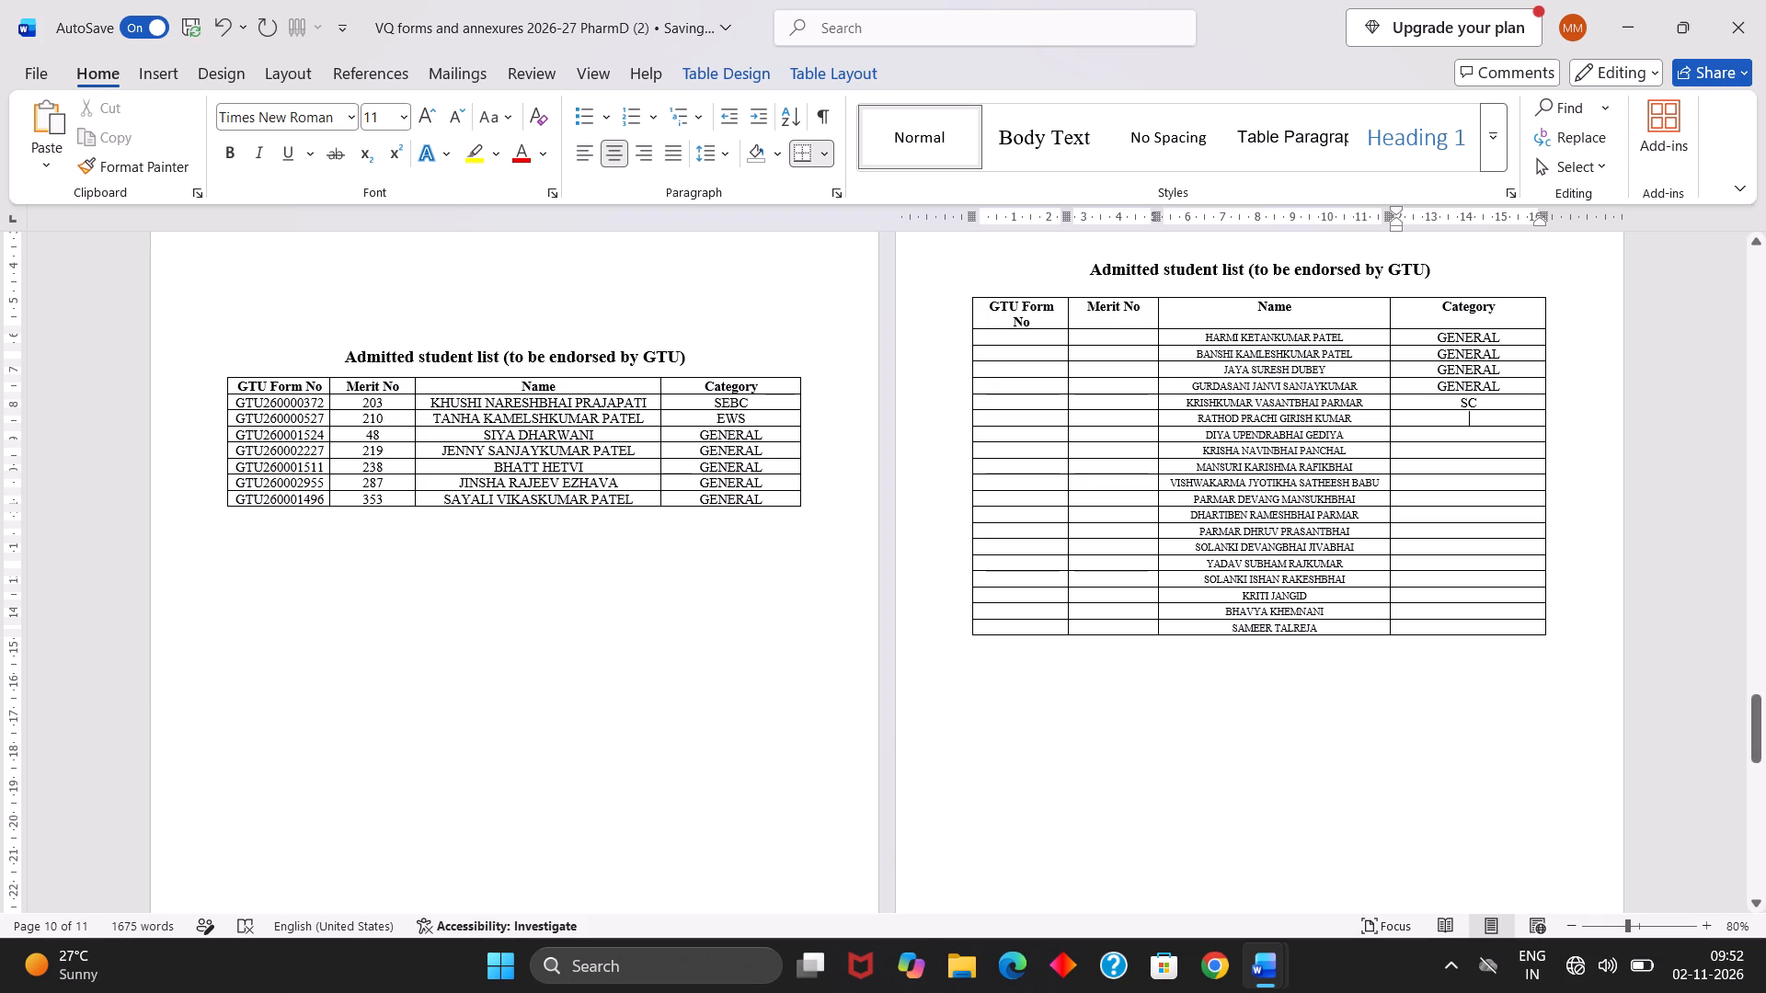
type("SC")
left_click(1427, 439)
key("ctrl+v")
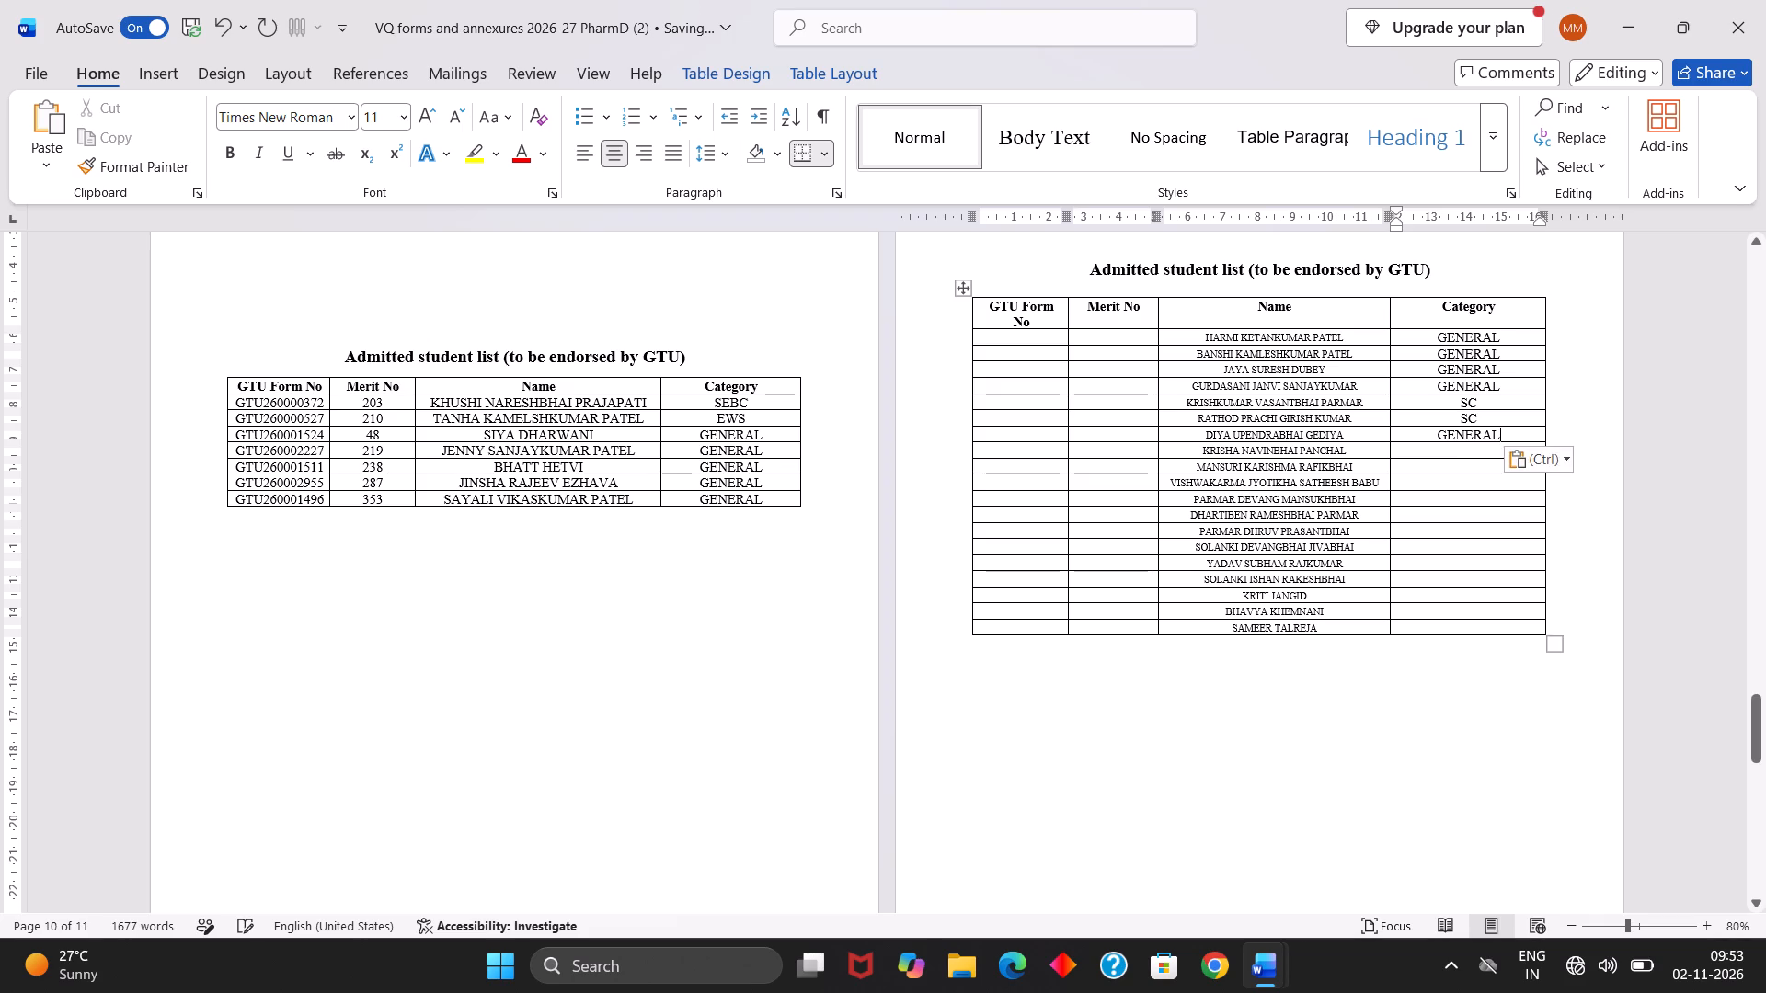
Fill in the category as OBC for the eighth and ninth students and GENERAL for the tenth.
left_click(1434, 453)
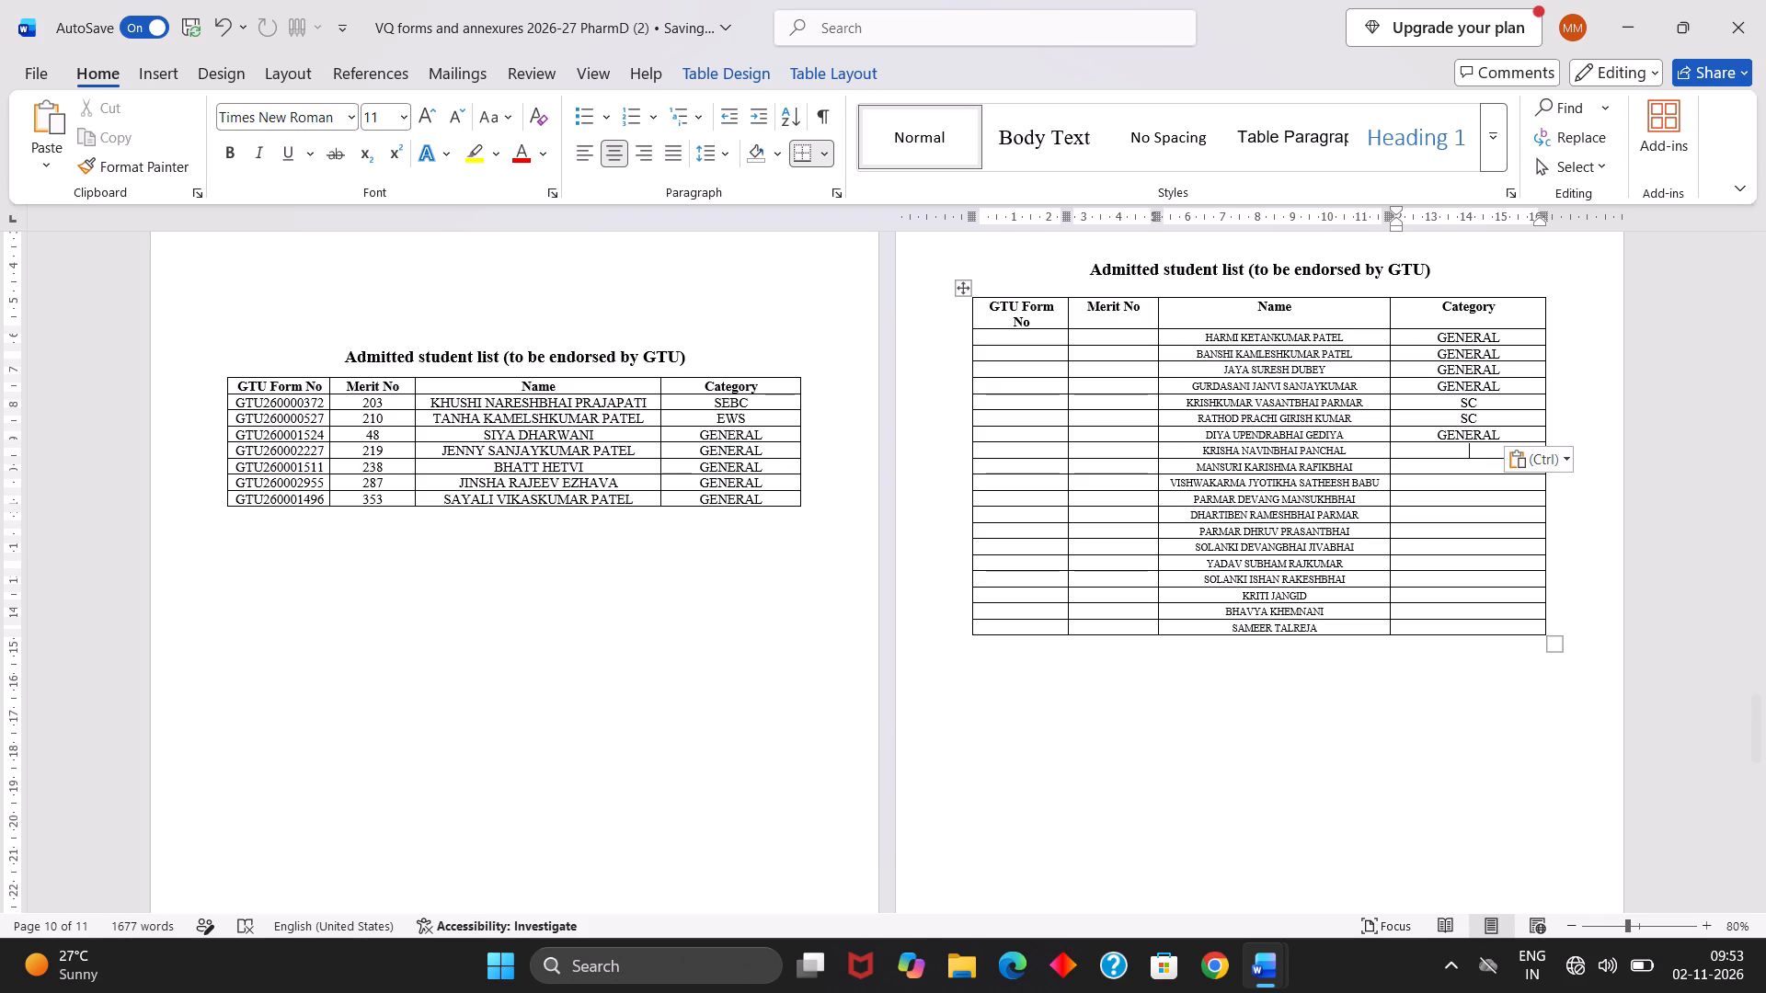
key("o")
type("BC")
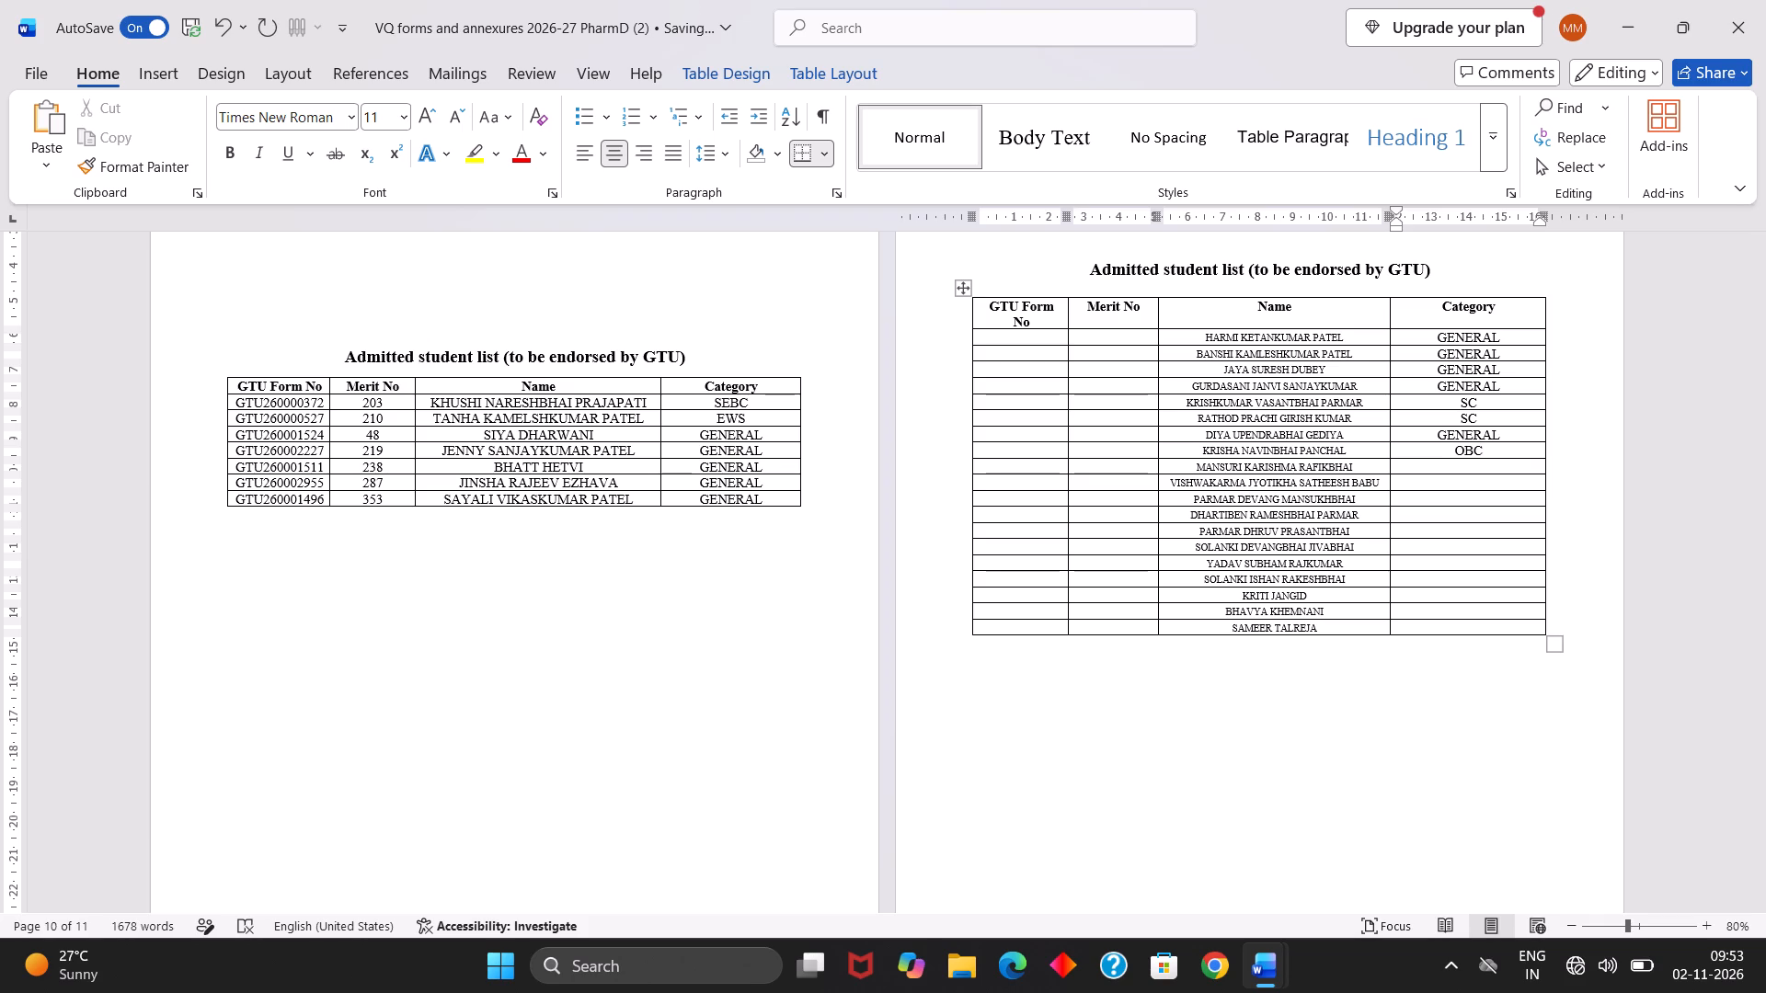
left_click(1436, 472)
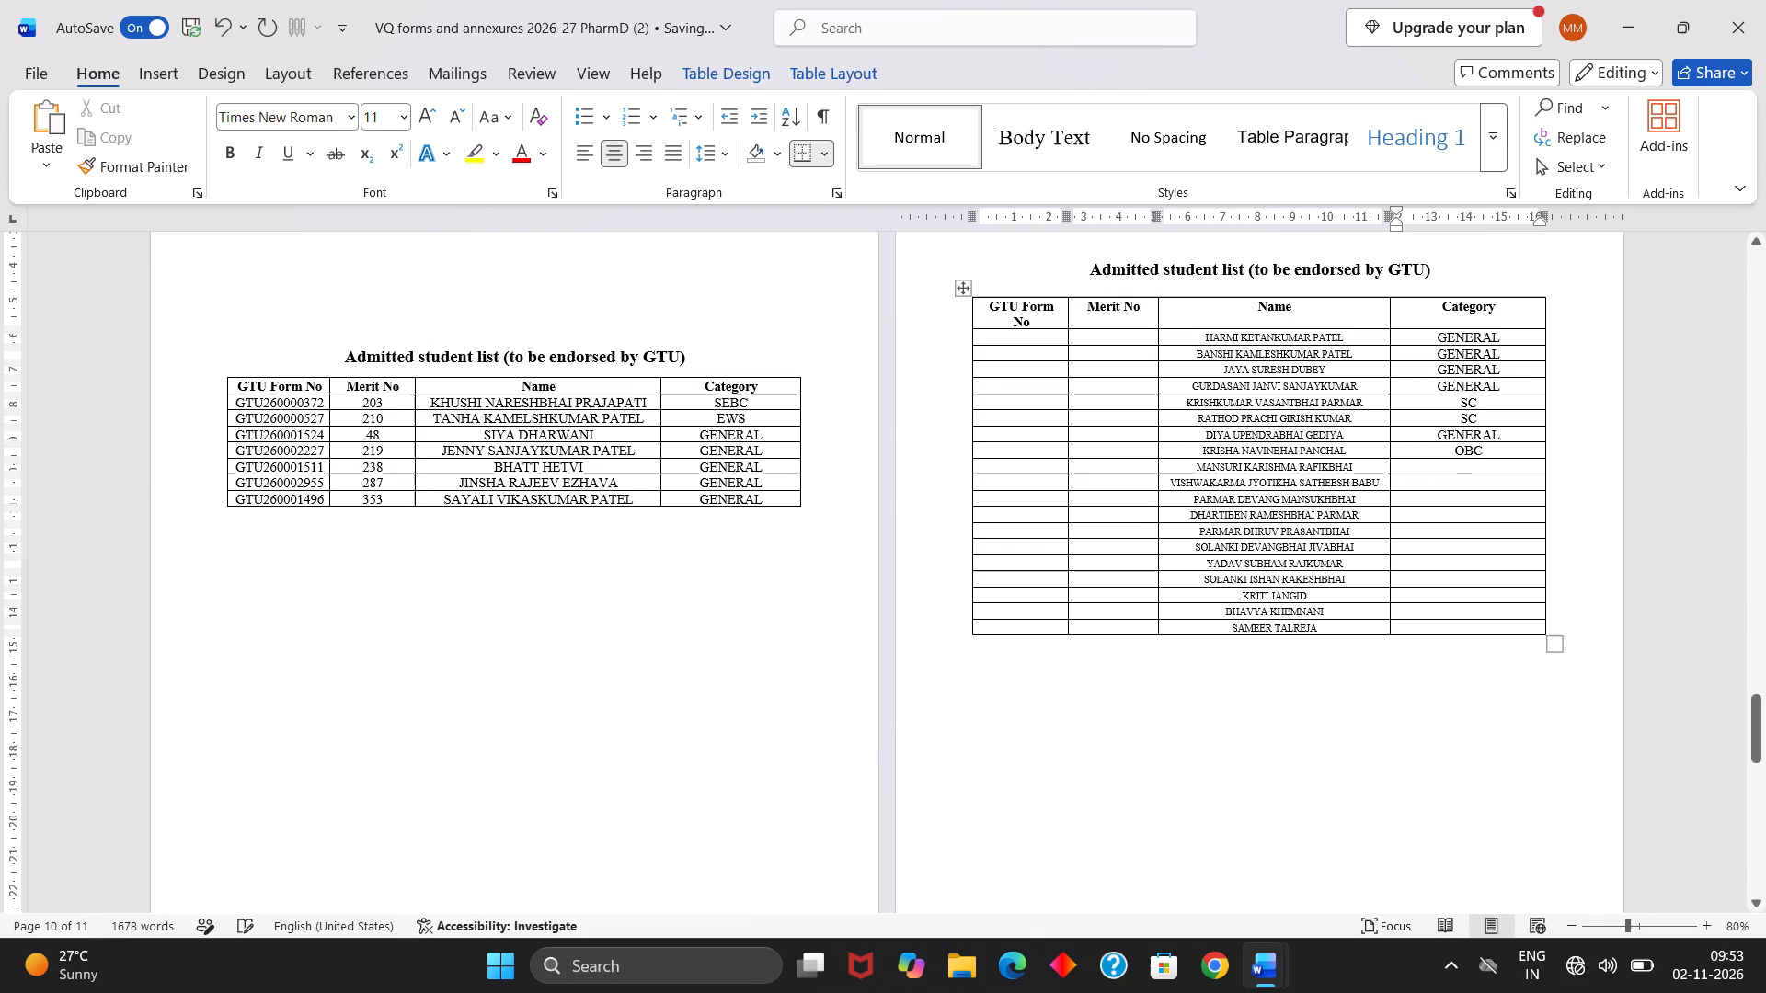
type("OBC")
left_click(1468, 487)
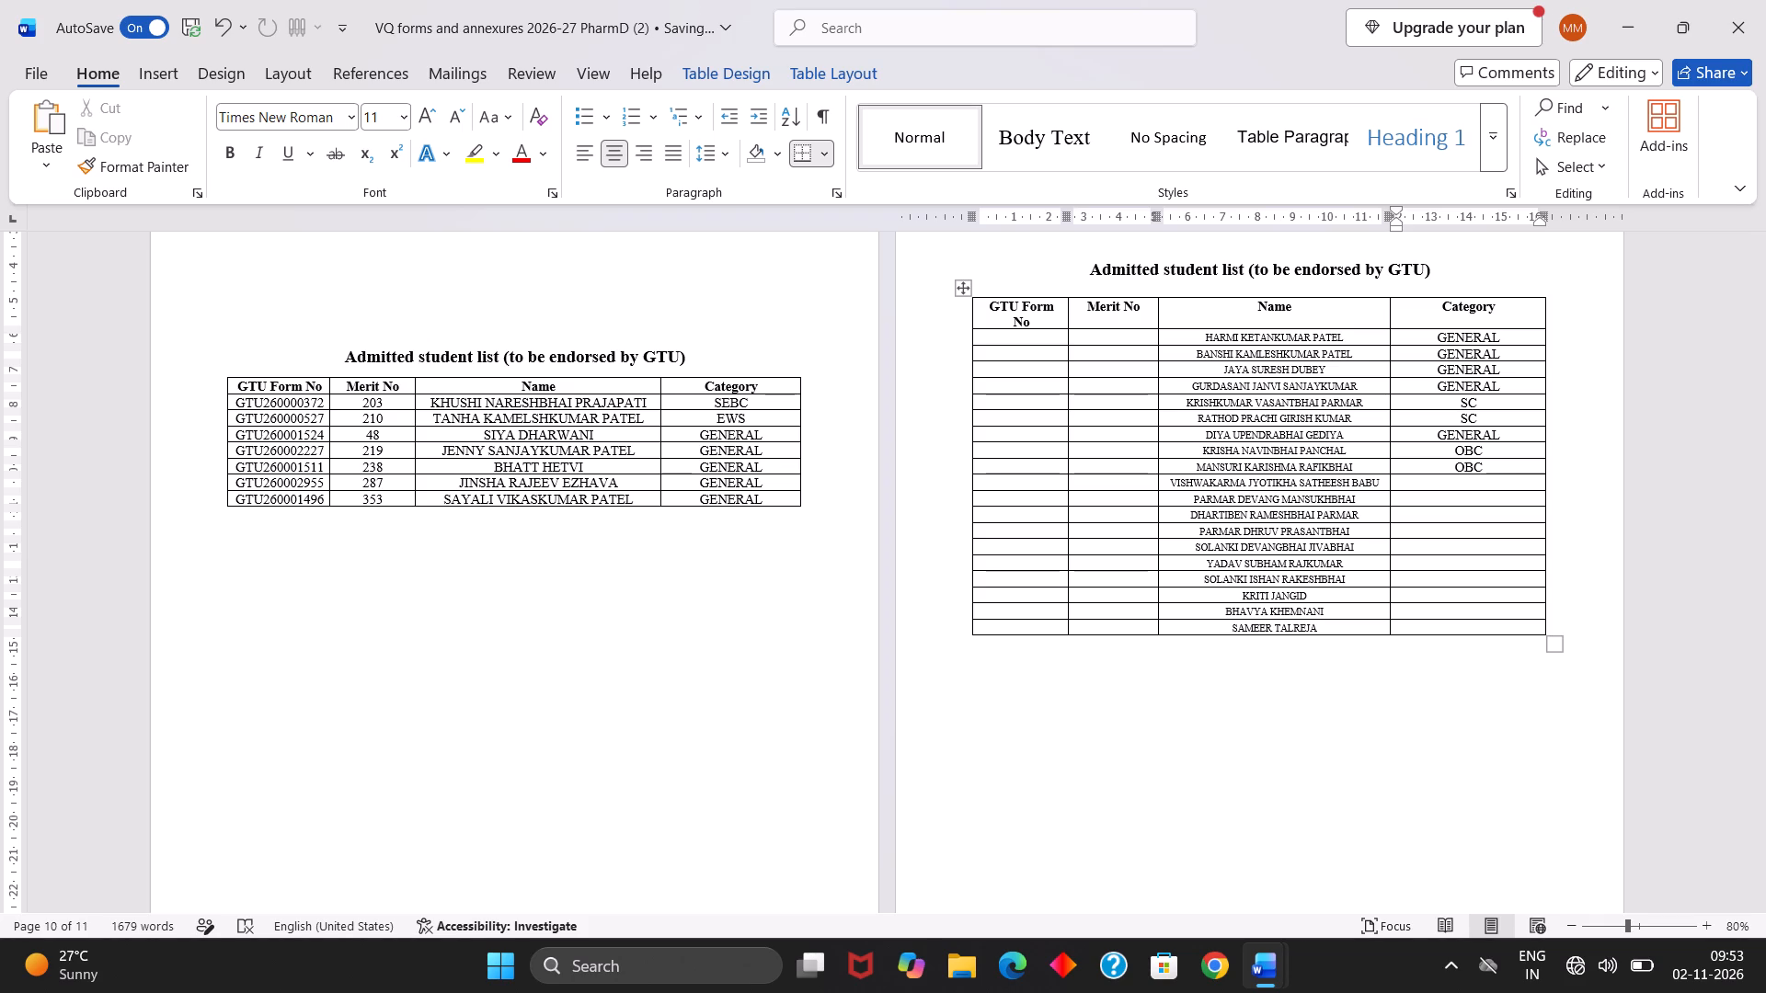
key("ctrl+v")
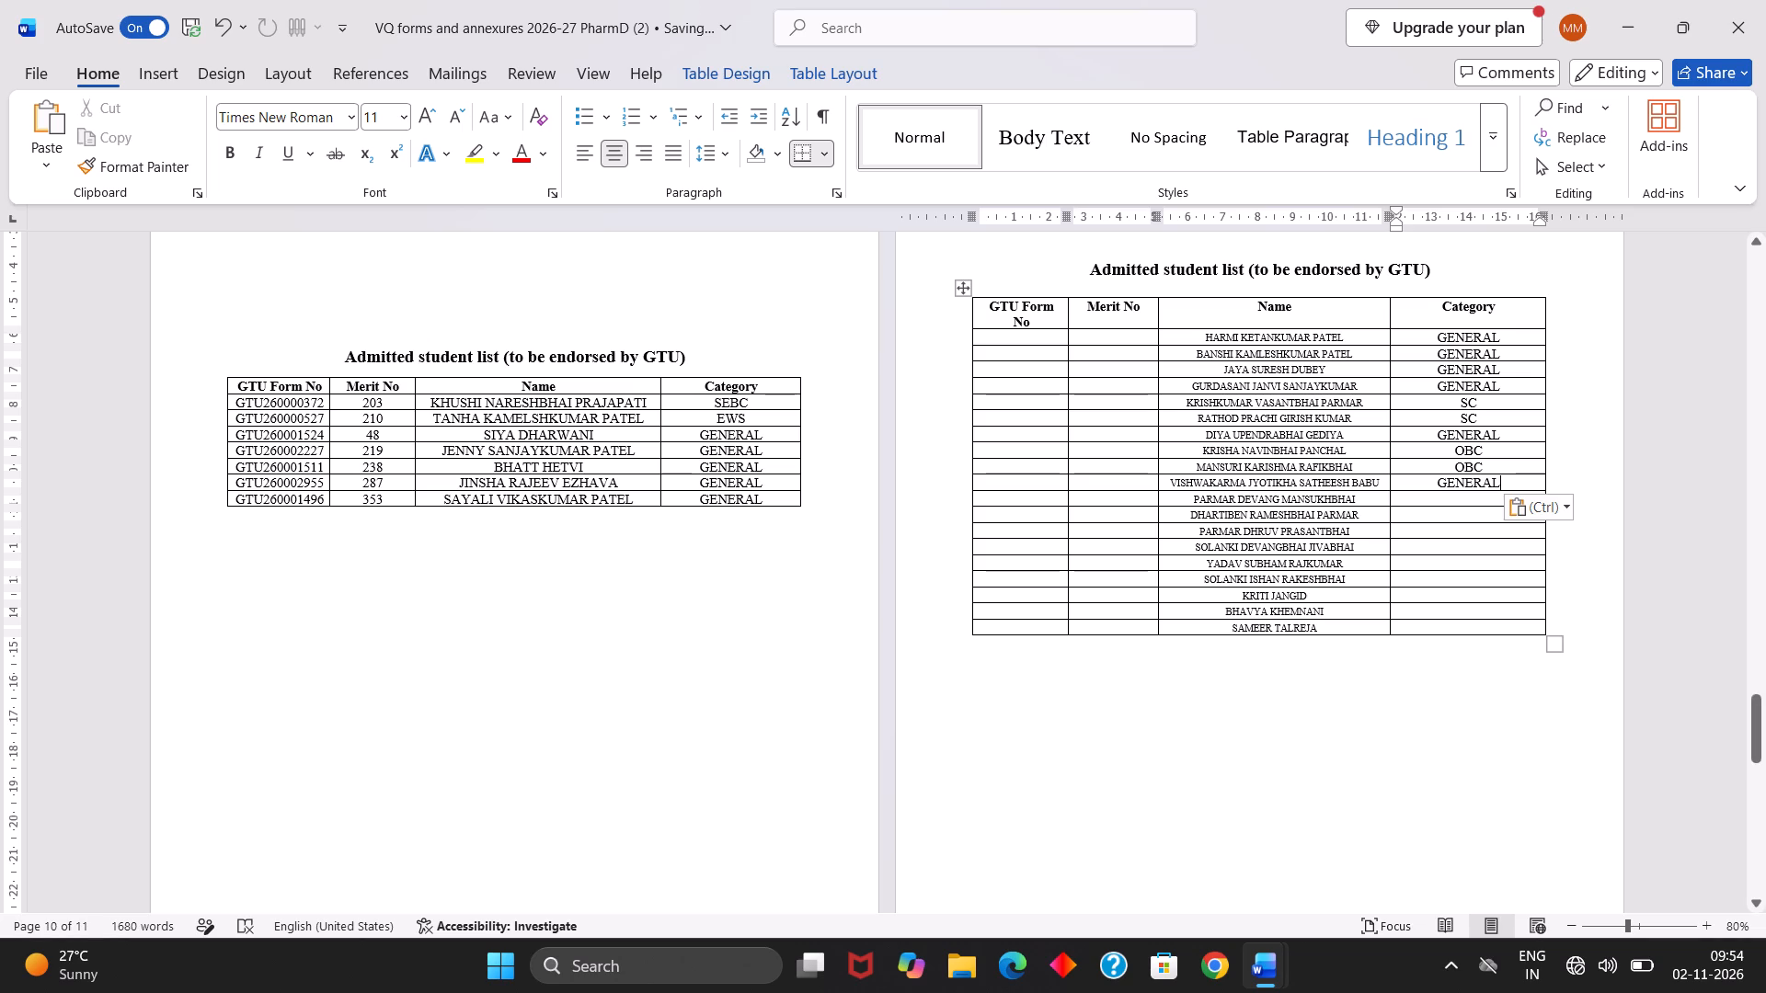
Enter SC as the category for the eleventh and twelfth students in the table.
left_click(1478, 518)
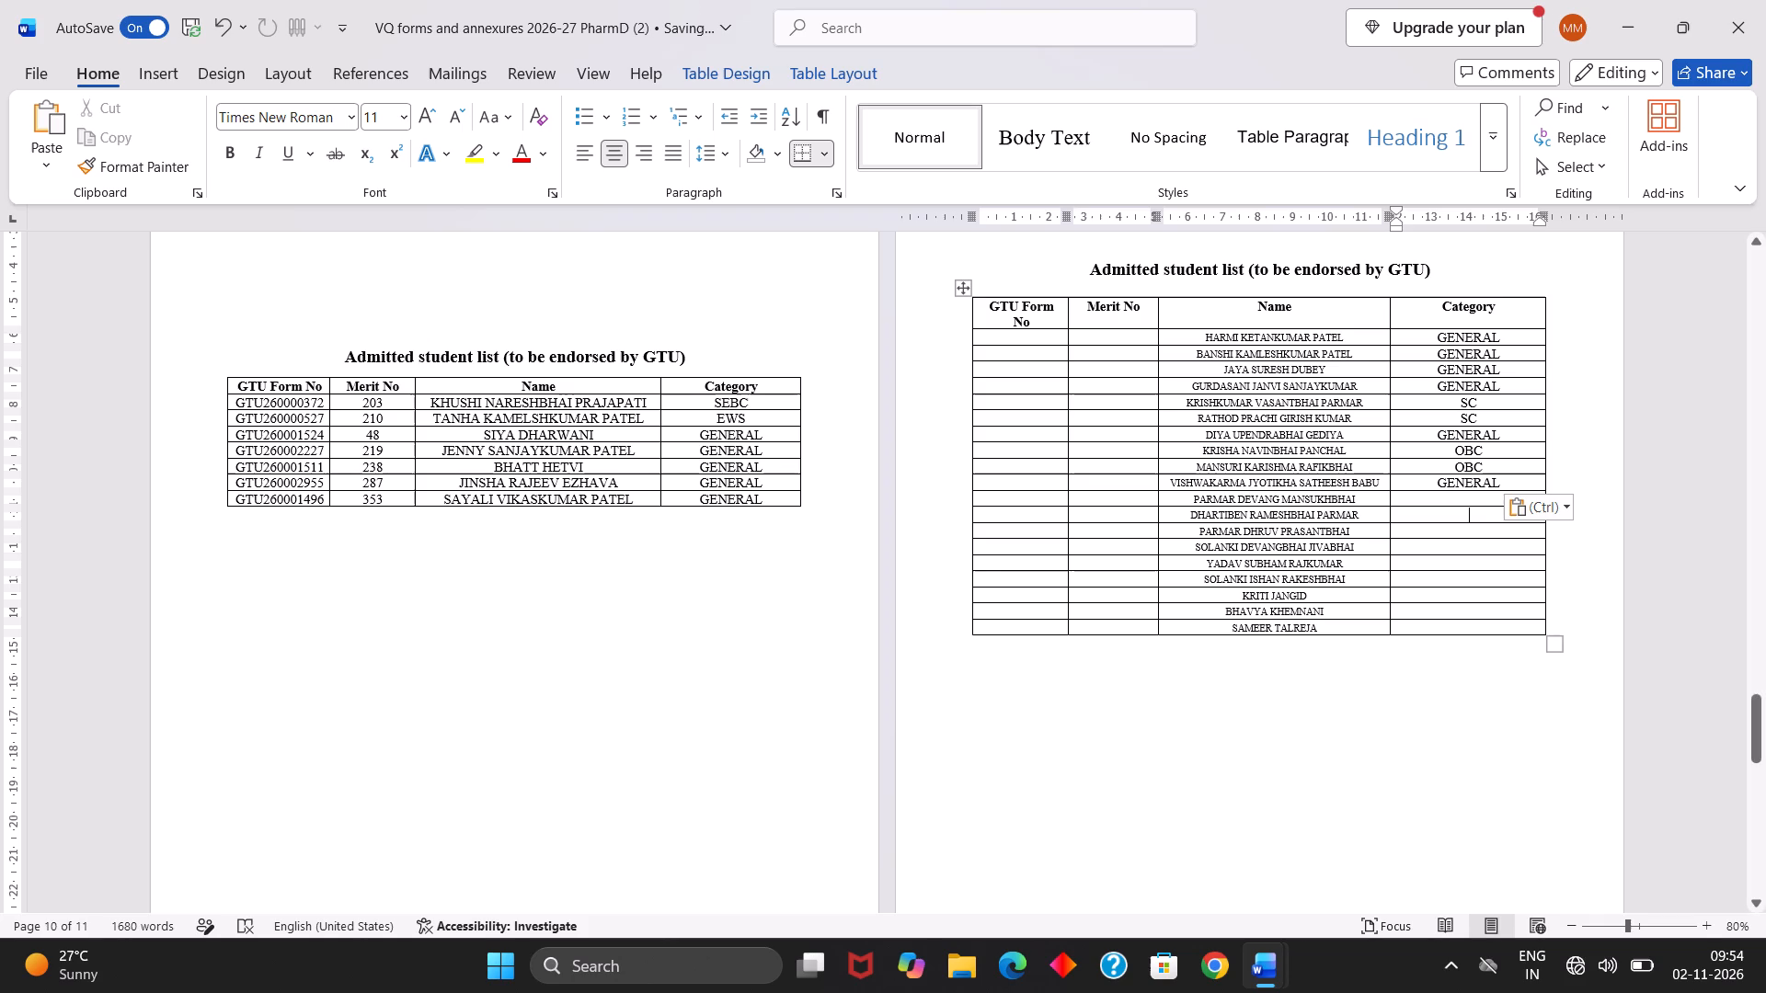
left_click(1473, 496)
type("SC")
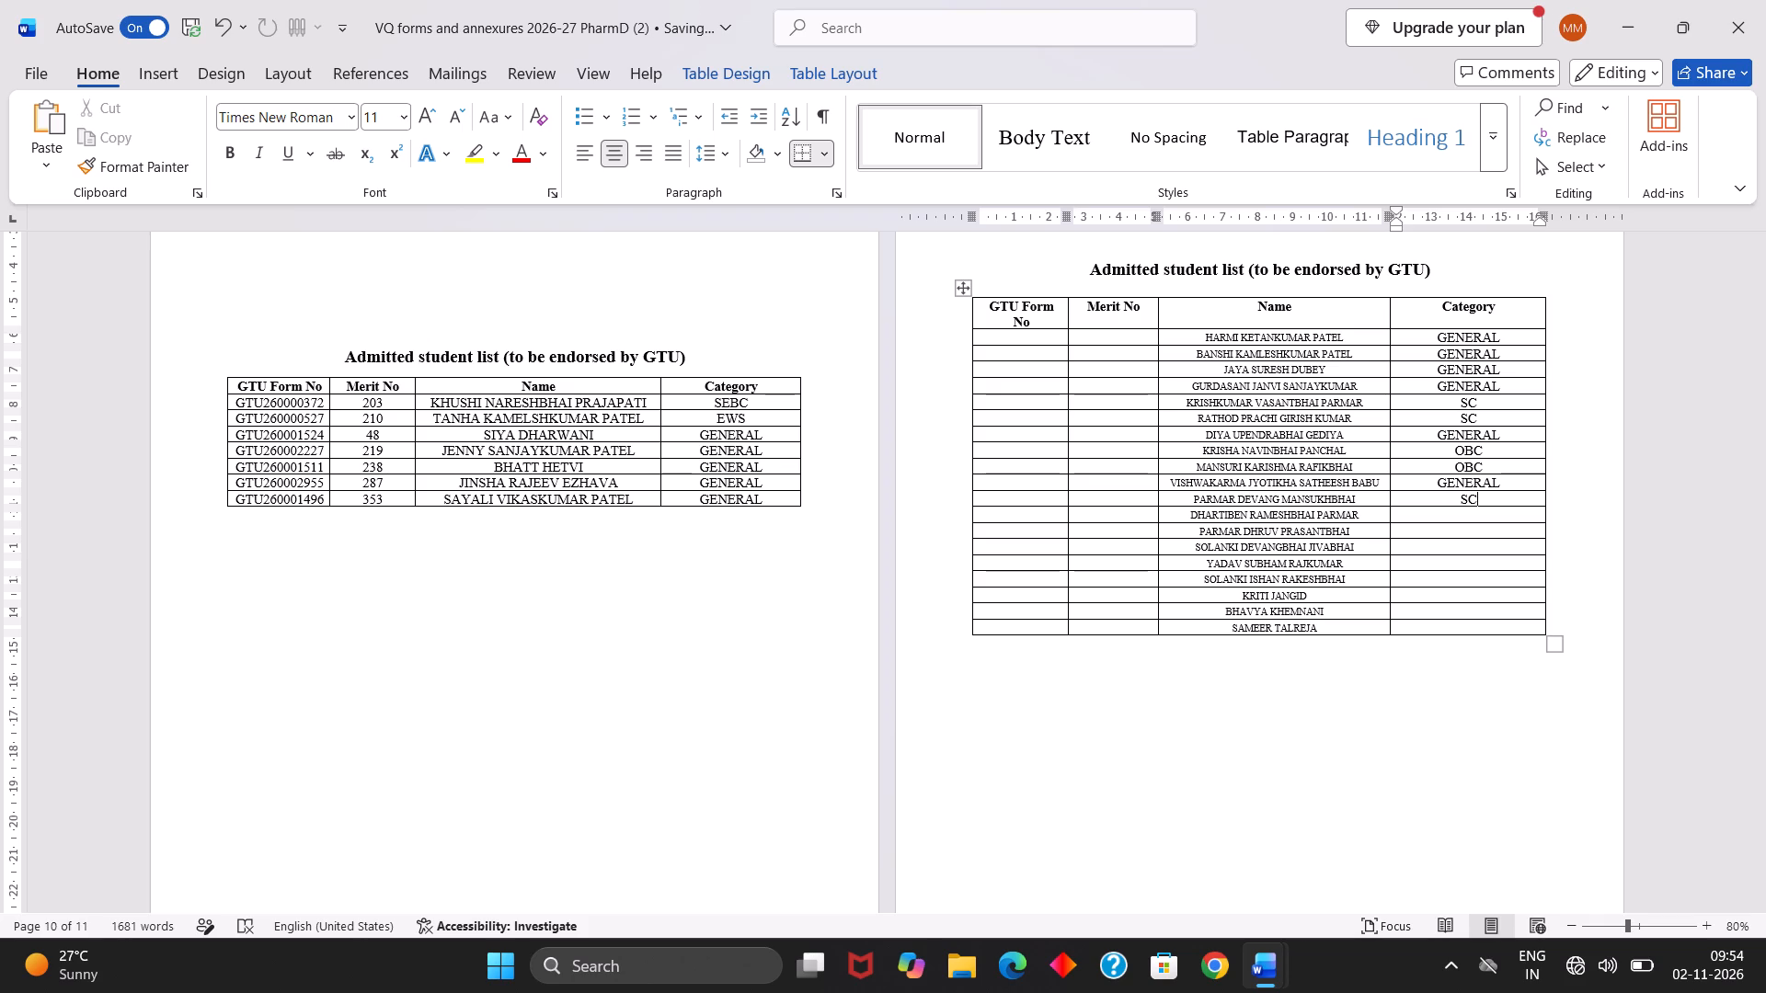
left_click(1479, 519)
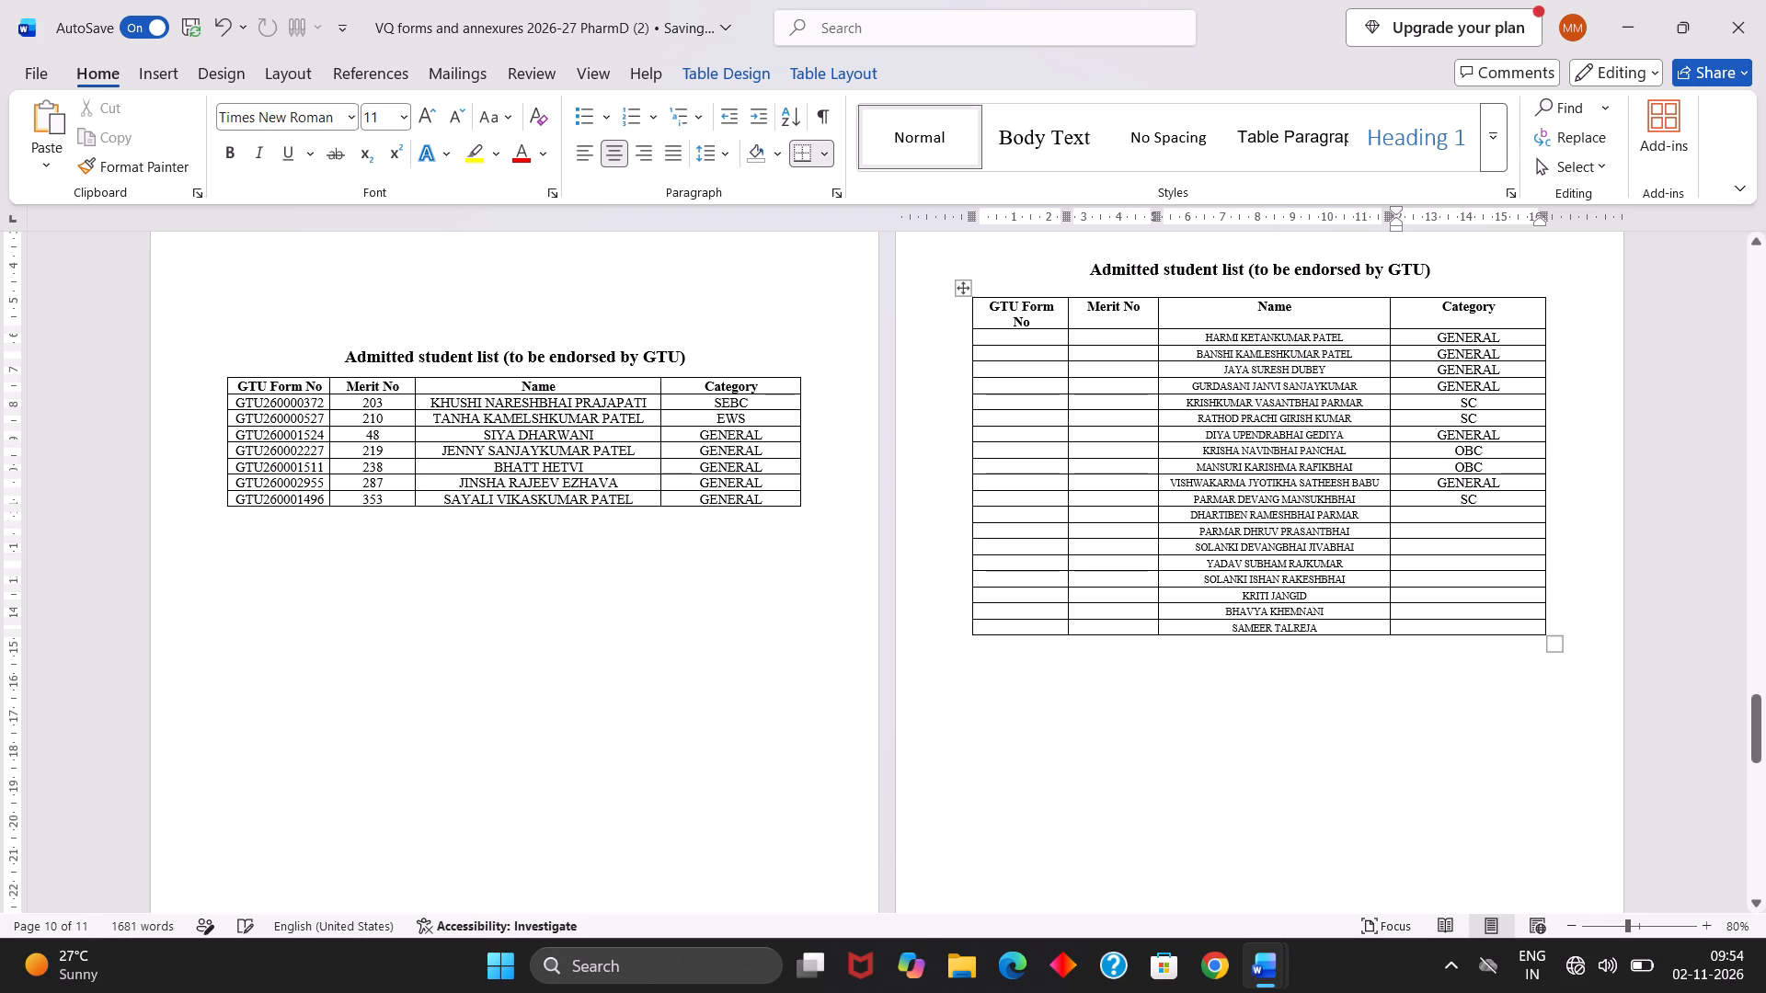
type("SC")
Fill in the category as GENERAL for the thirteenth and fourteenth students and OBC for the fifteenth.
left_click(1427, 533)
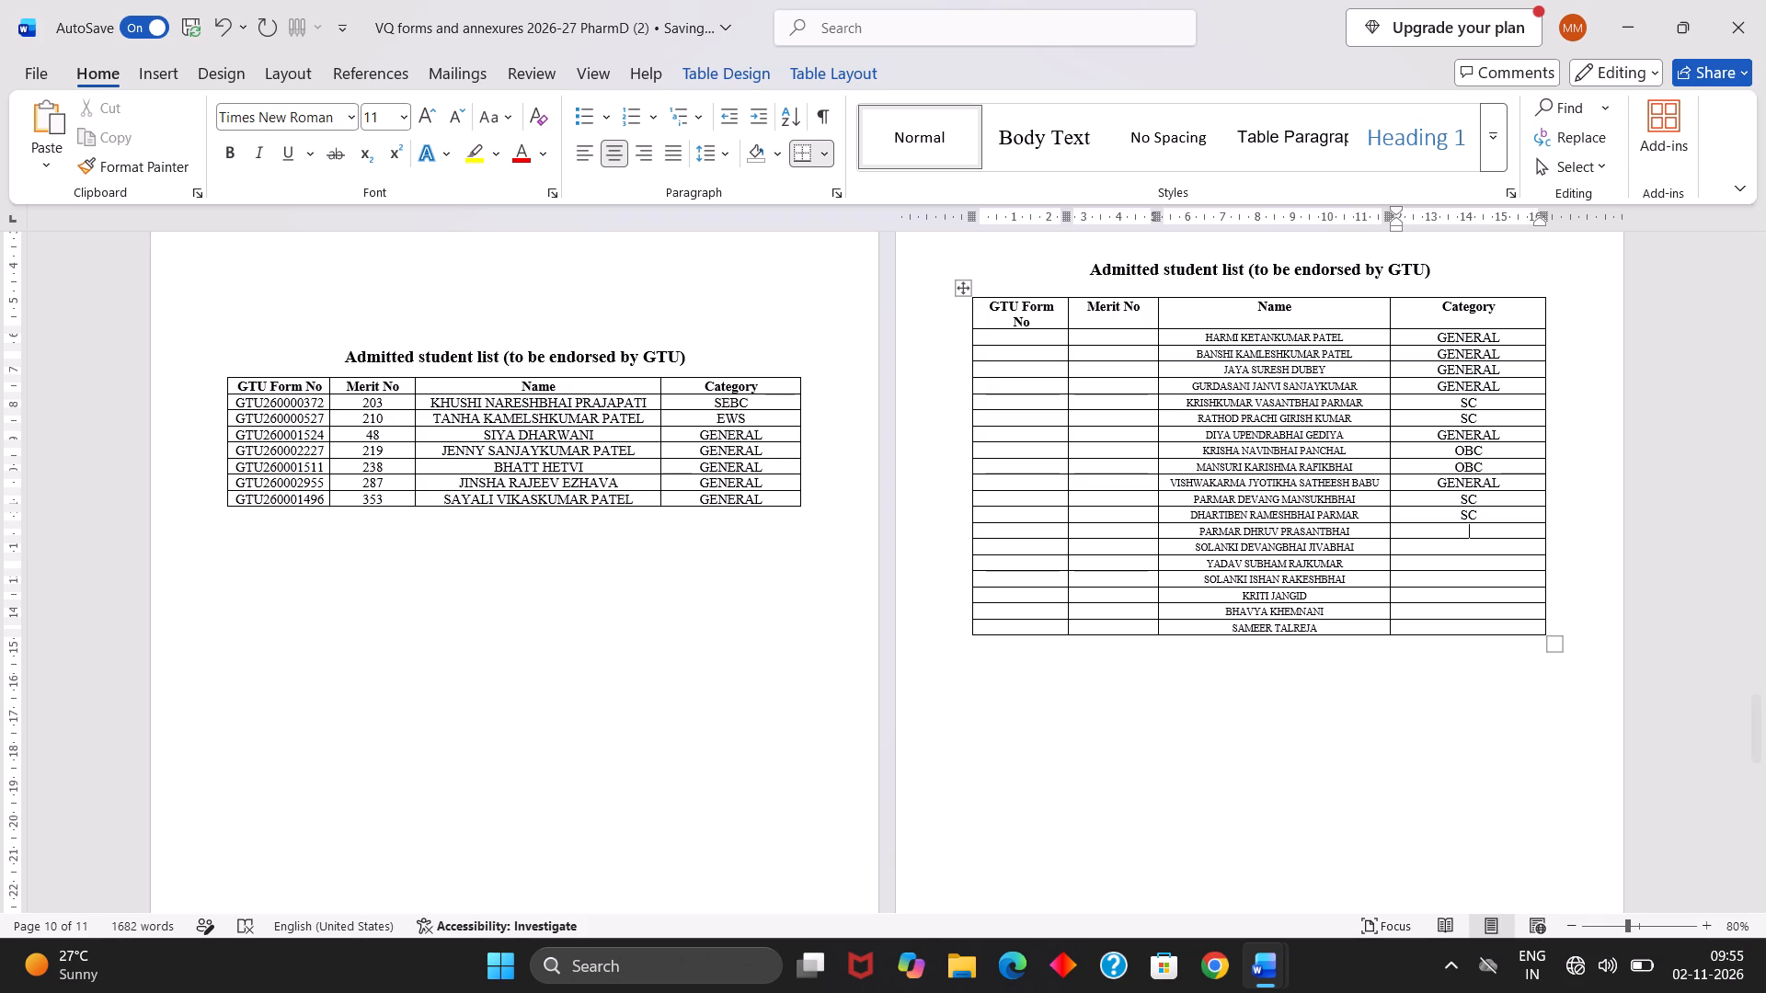
key("ctrl+v")
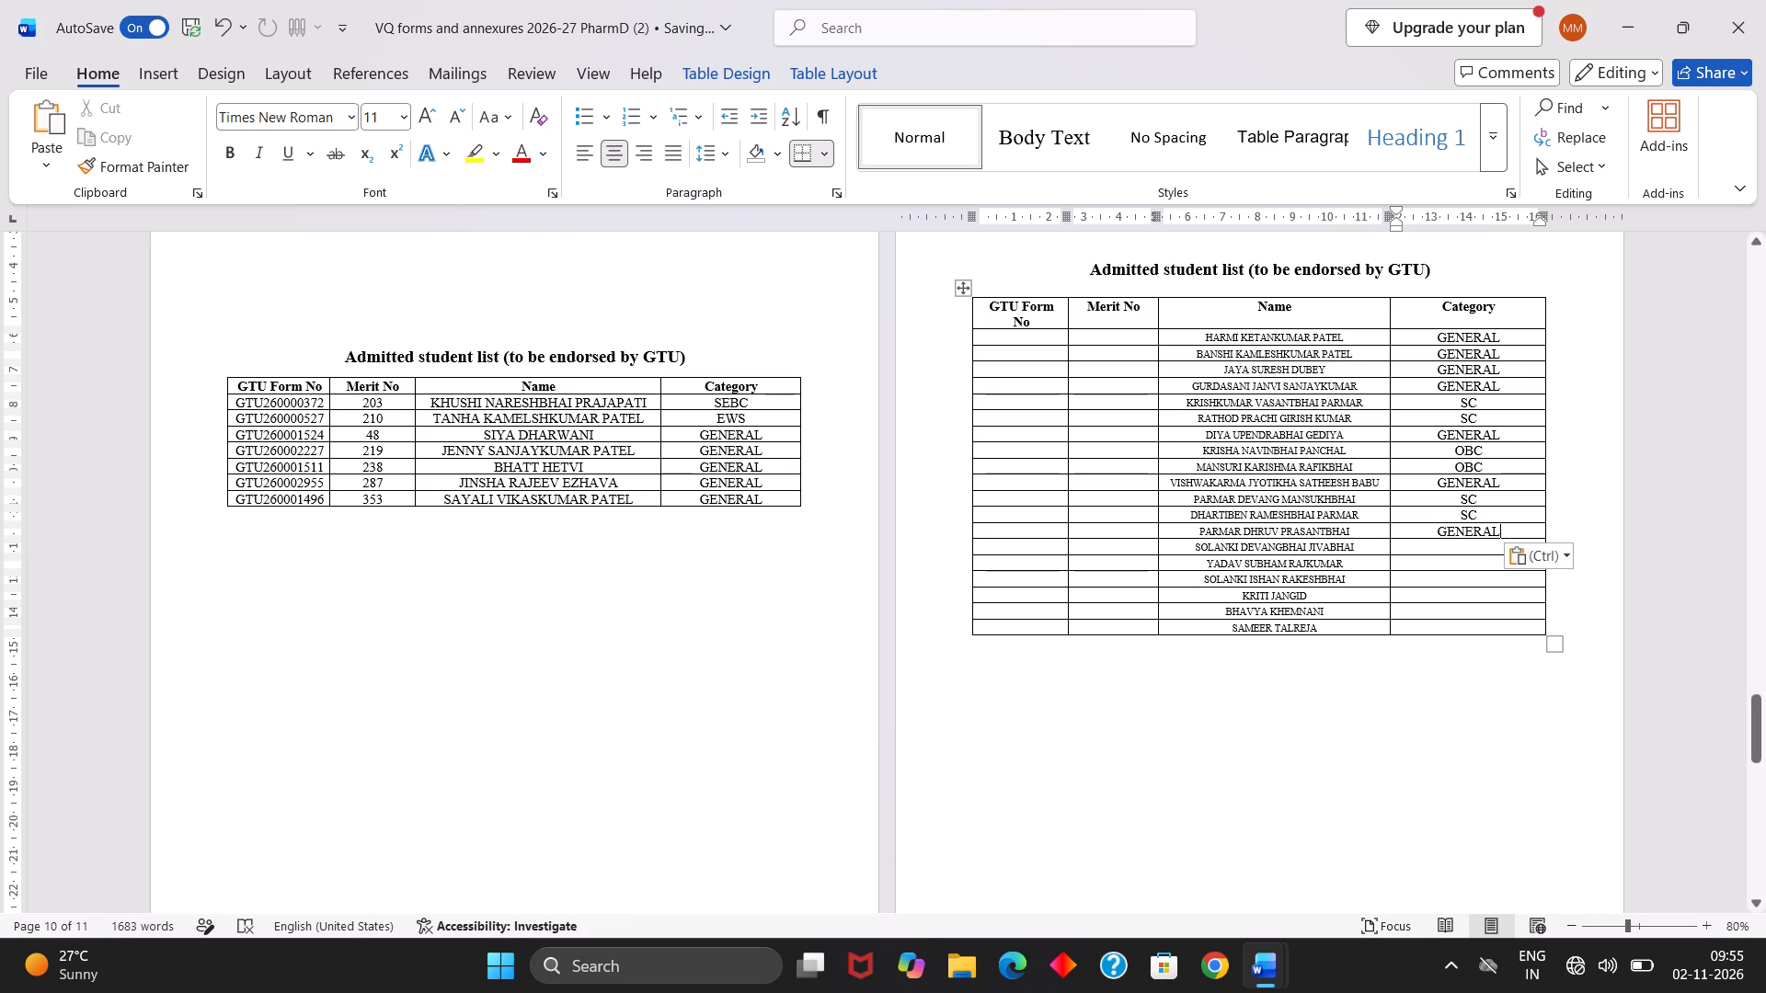
left_click(1438, 549)
key("ctrl+v")
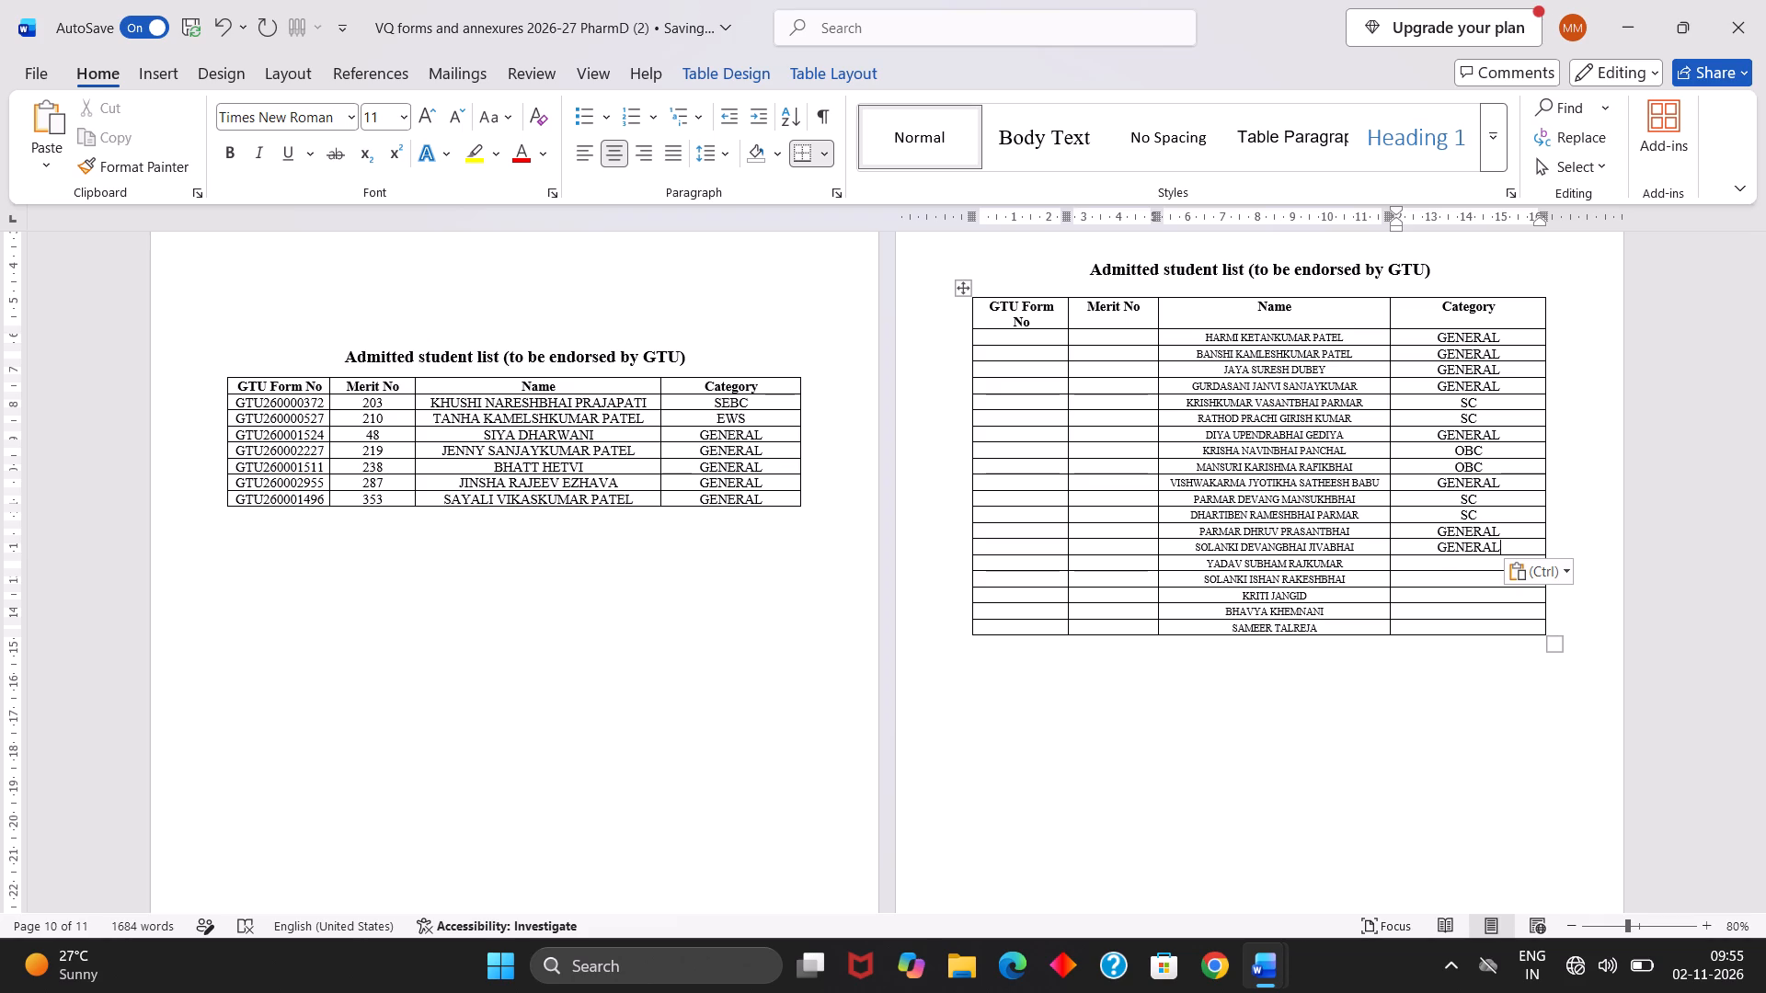
left_click(1442, 561)
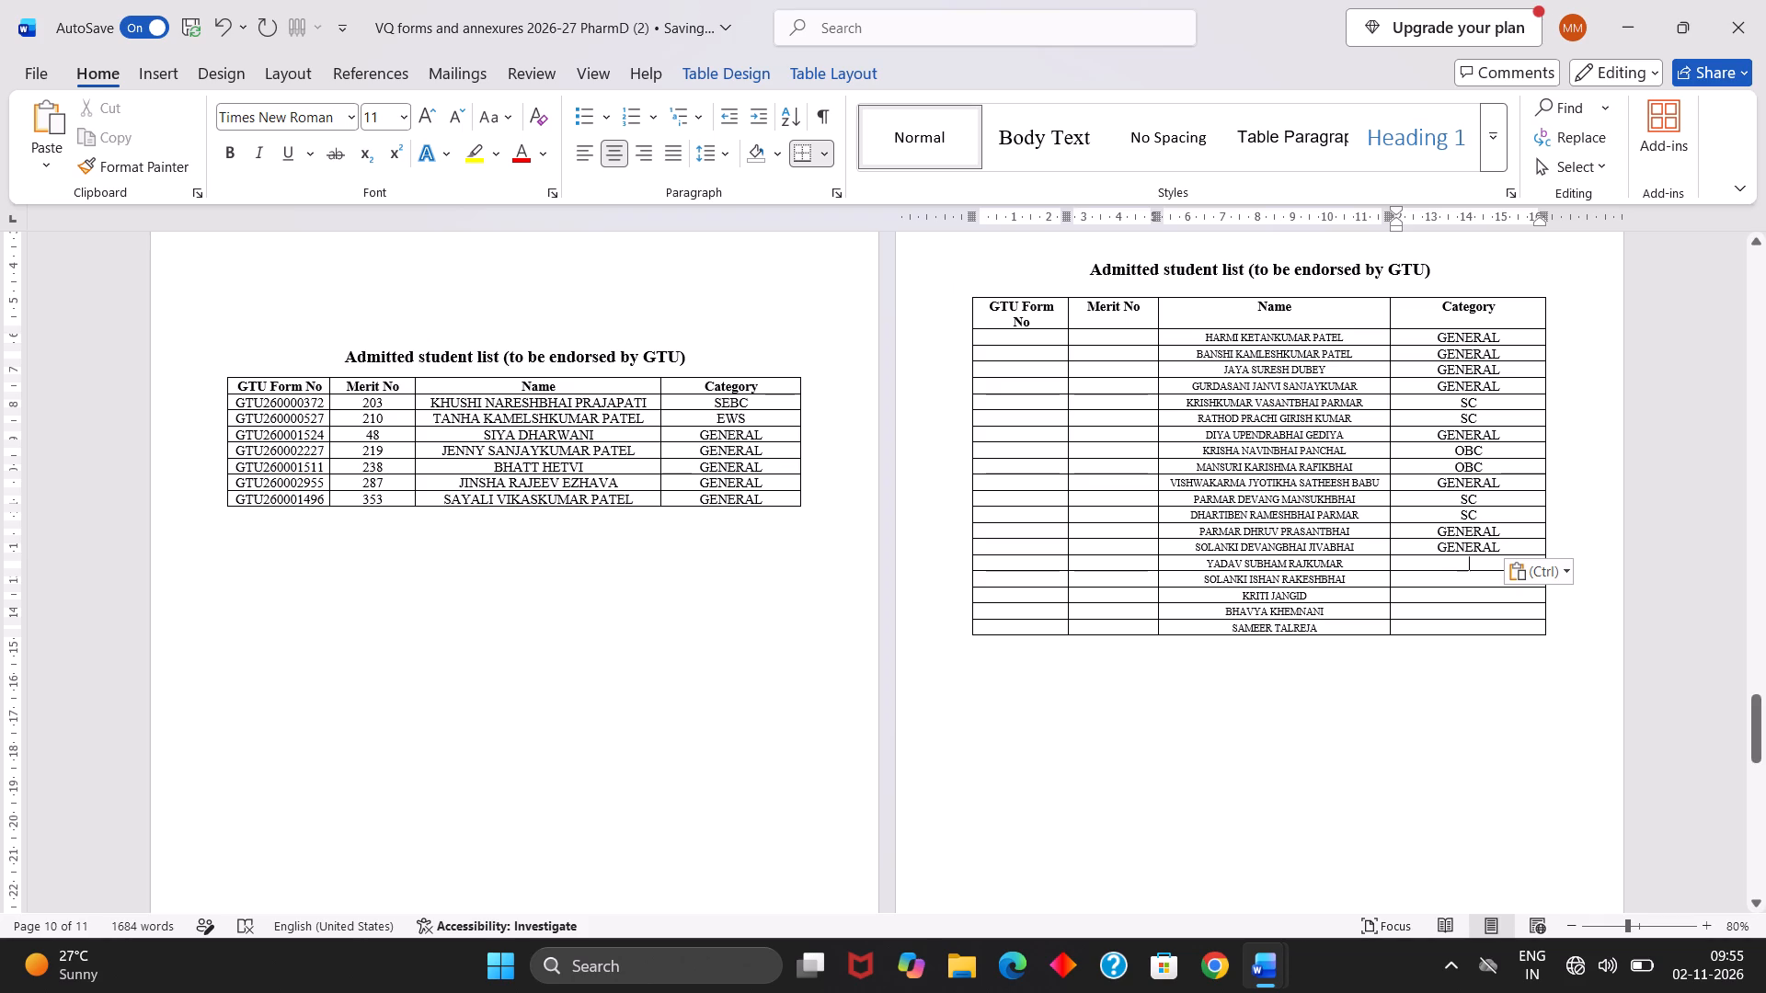
type("OBC")
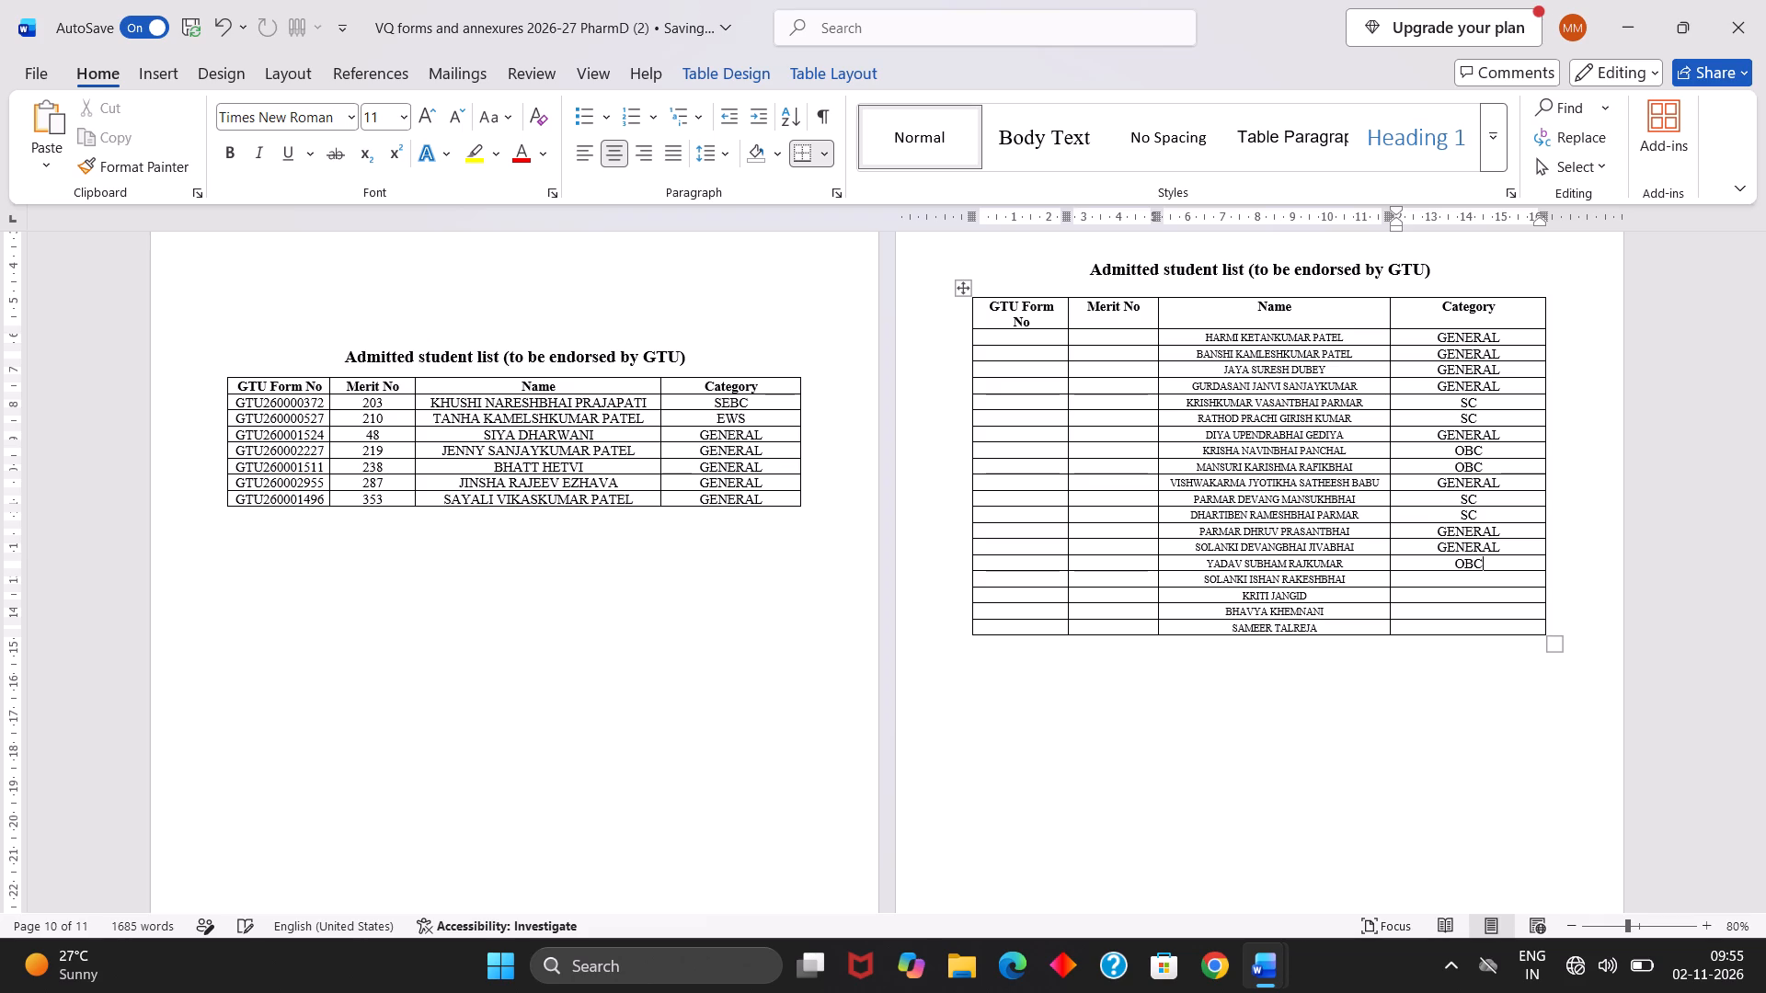
Fill in the category as GENERAL for the seventeenth student and SC for the sixteenth.
left_click(1442, 572)
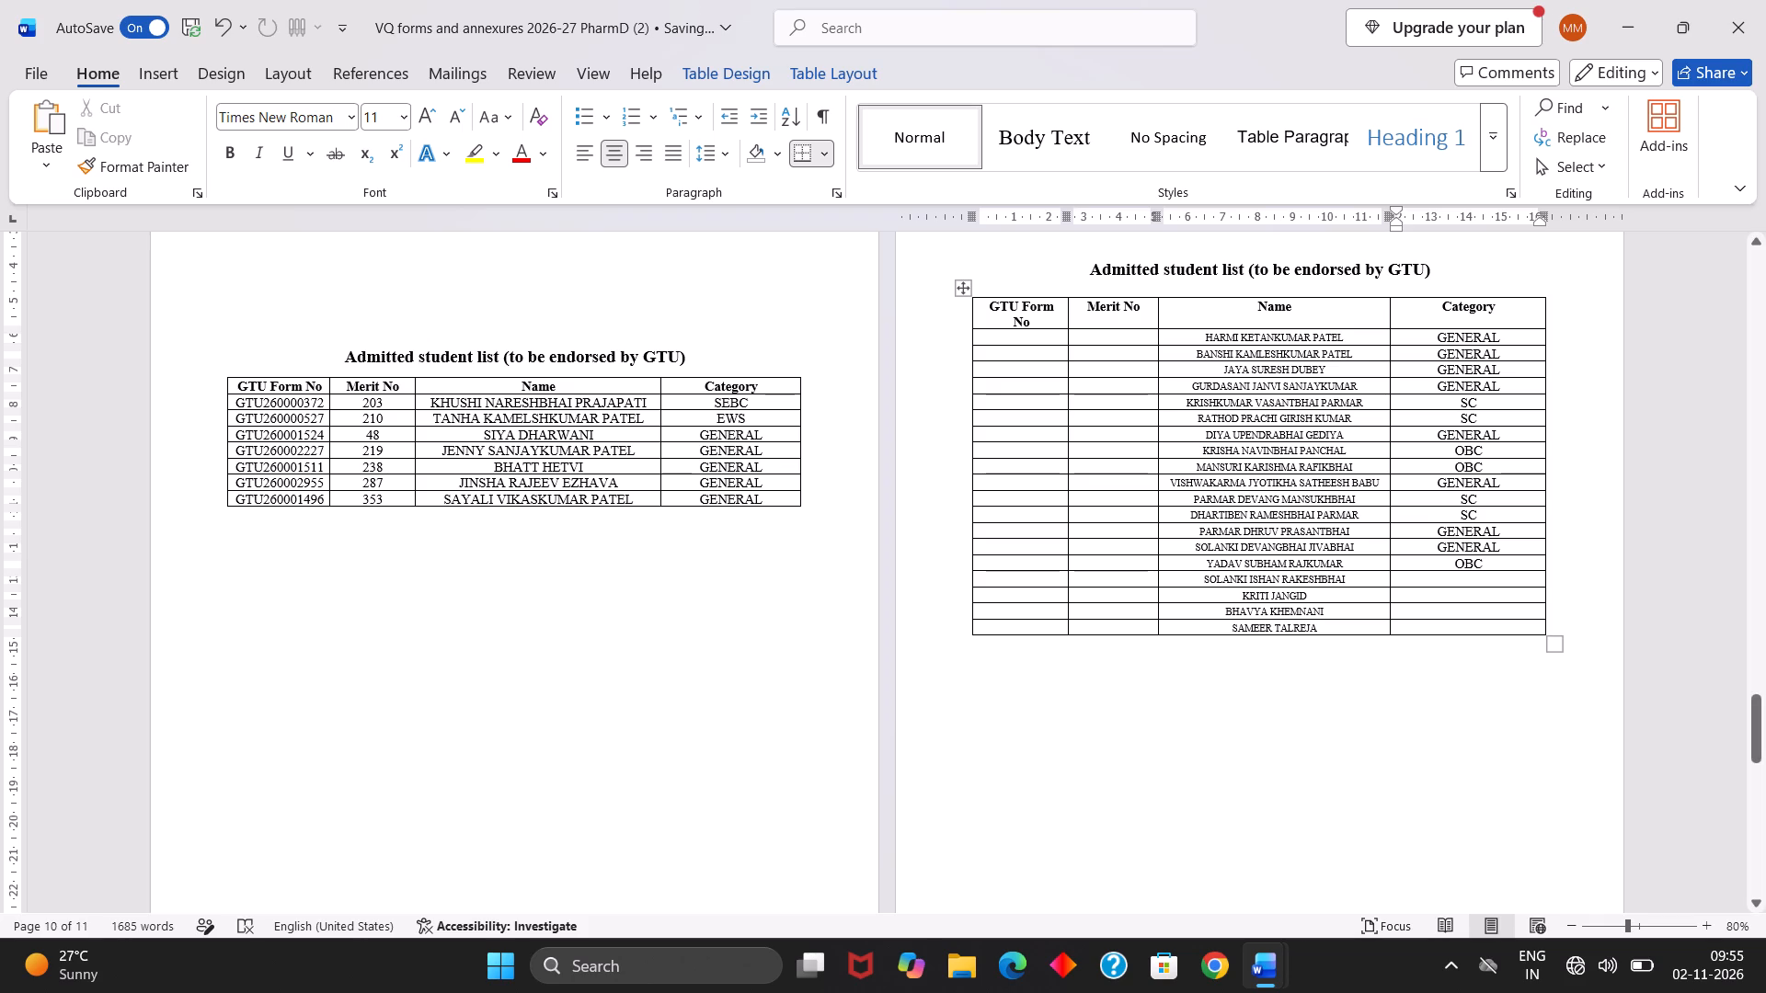
left_click(1460, 585)
left_click(1436, 596)
key("ctrl+v")
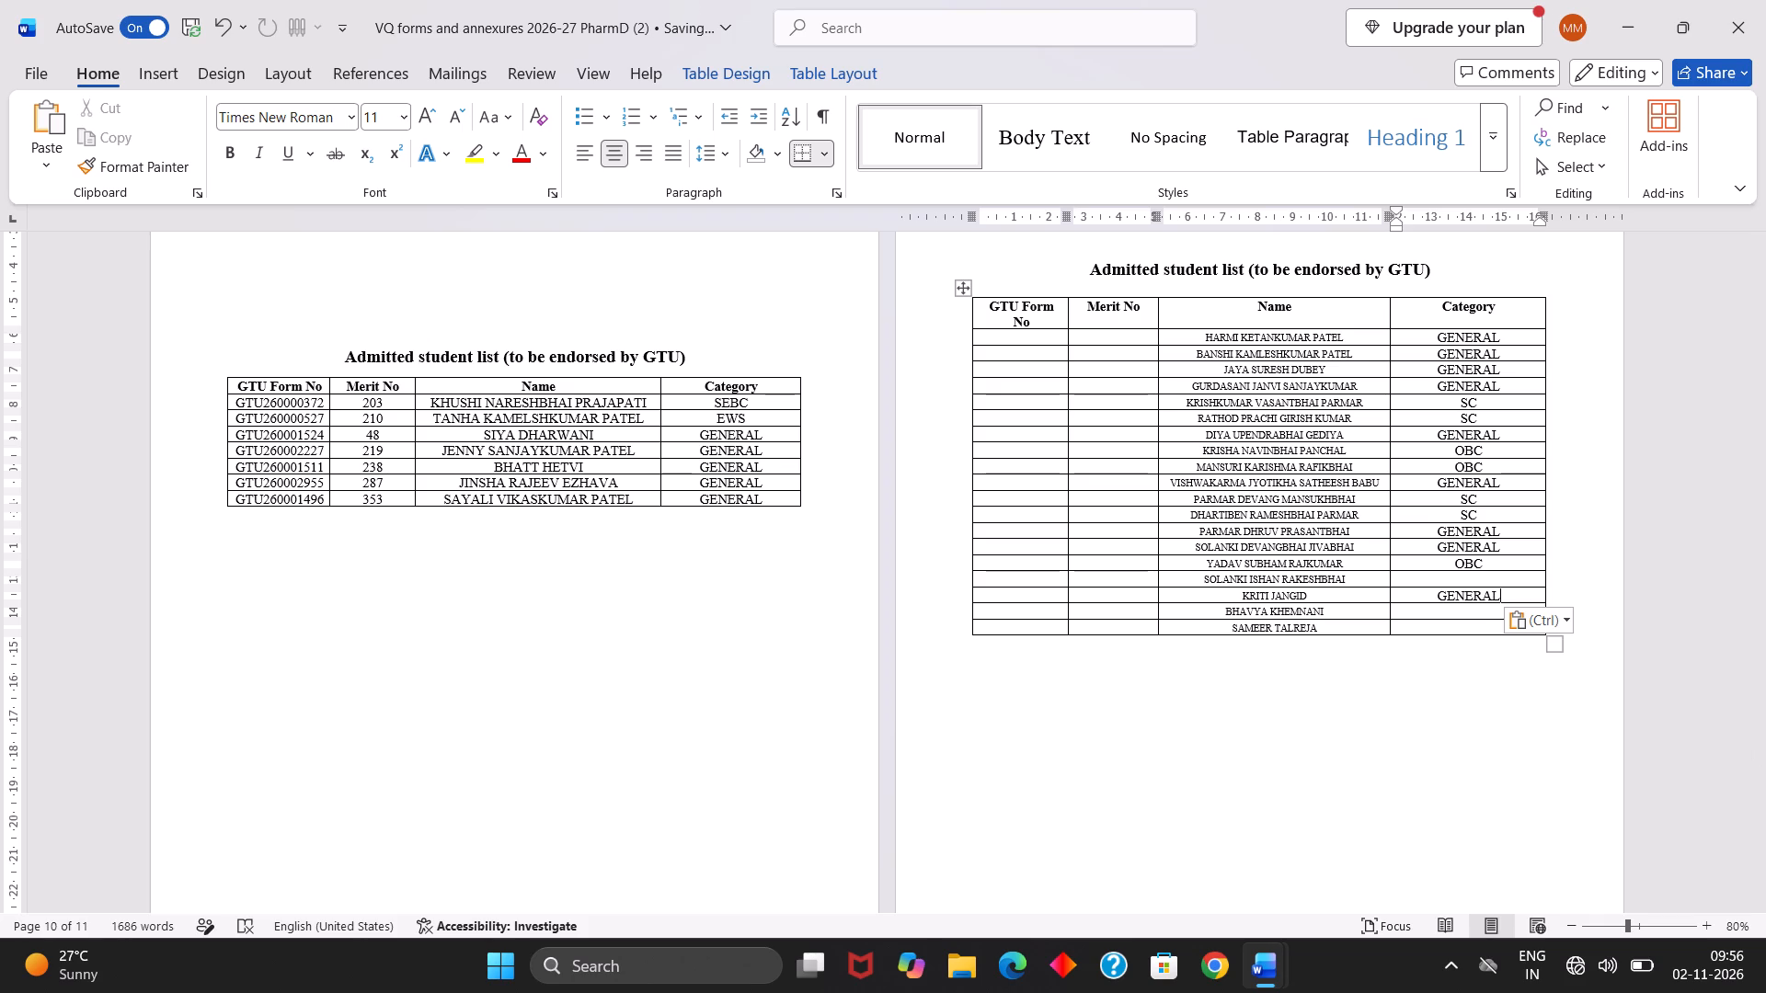
left_click(1466, 584)
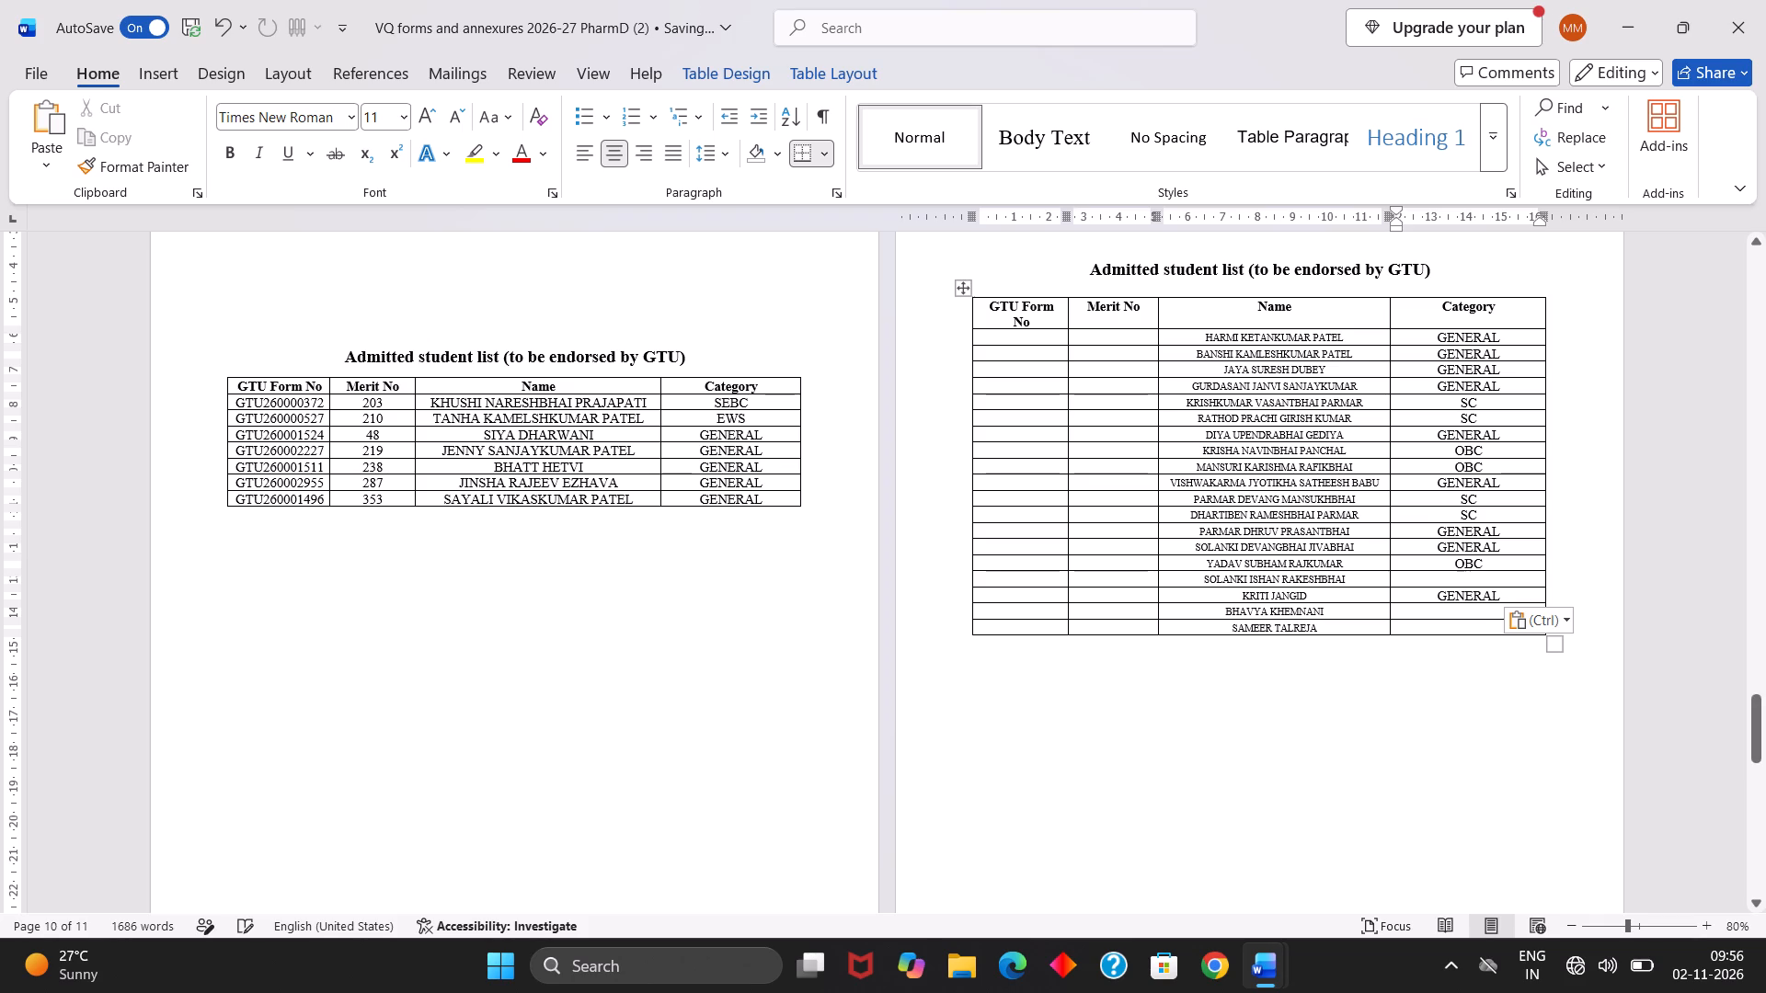
type("SC")
Fill in the category as GENERAL for the eighteenth student in the admitted student list.
left_click(1467, 605)
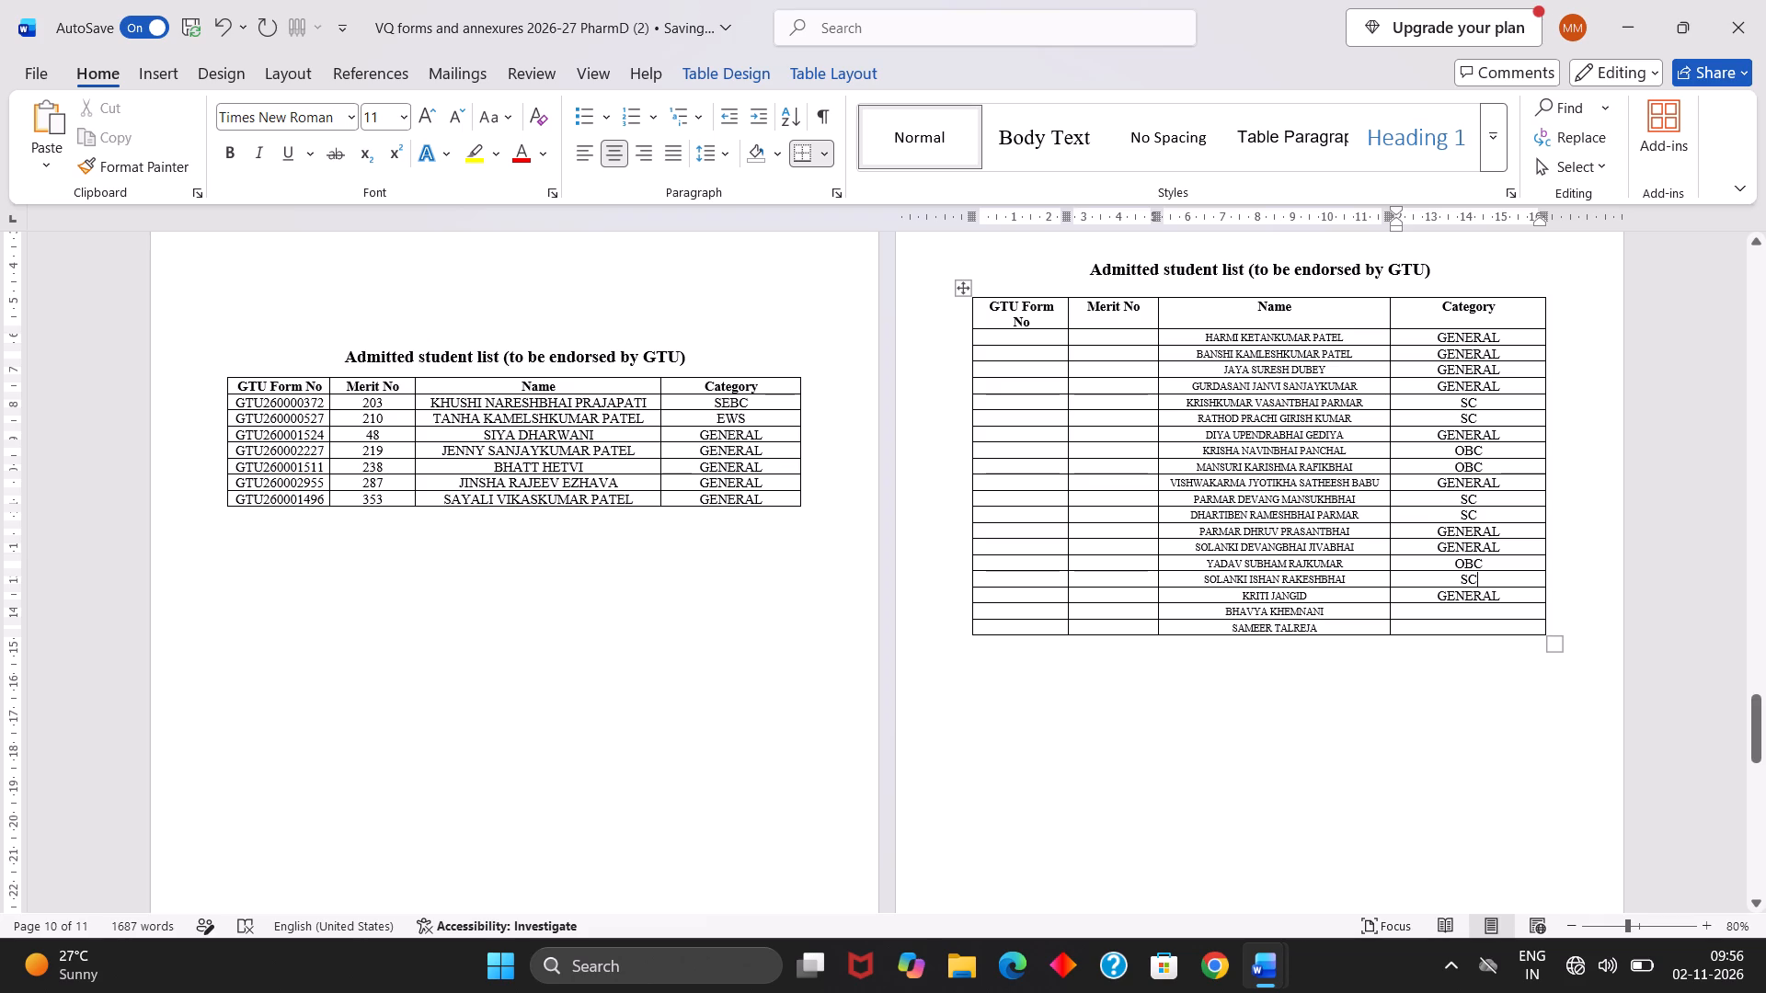
left_click(1467, 610)
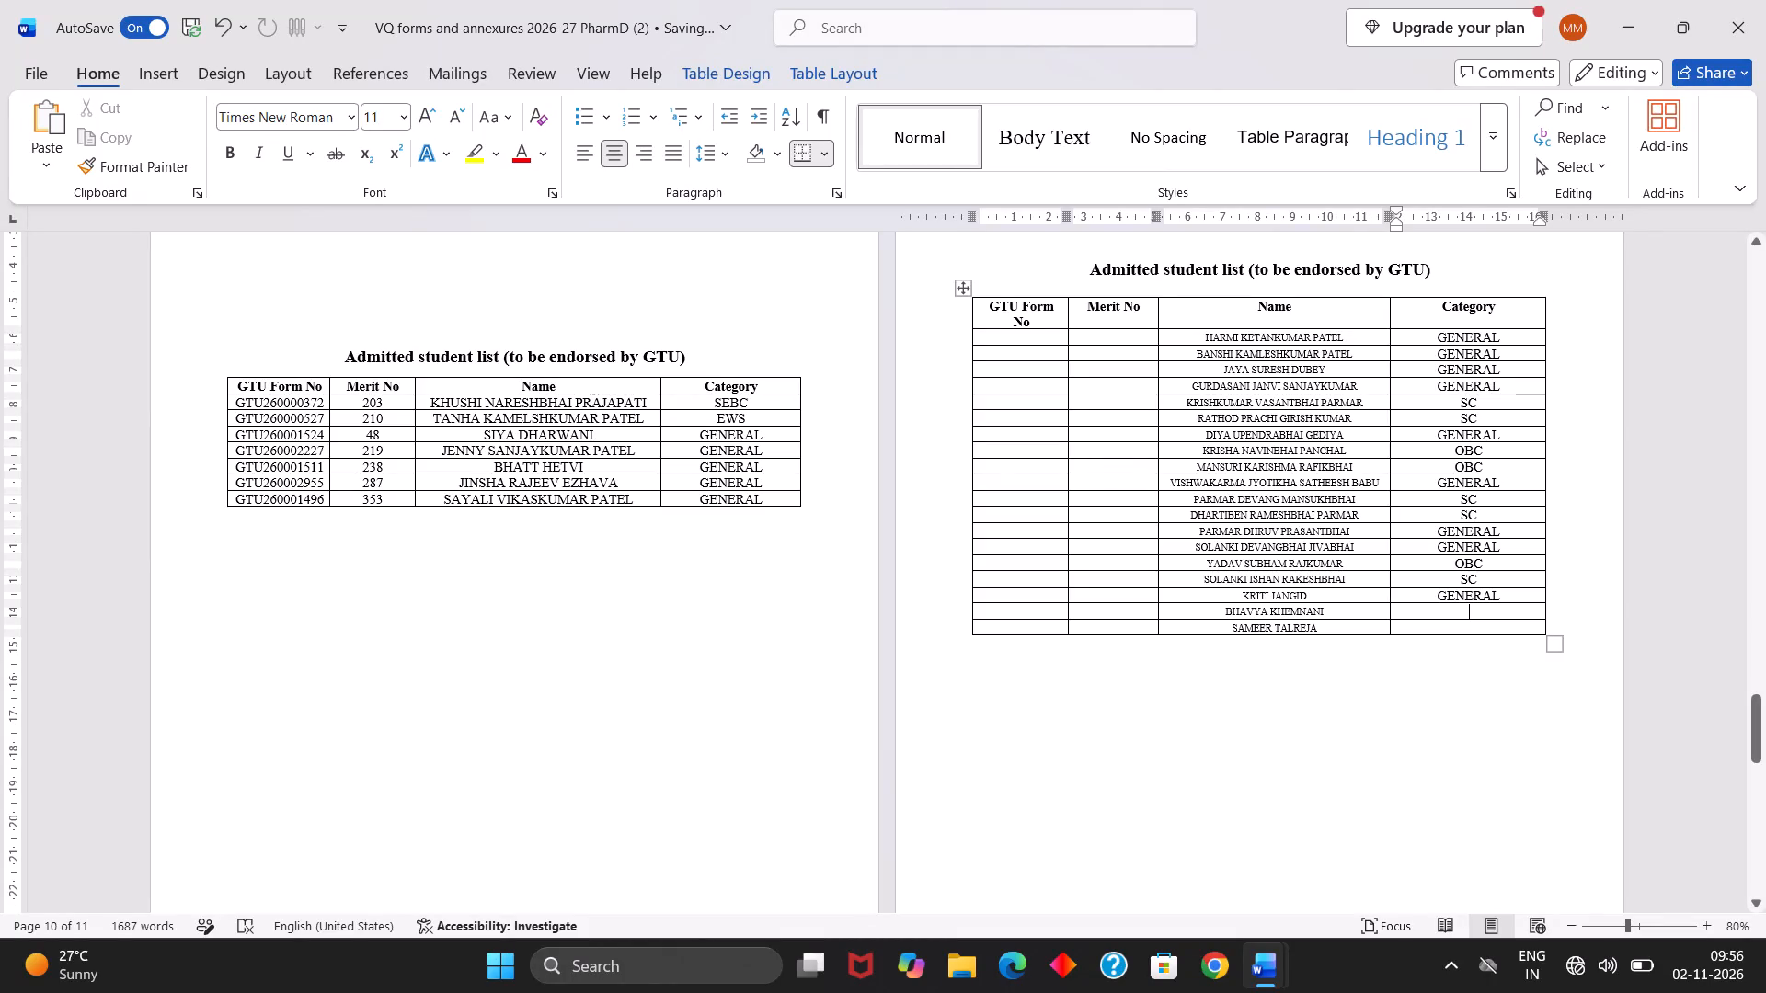
key("ctrl+v")
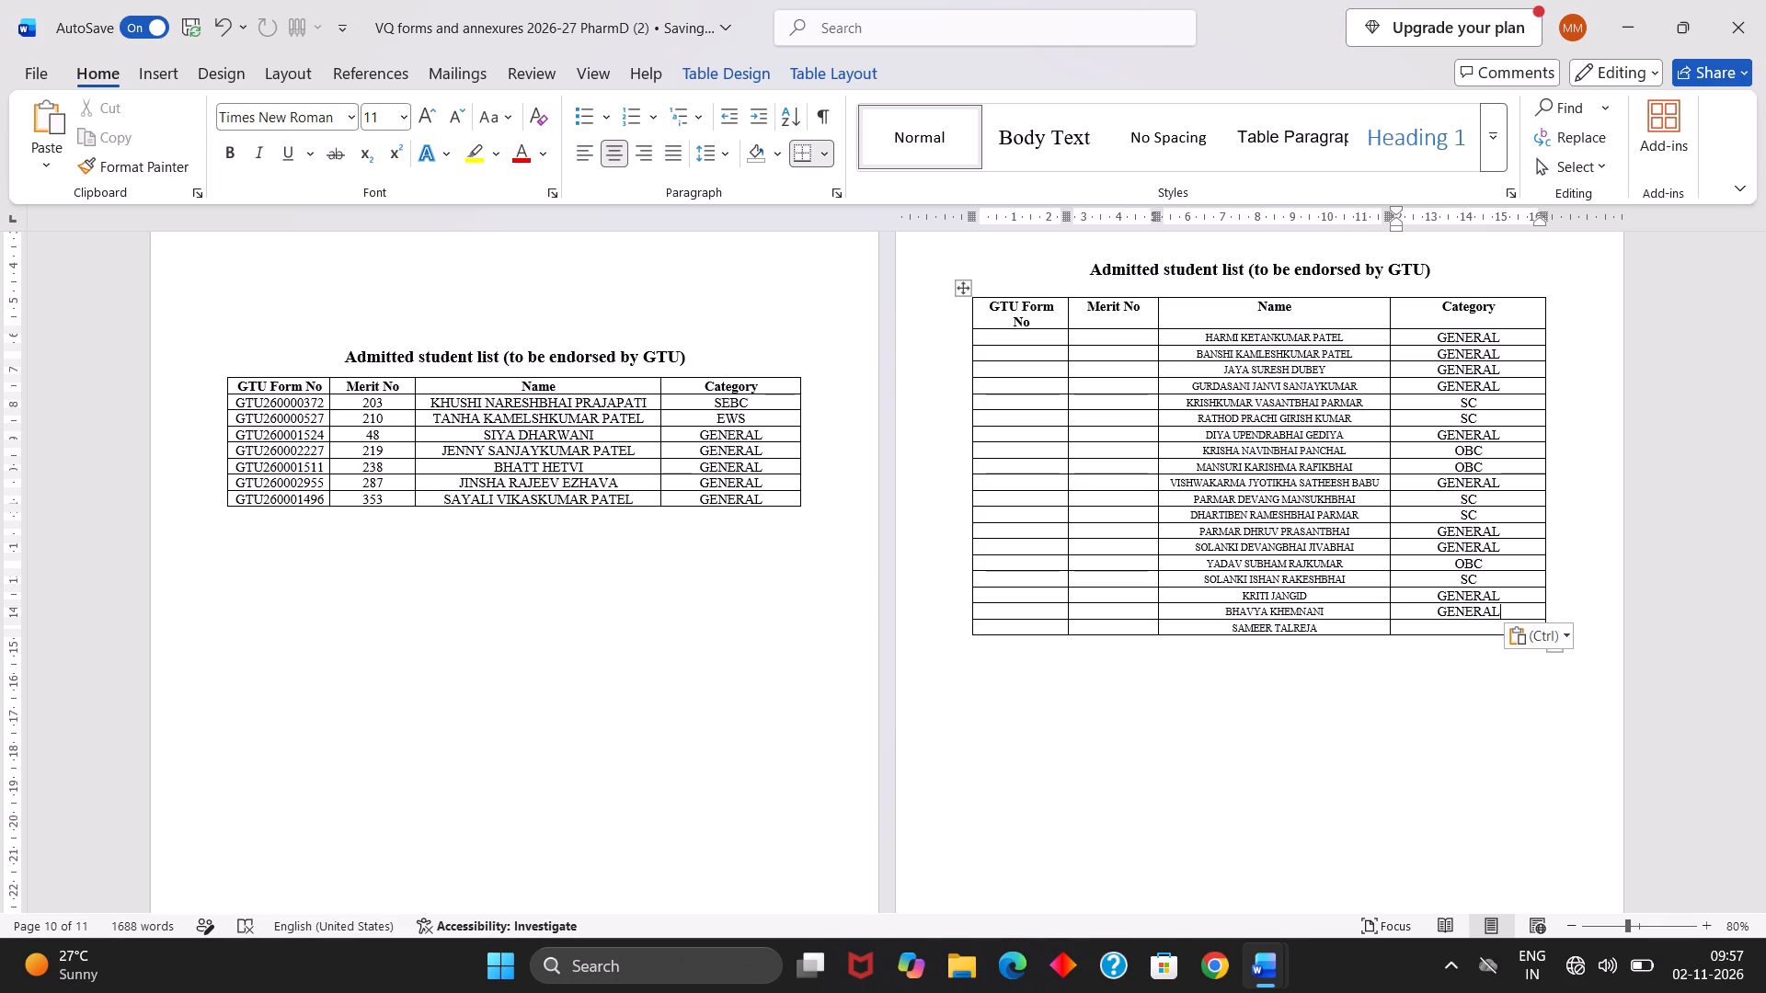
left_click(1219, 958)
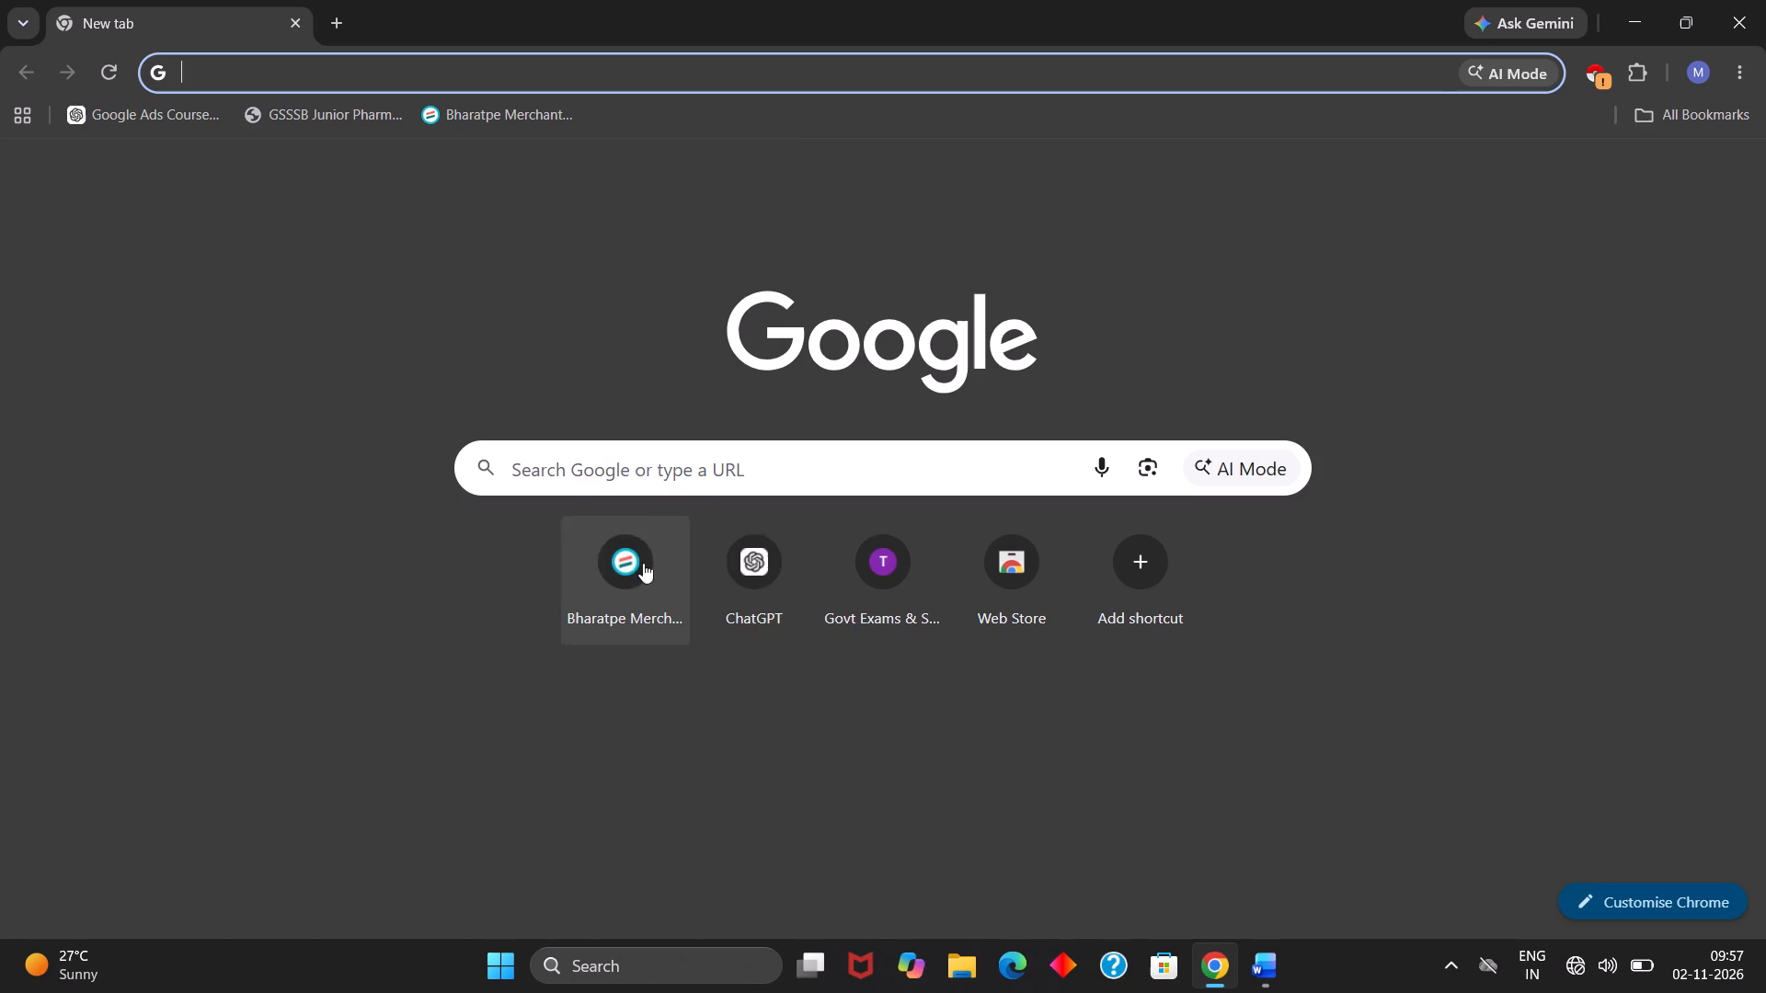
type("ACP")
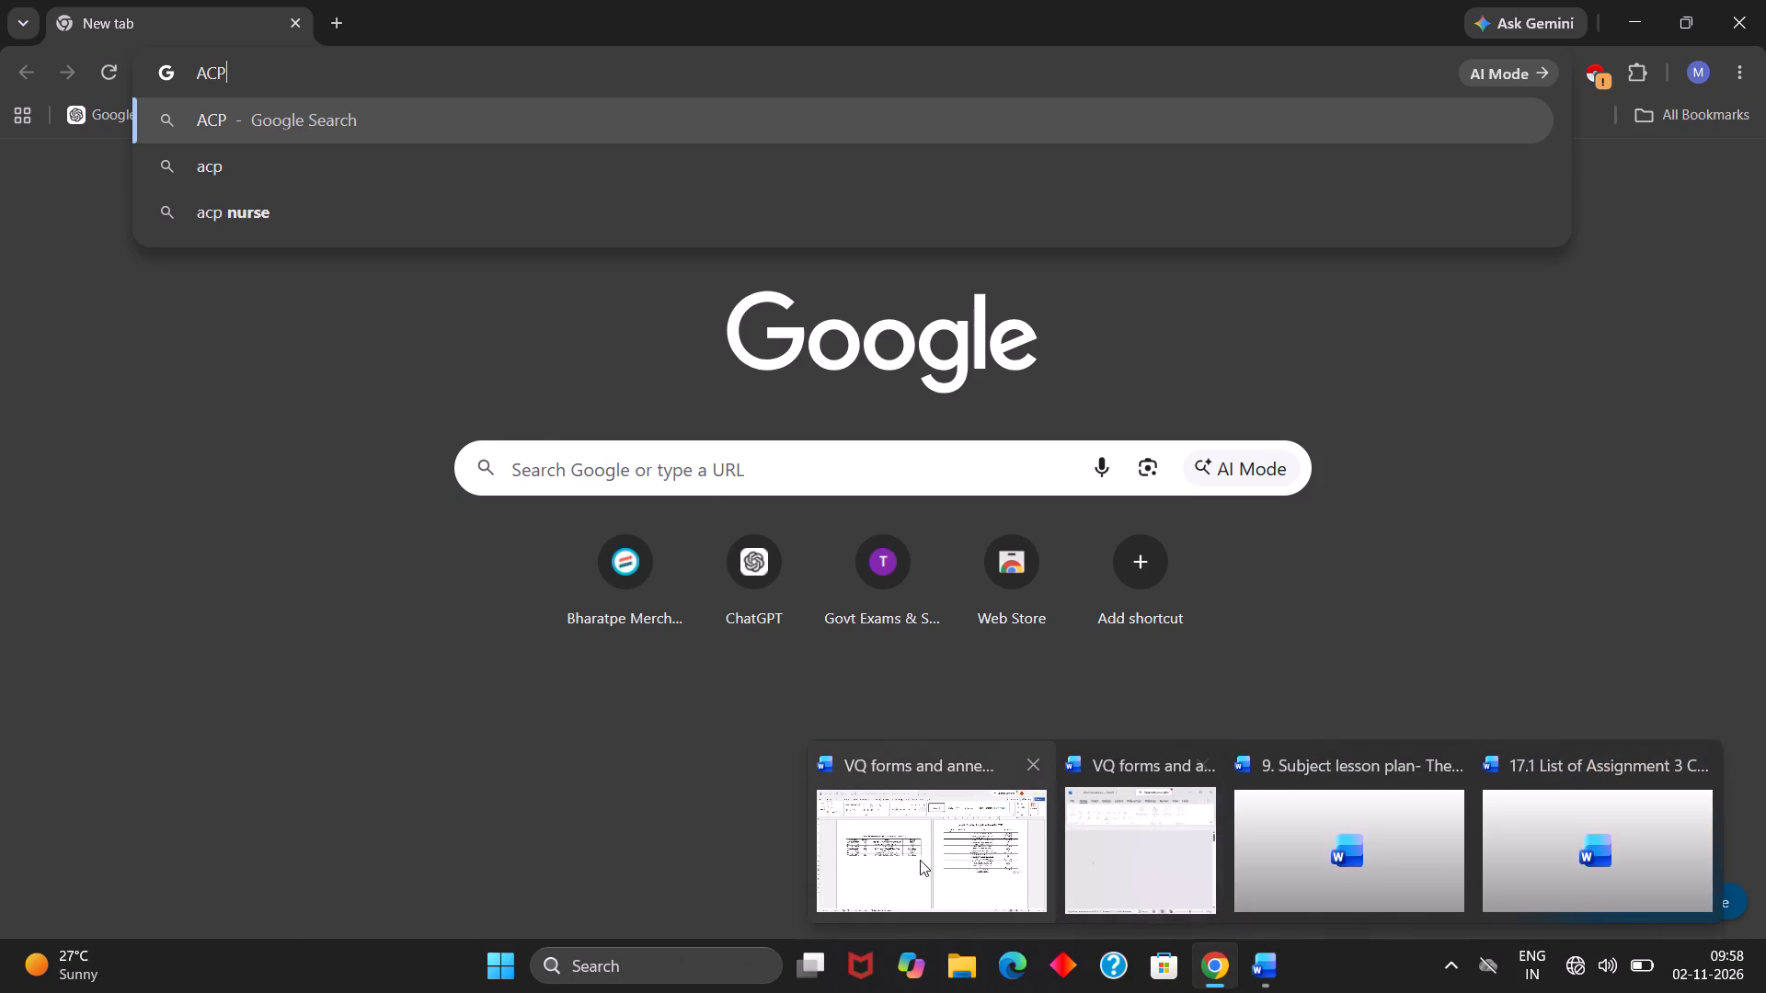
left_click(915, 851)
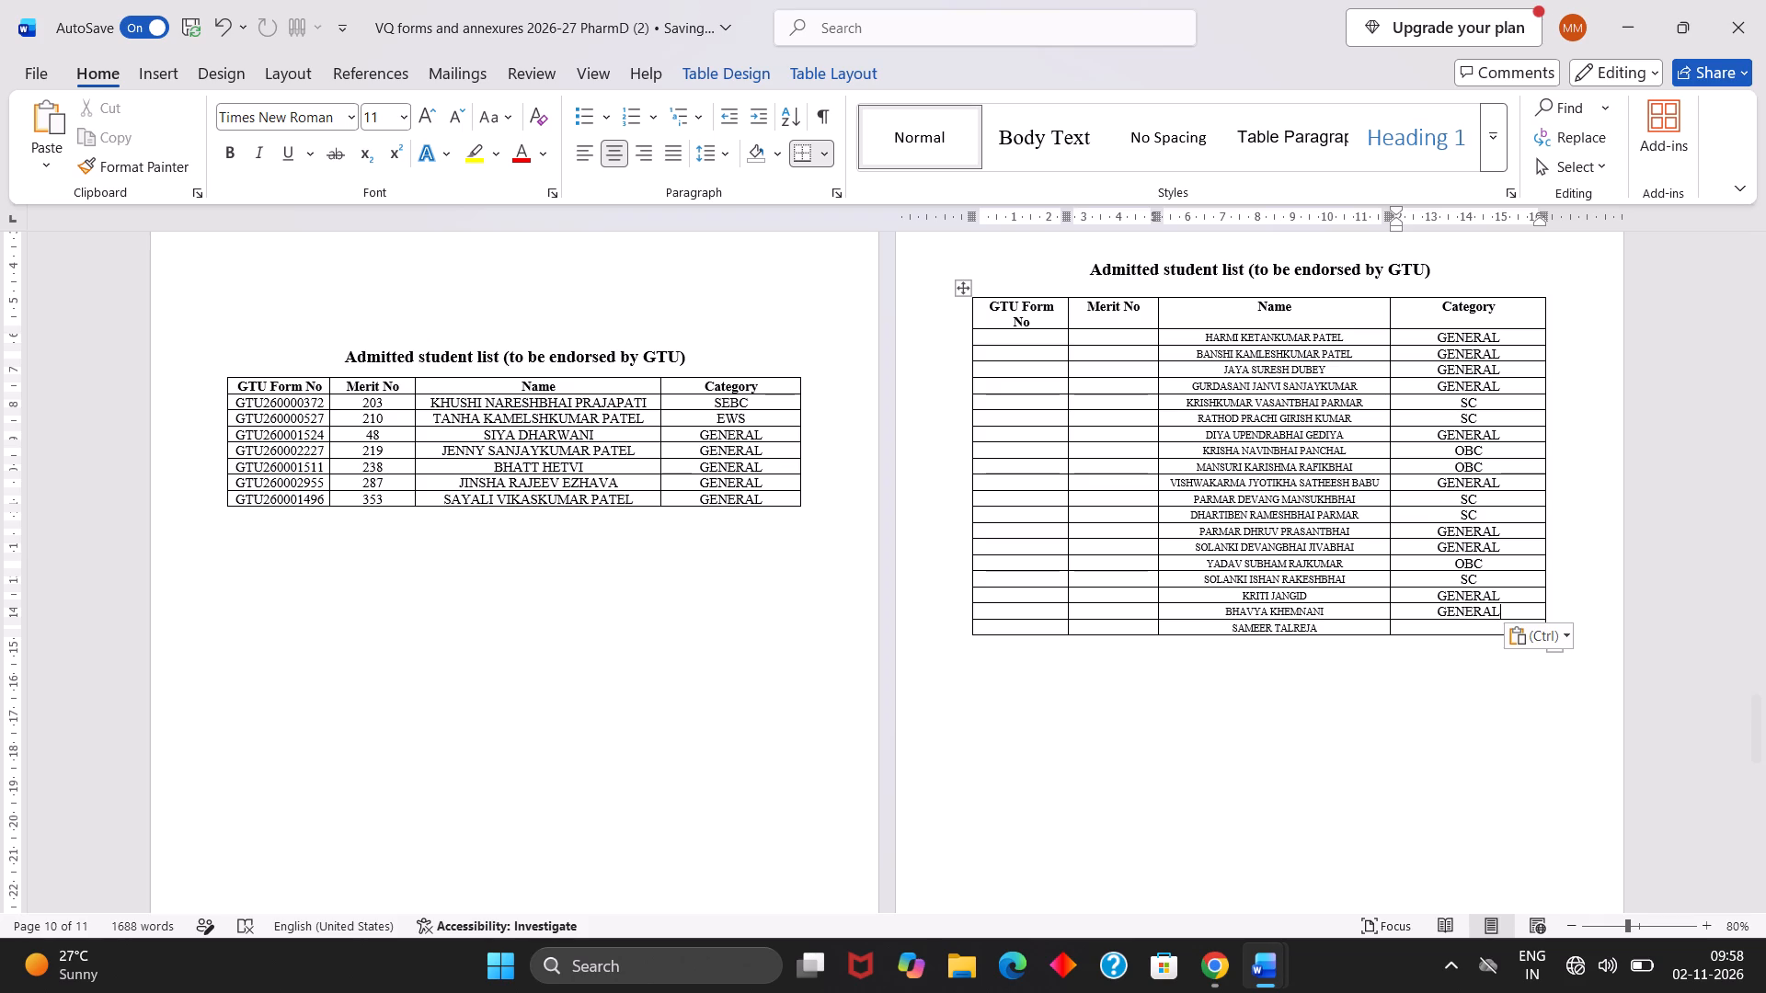
Go to the nineteenth student's empty category cell in the admitted student list.
key("Down")
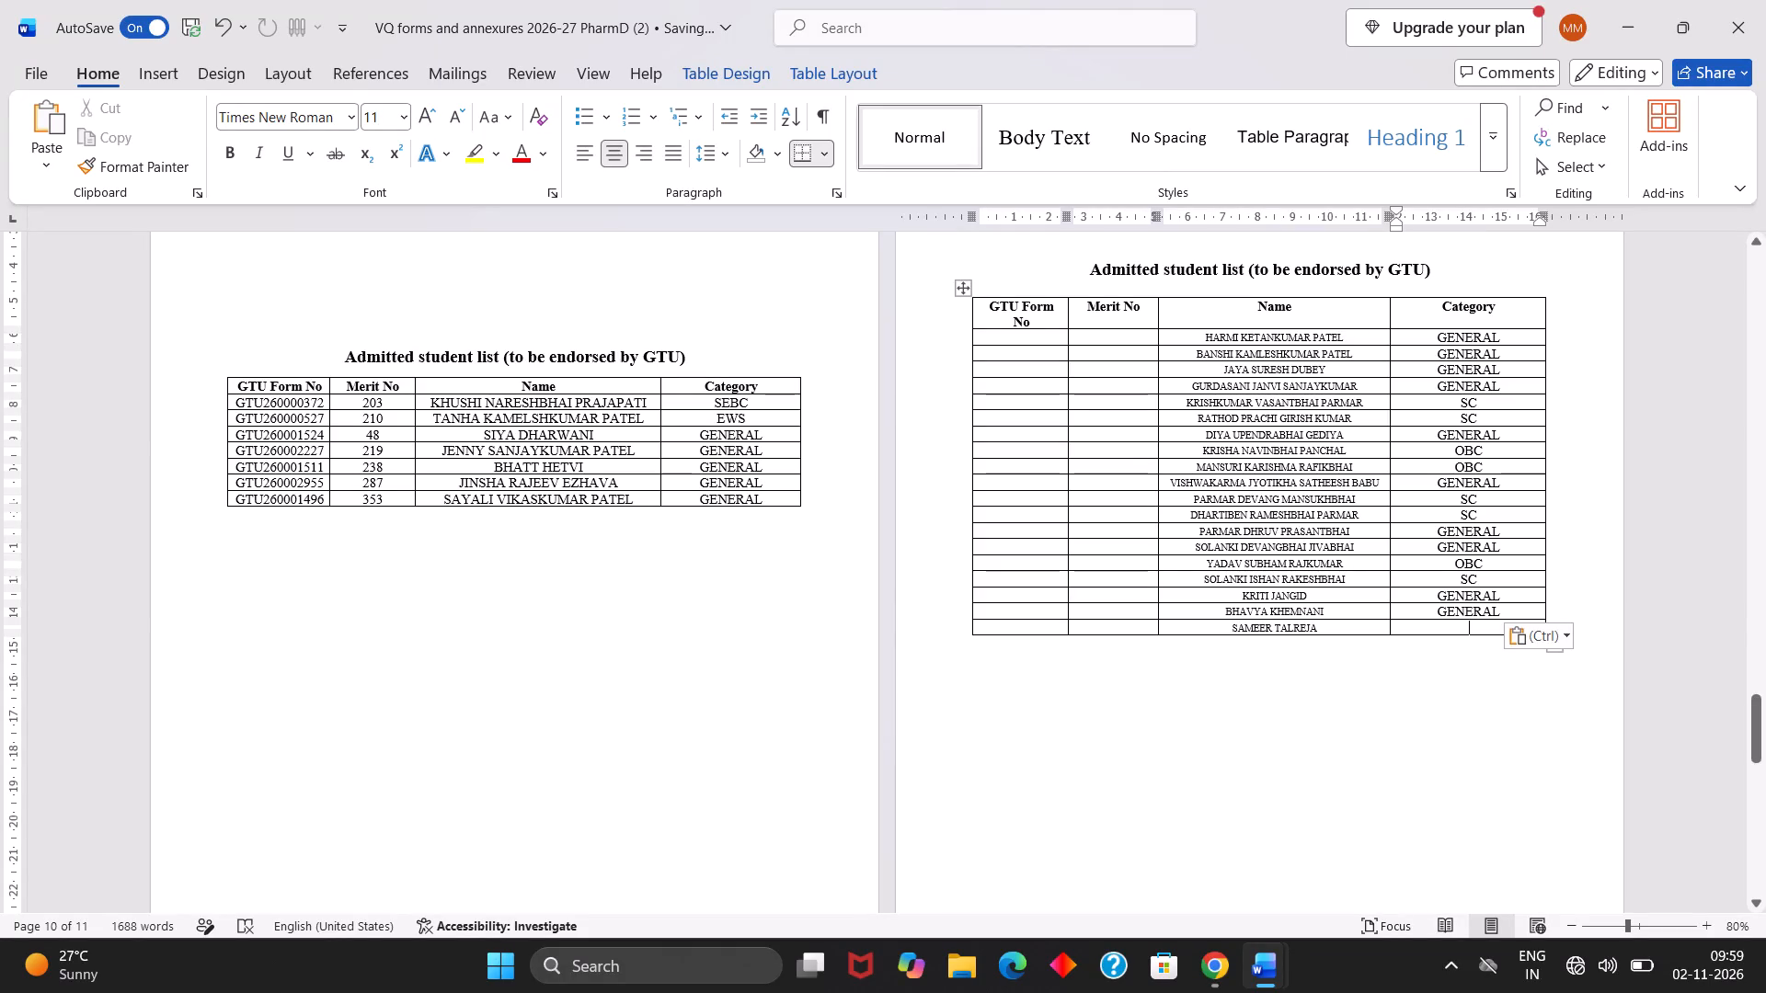
scroll(1014, 400, "up", 1)
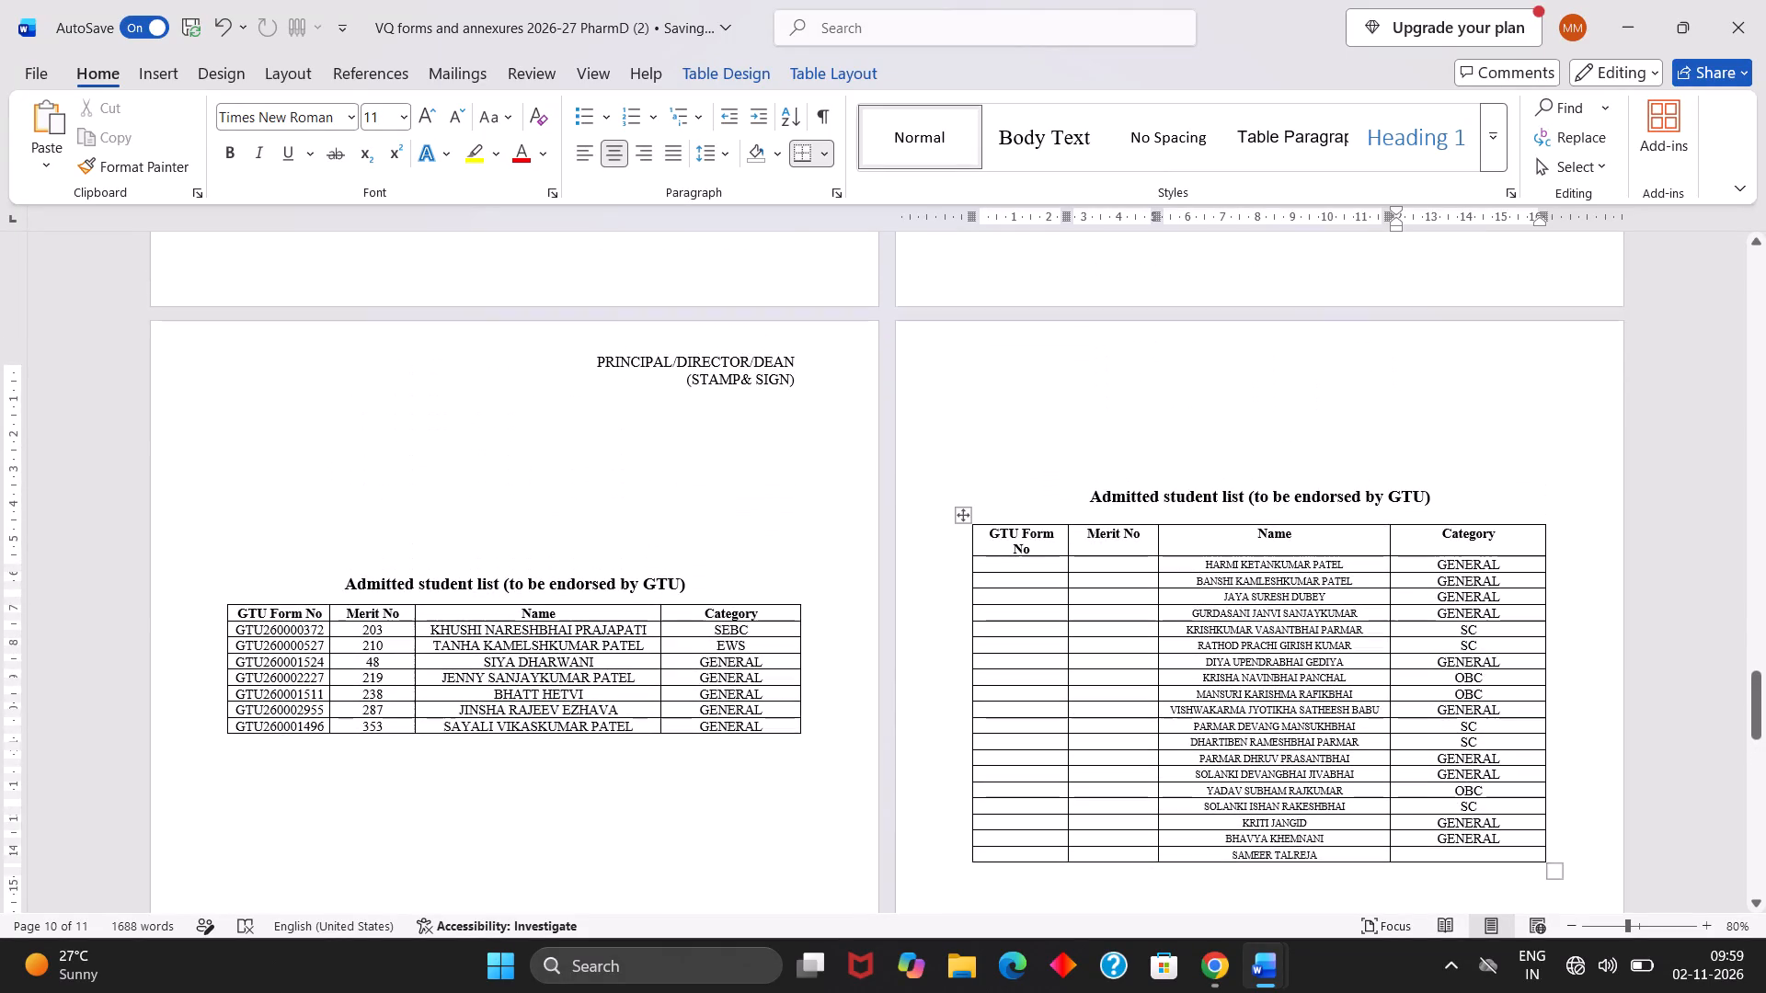
scroll(1014, 400, "up", 1)
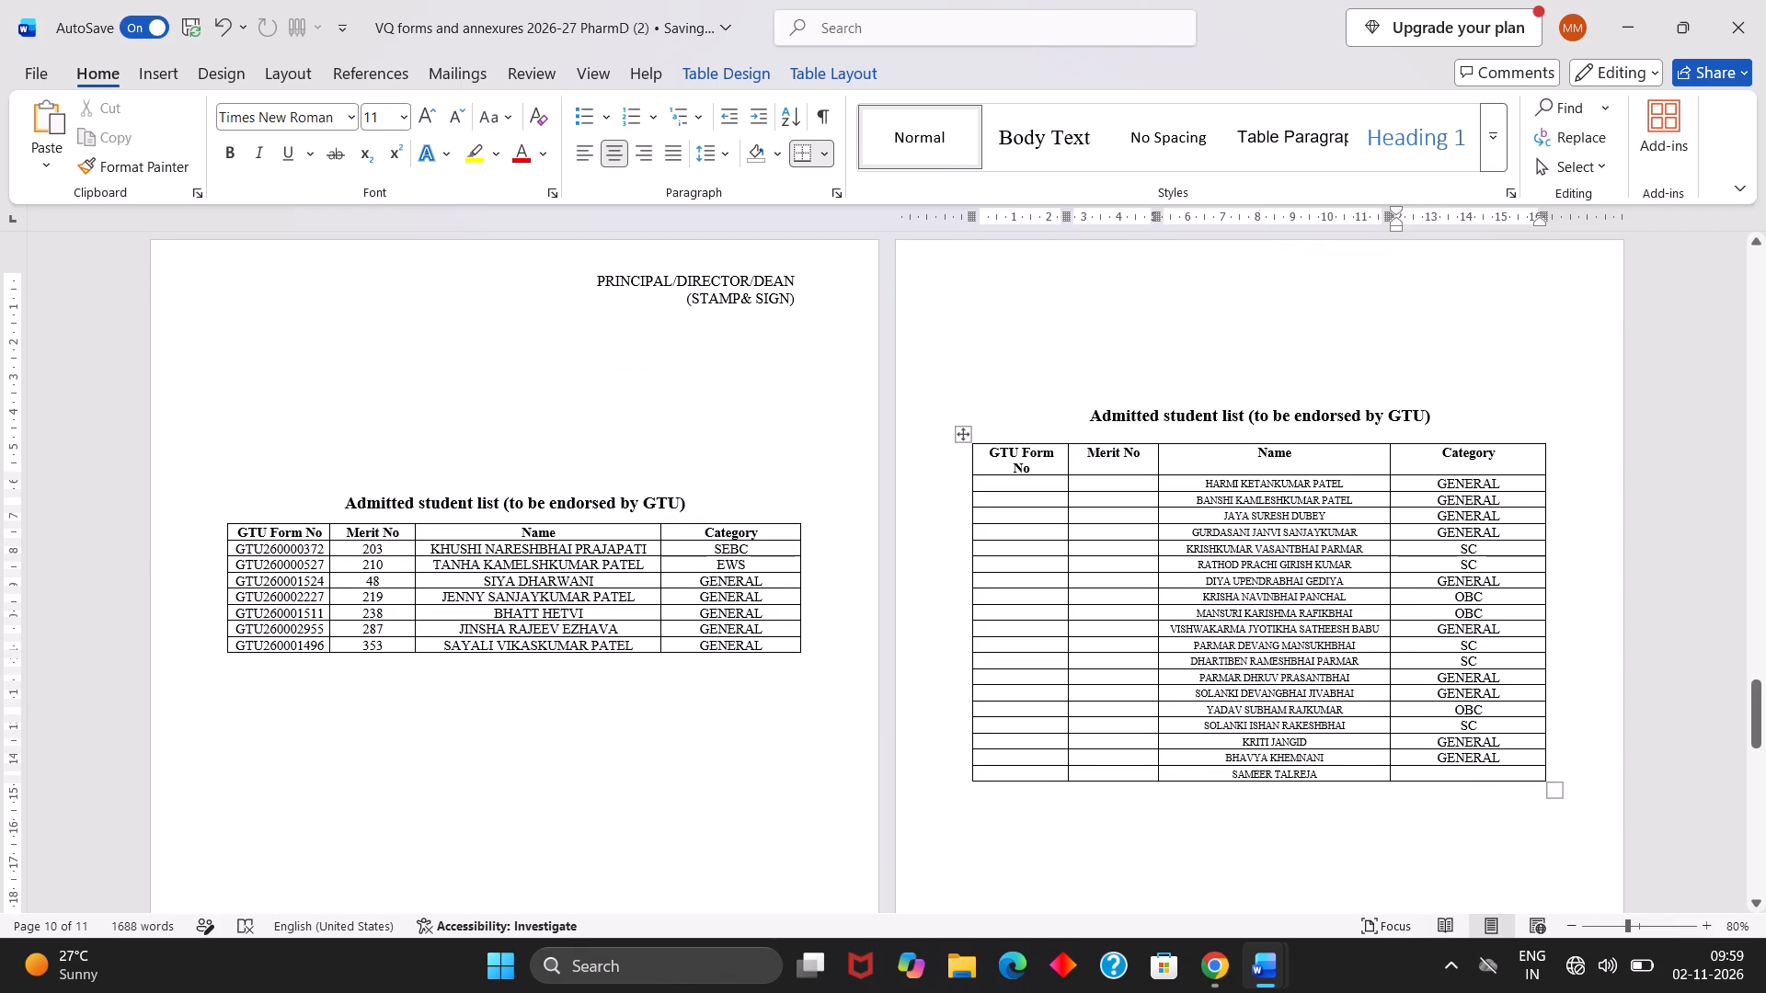
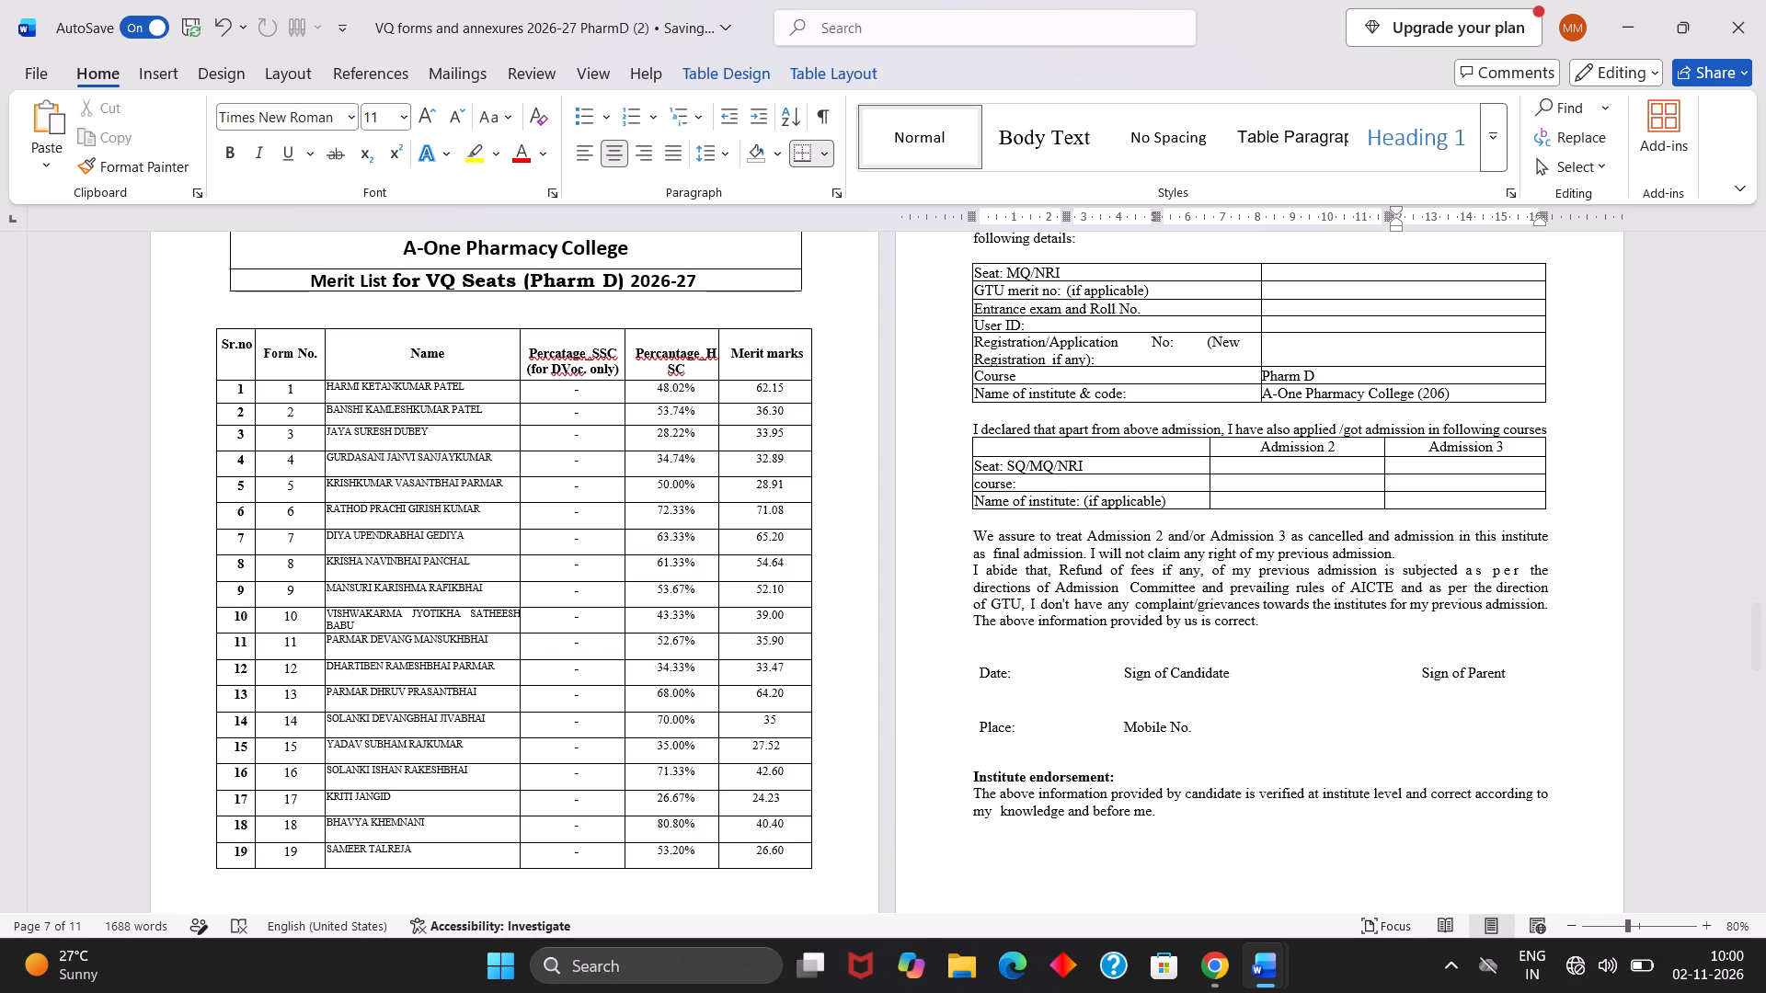
Return from the merit list to the admitted student list and check the nineteenth student's category entry.
scroll(496, 524, "down", 3)
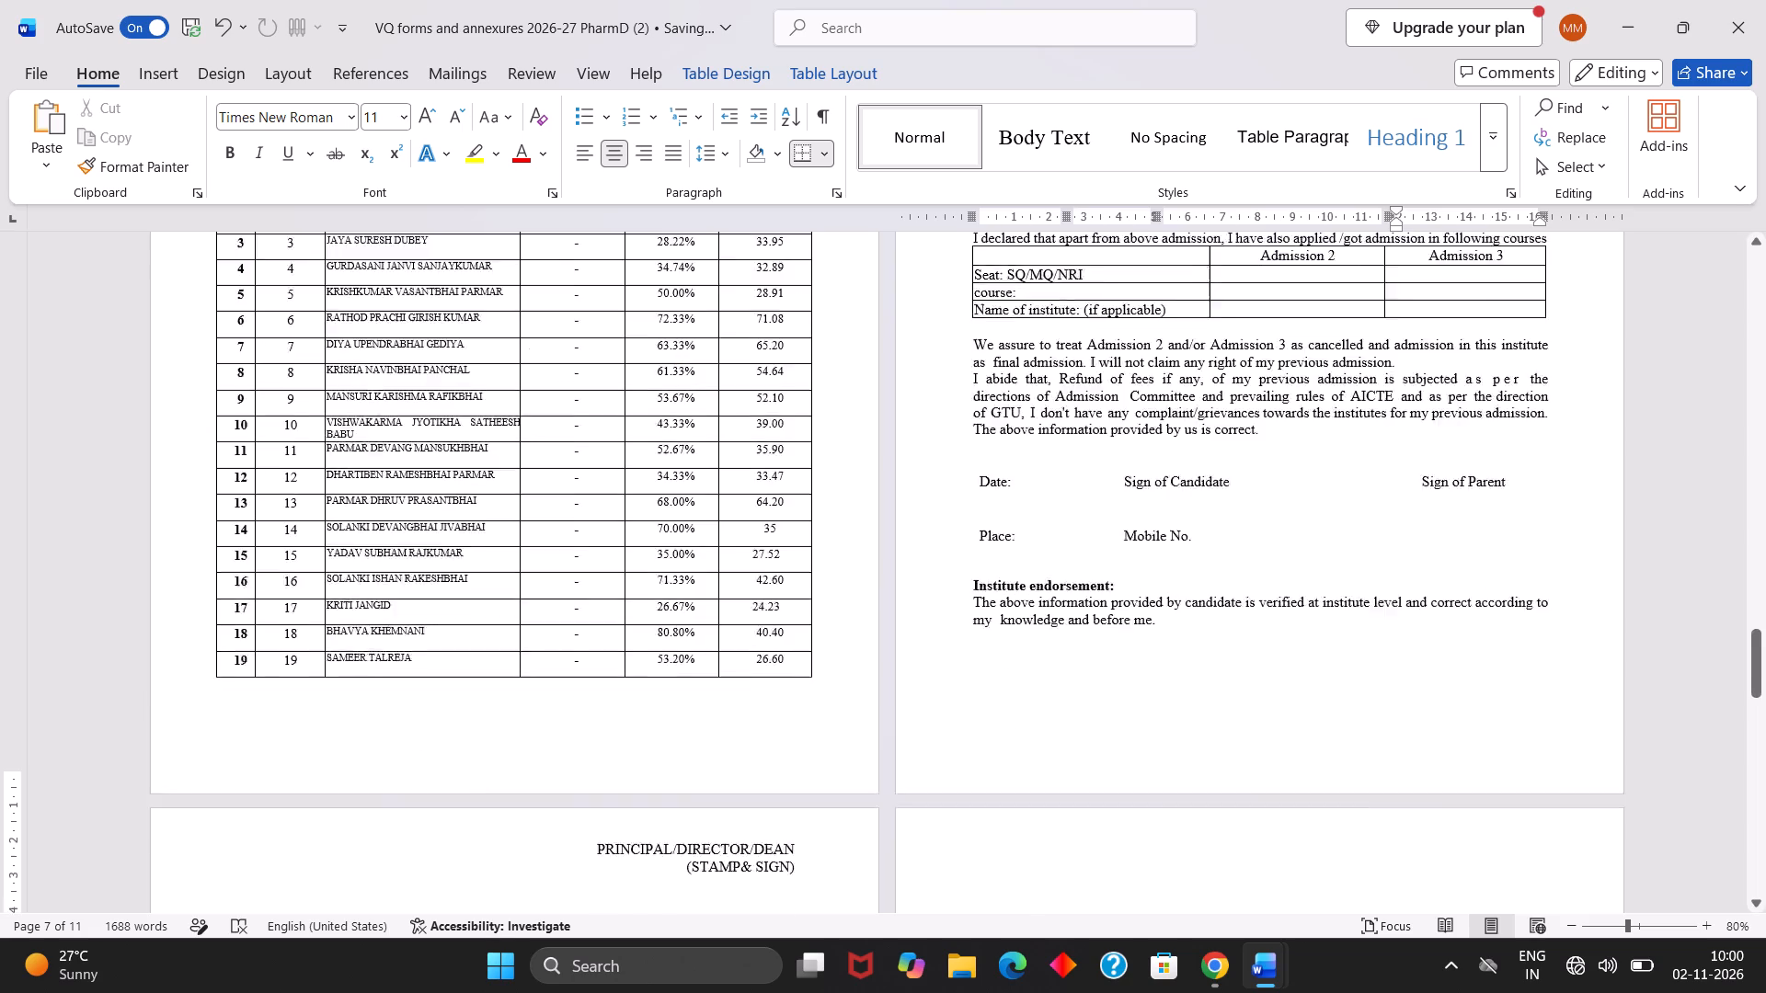
scroll(808, 723, "down", 4)
scroll(808, 723, "up", 1)
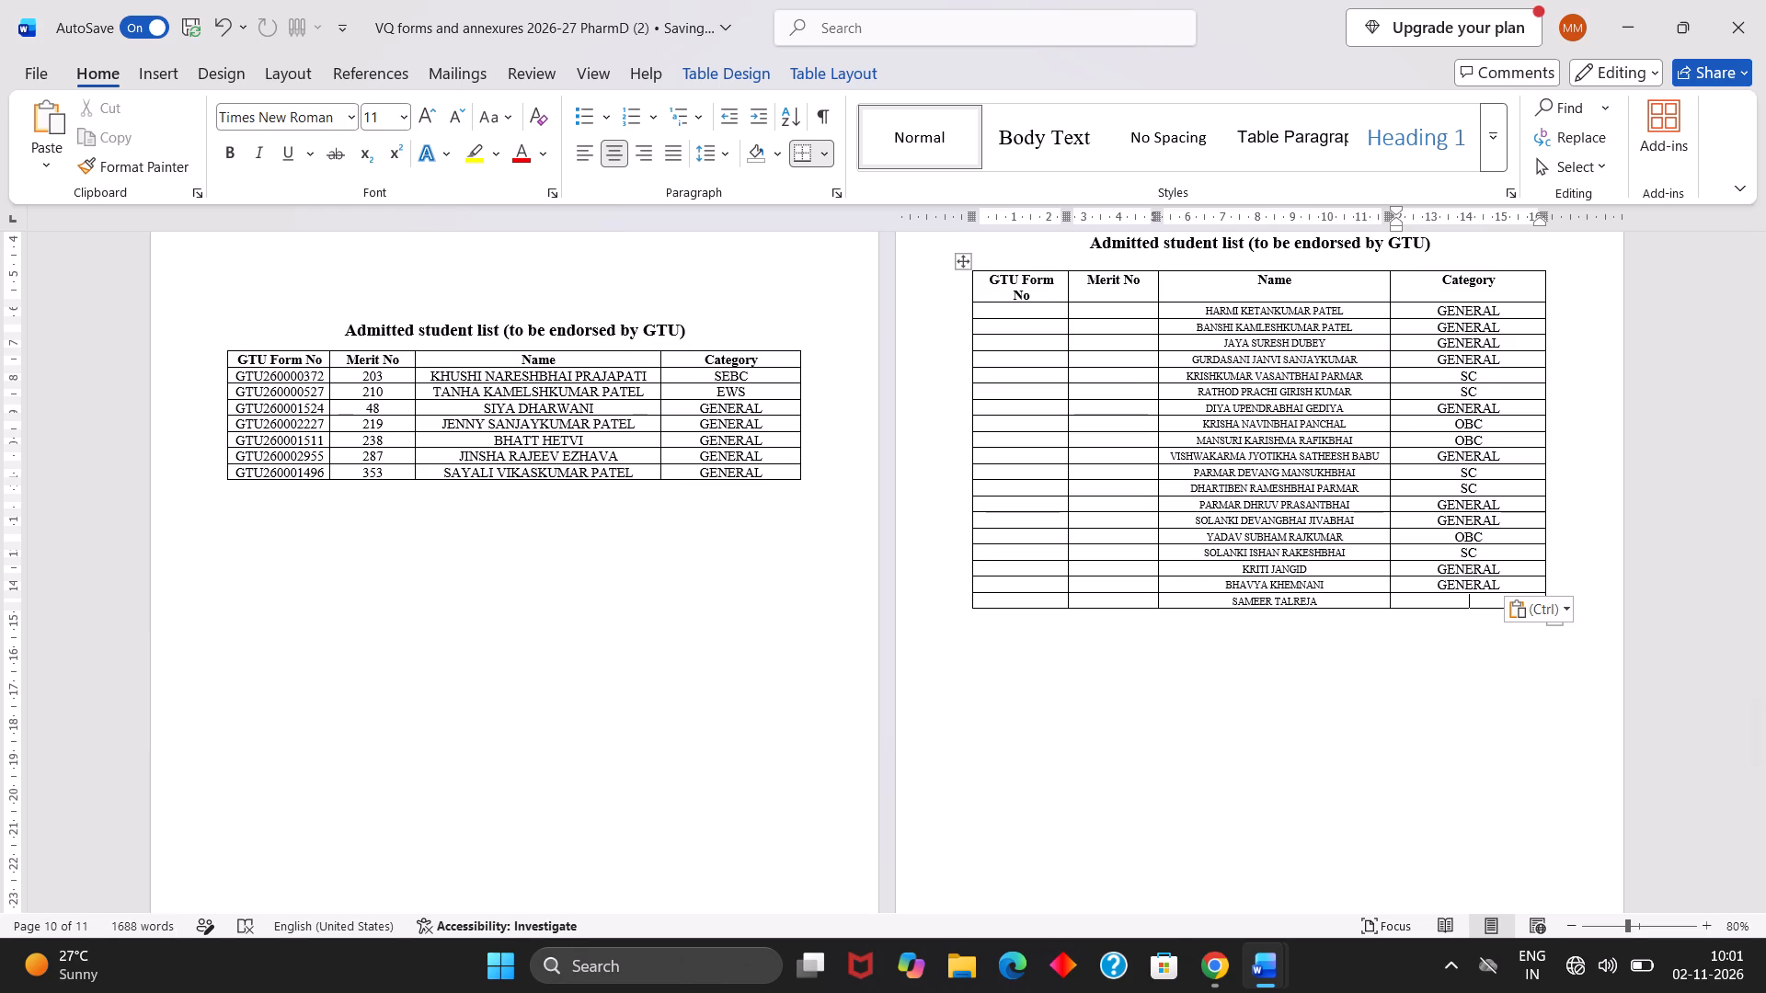
scroll(981, 598, "up", 1)
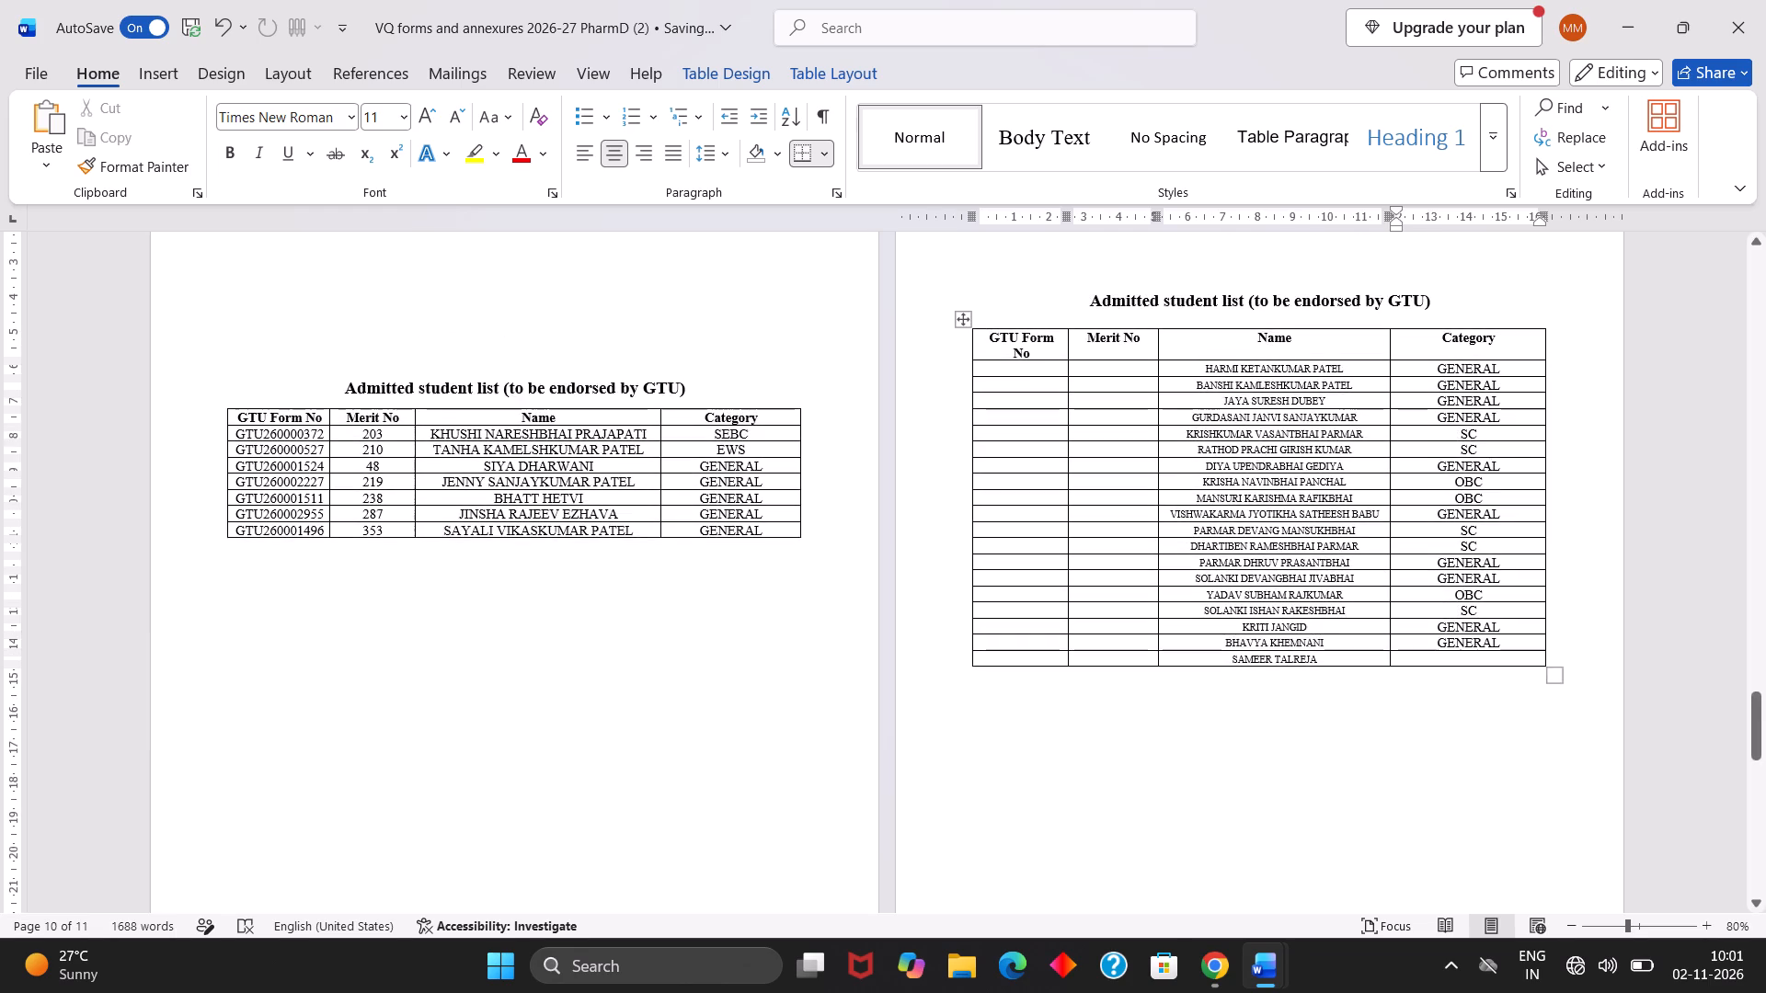
scroll(981, 598, "up", 1)
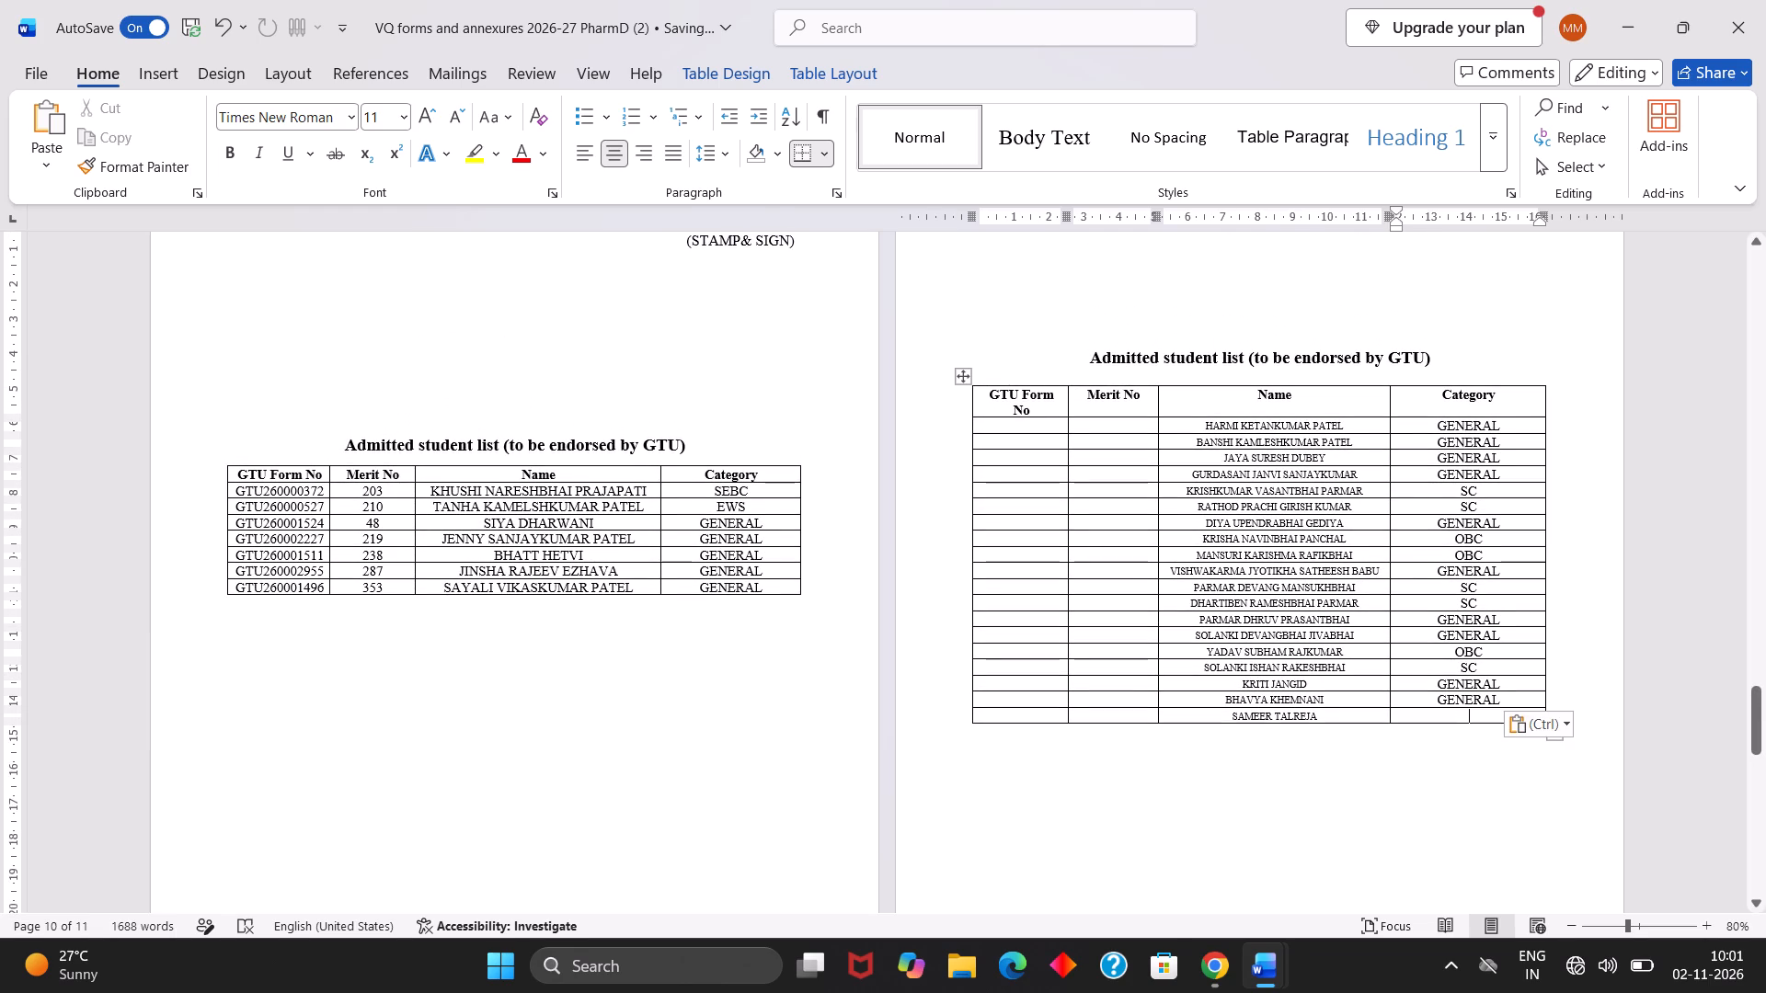
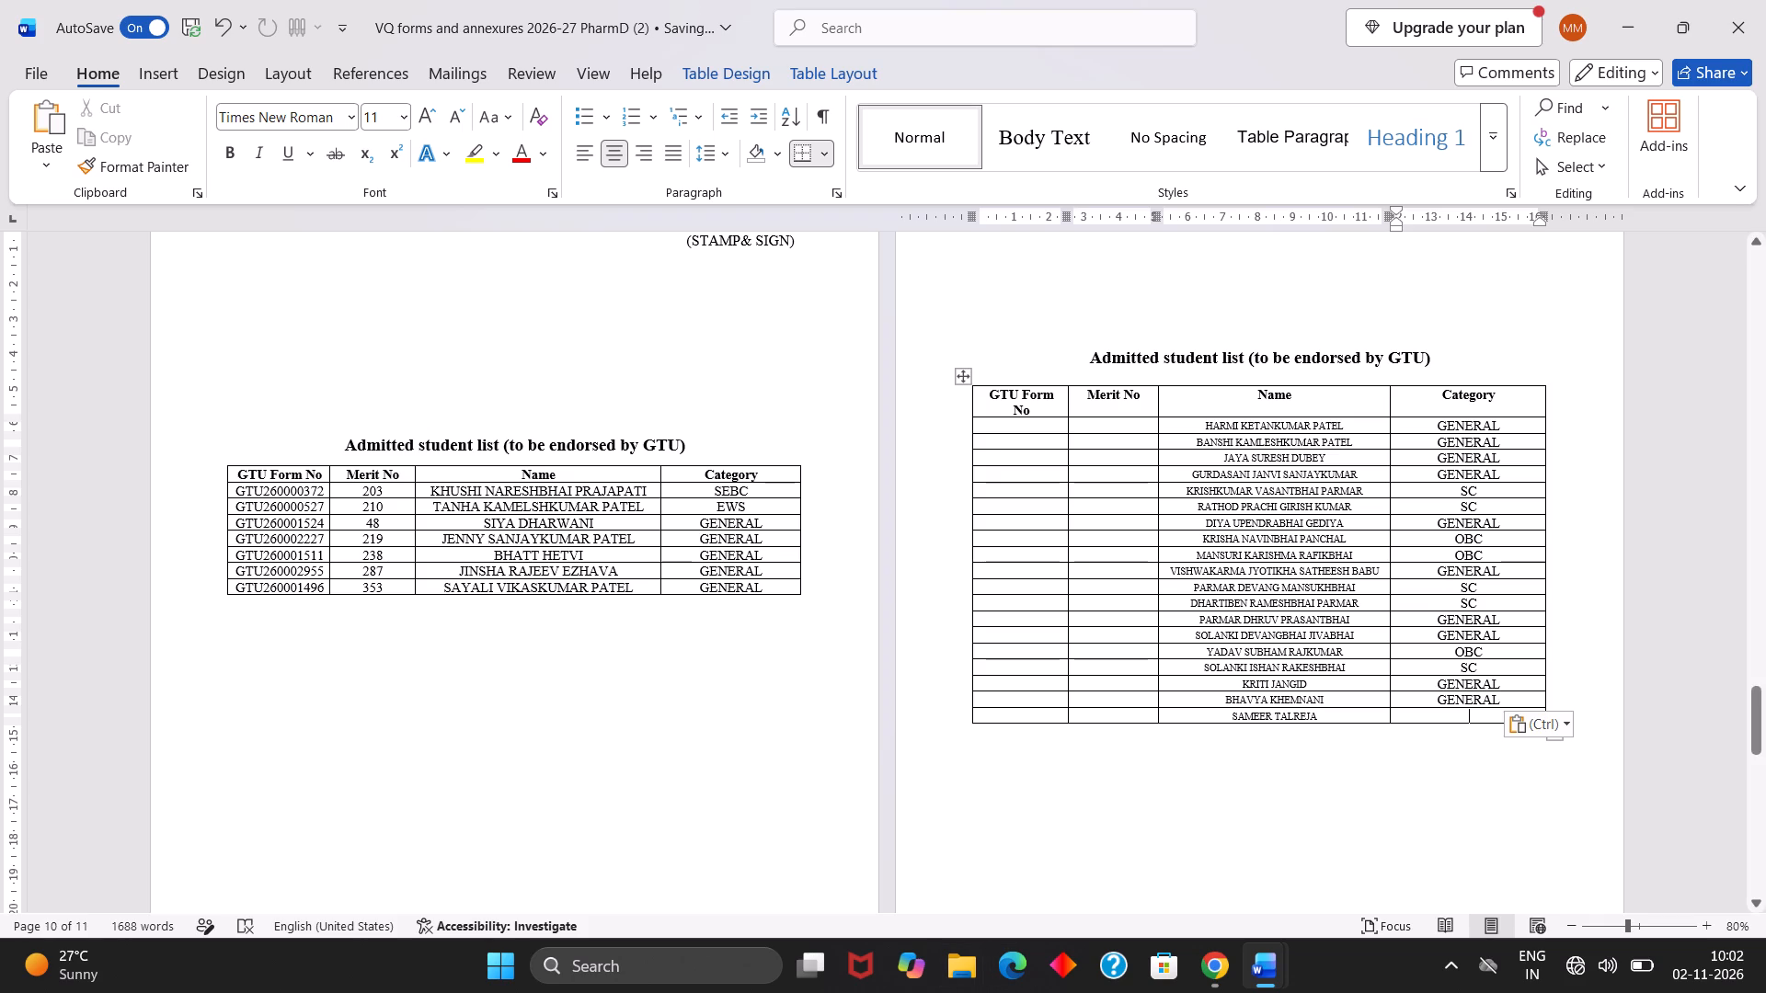
Leave the document and look through the apps installed on the computer.
left_click(491, 976)
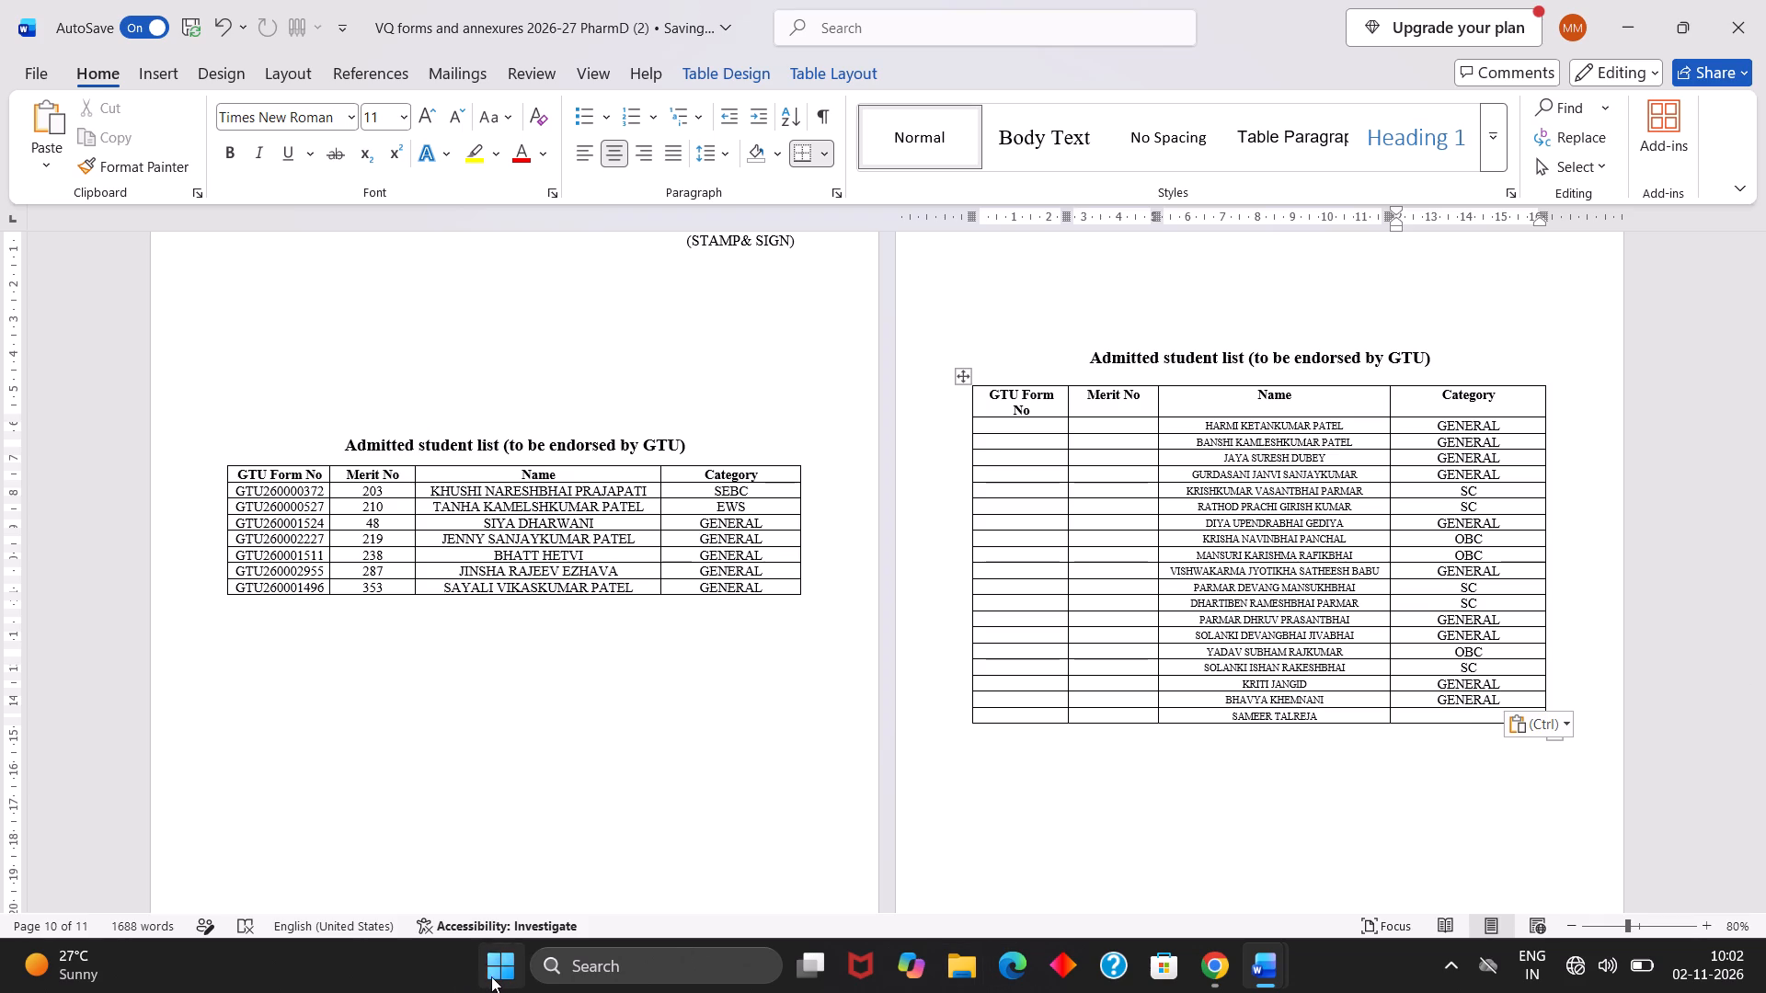
scroll(892, 773, "down", 1)
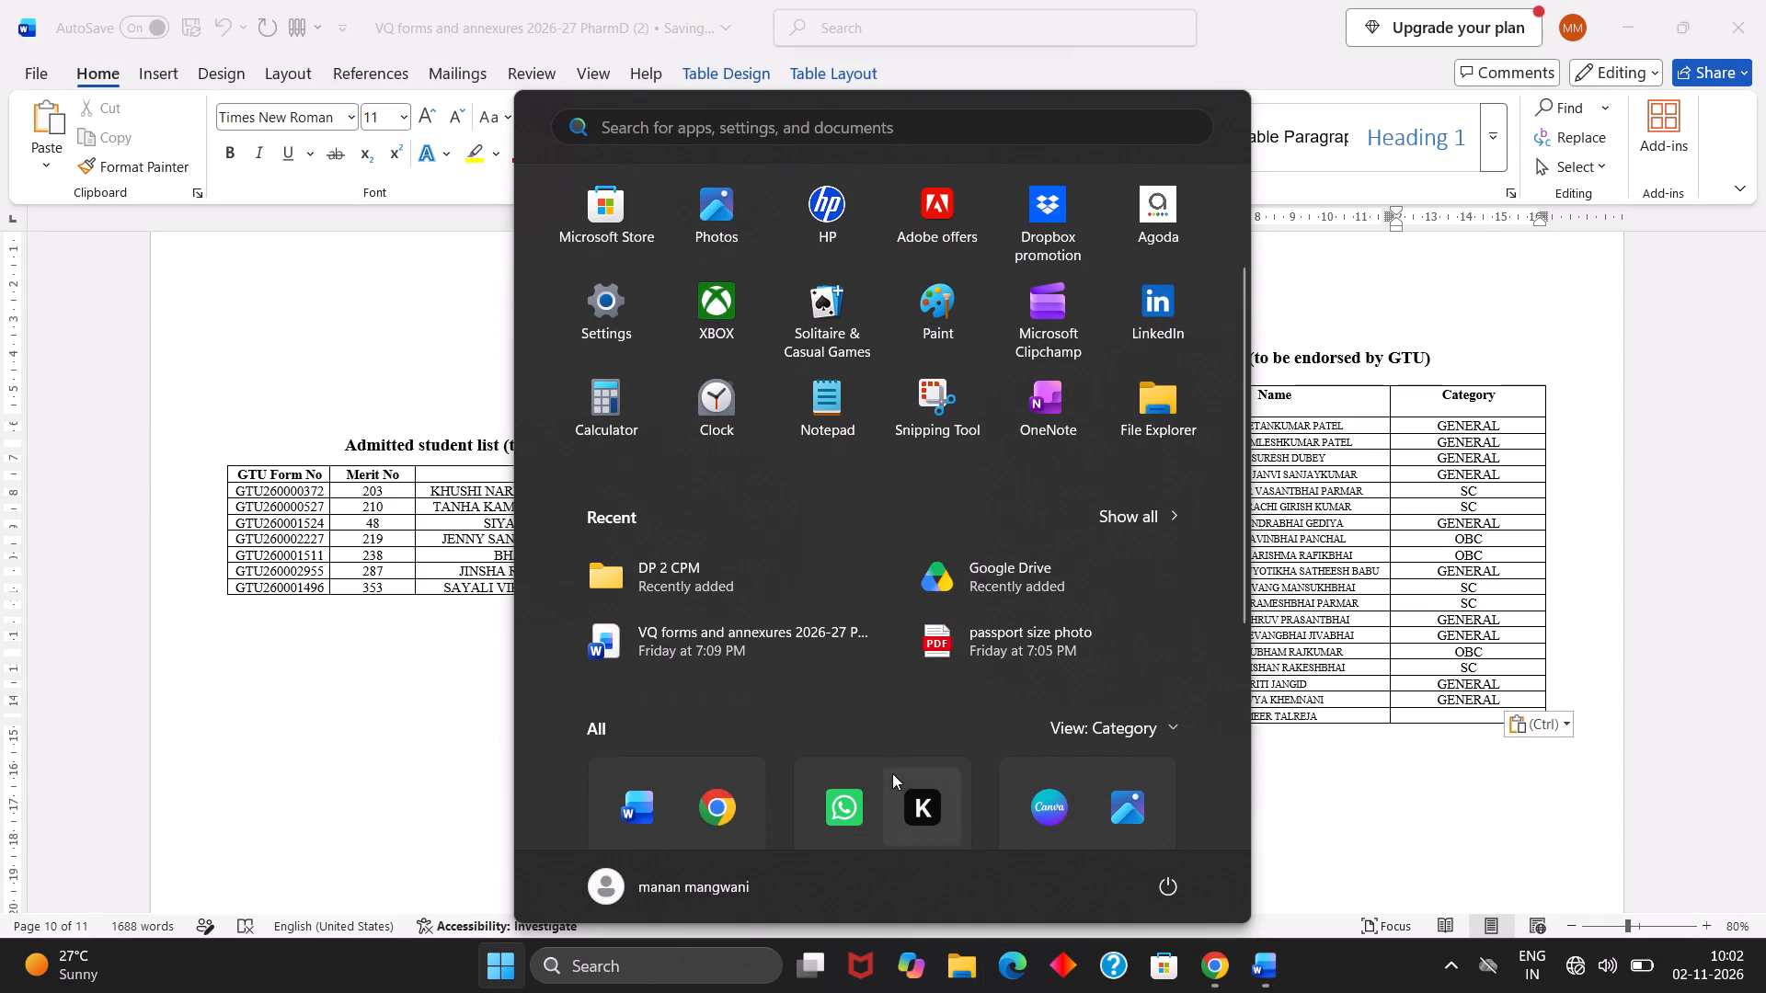
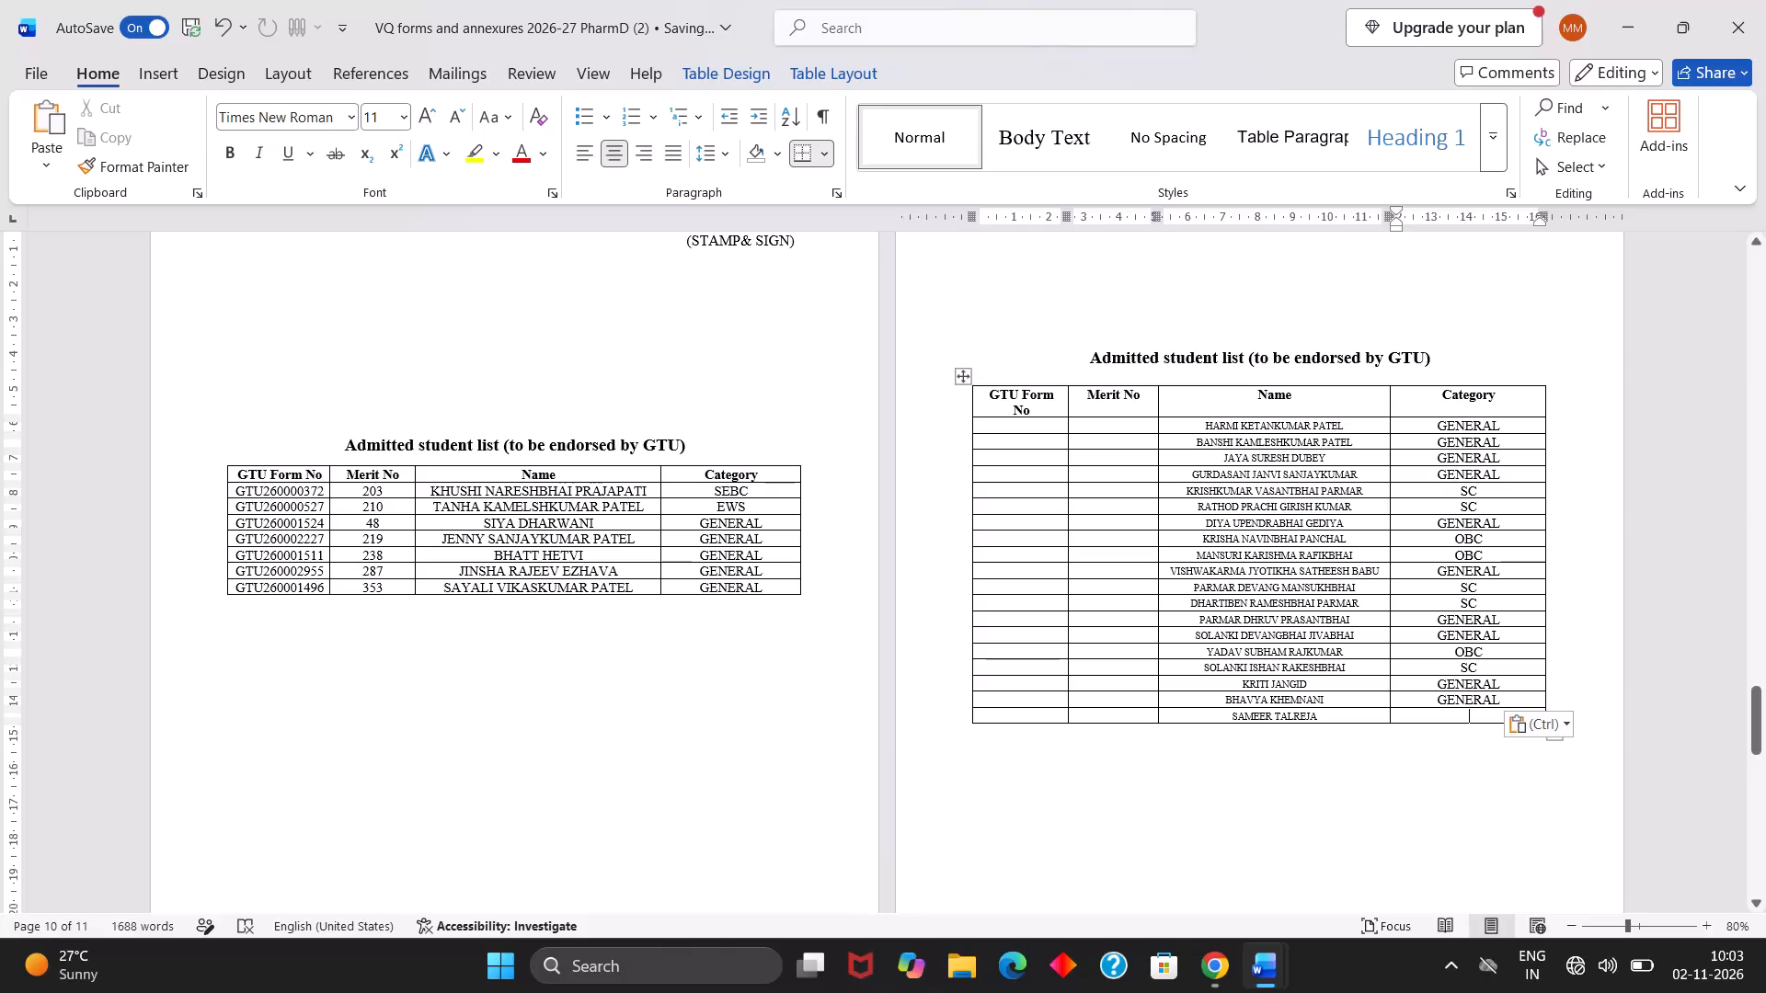
Fill in the first student's row of the 19-student admitted list with the GTU form number and merit number 193.
left_click(1060, 427)
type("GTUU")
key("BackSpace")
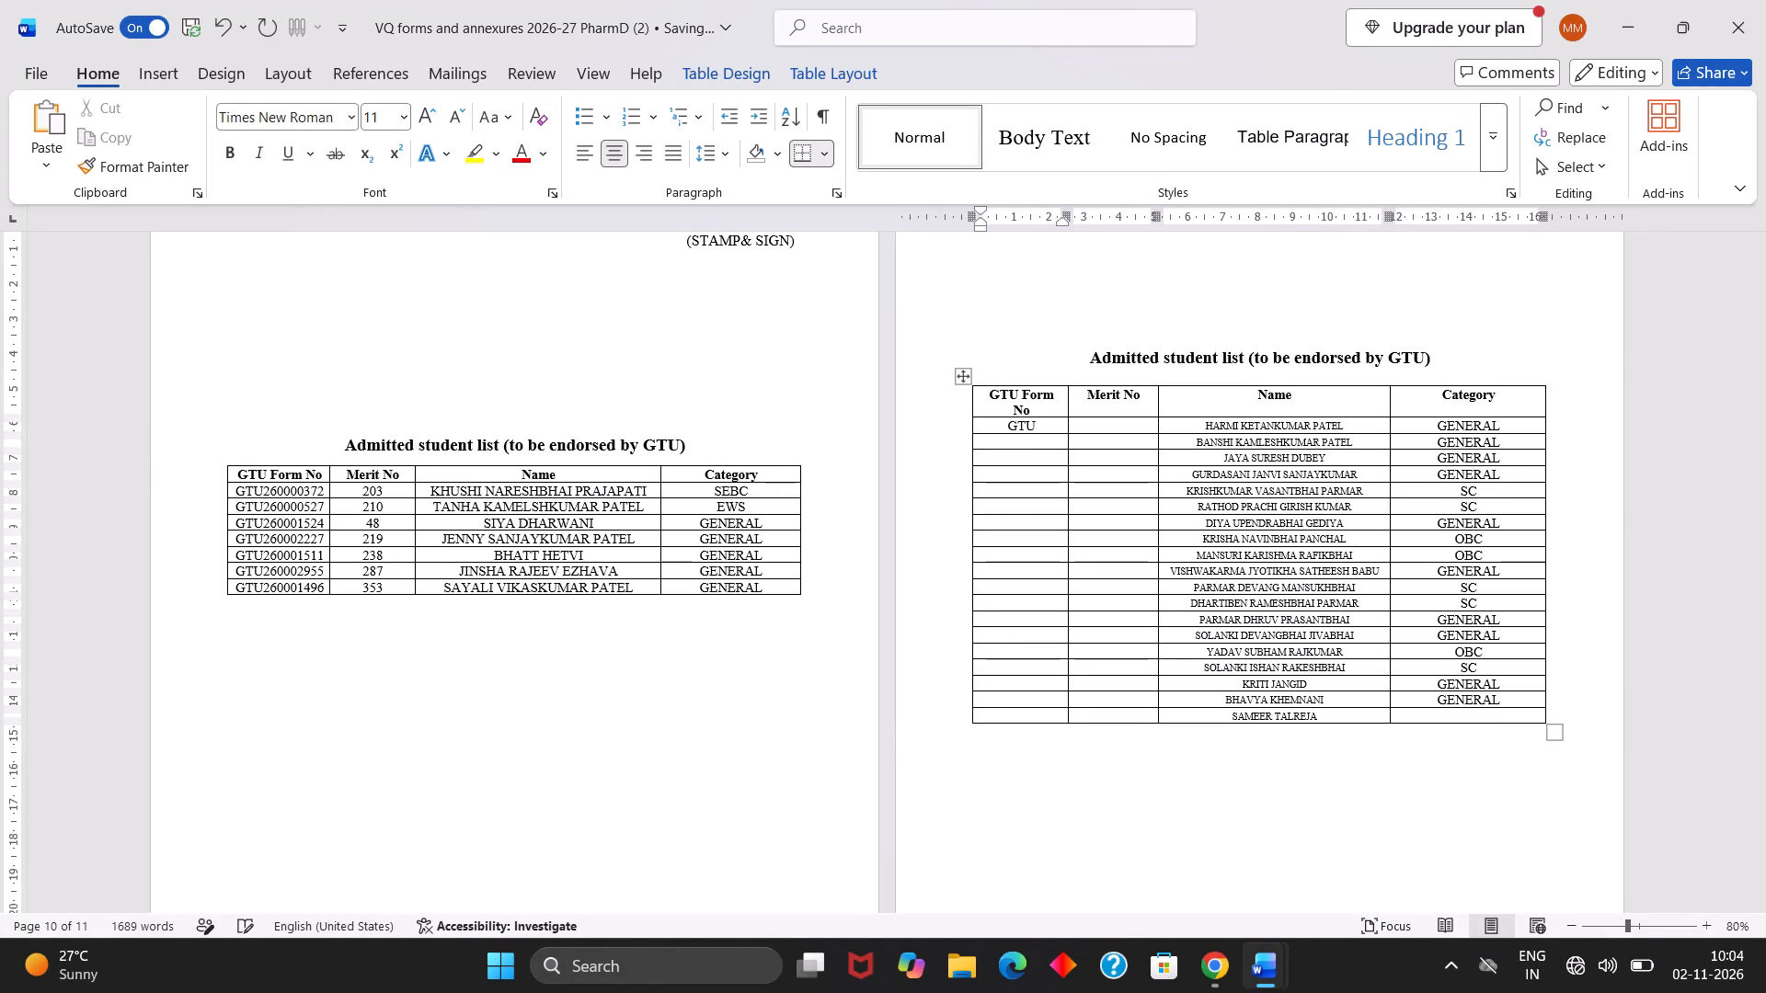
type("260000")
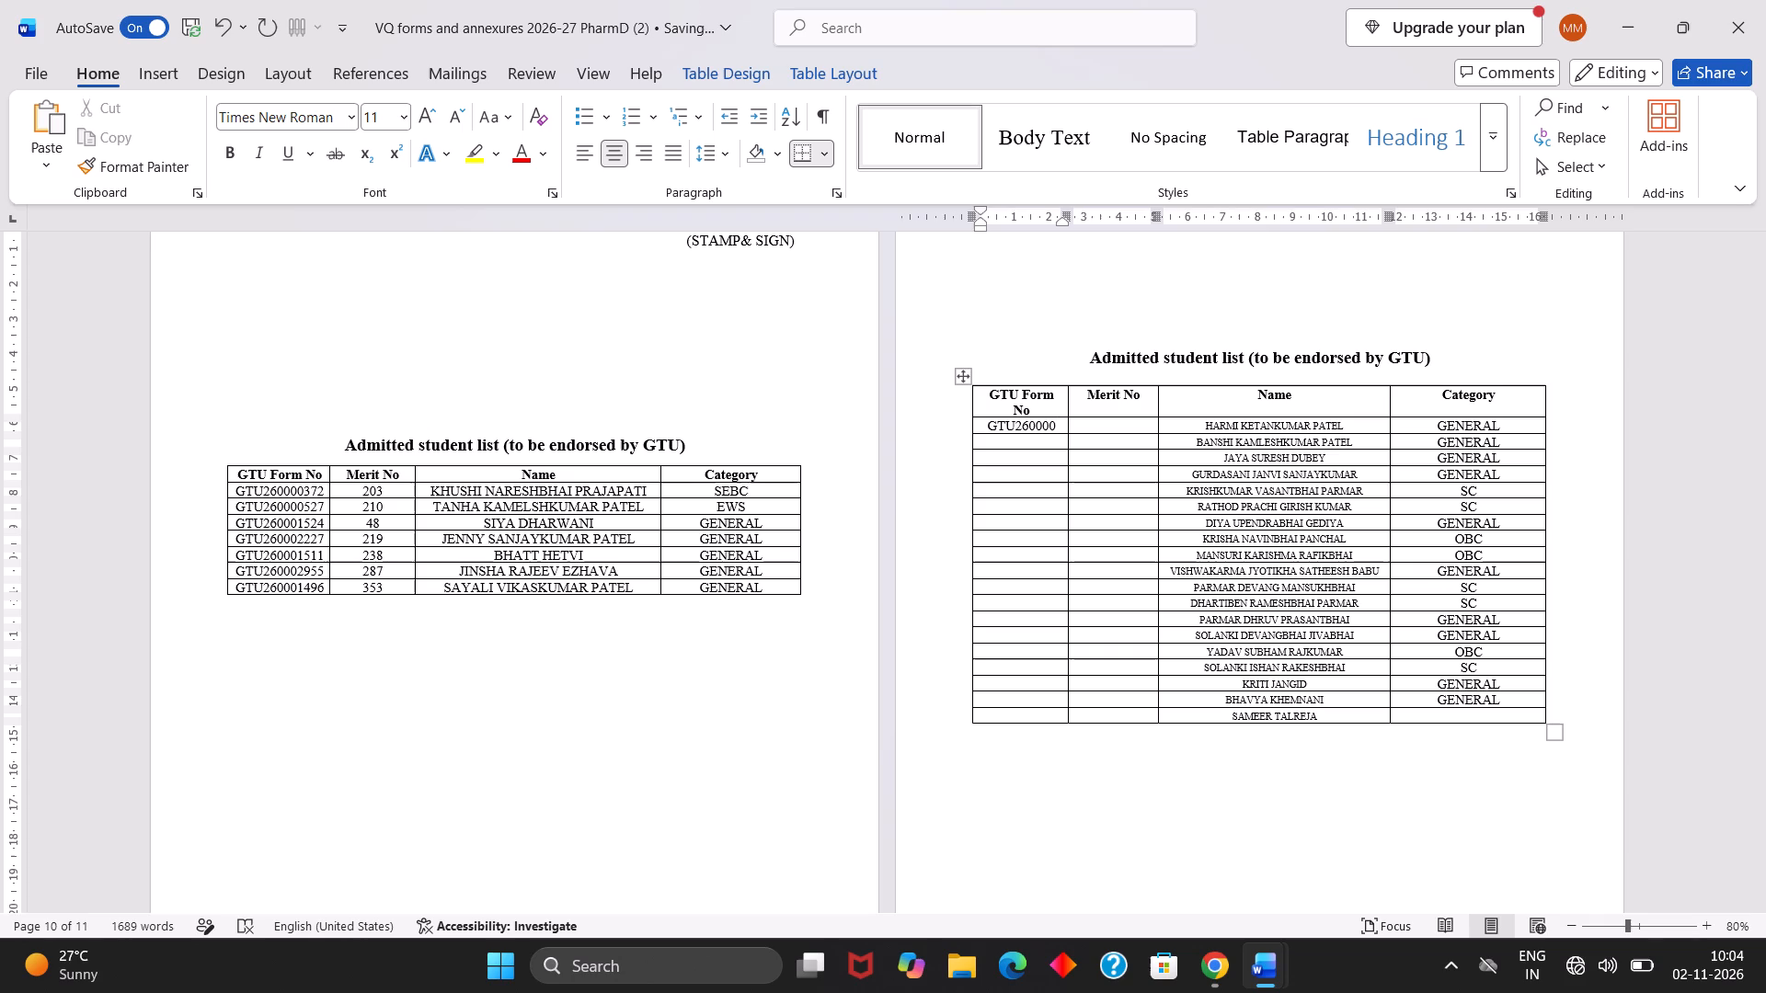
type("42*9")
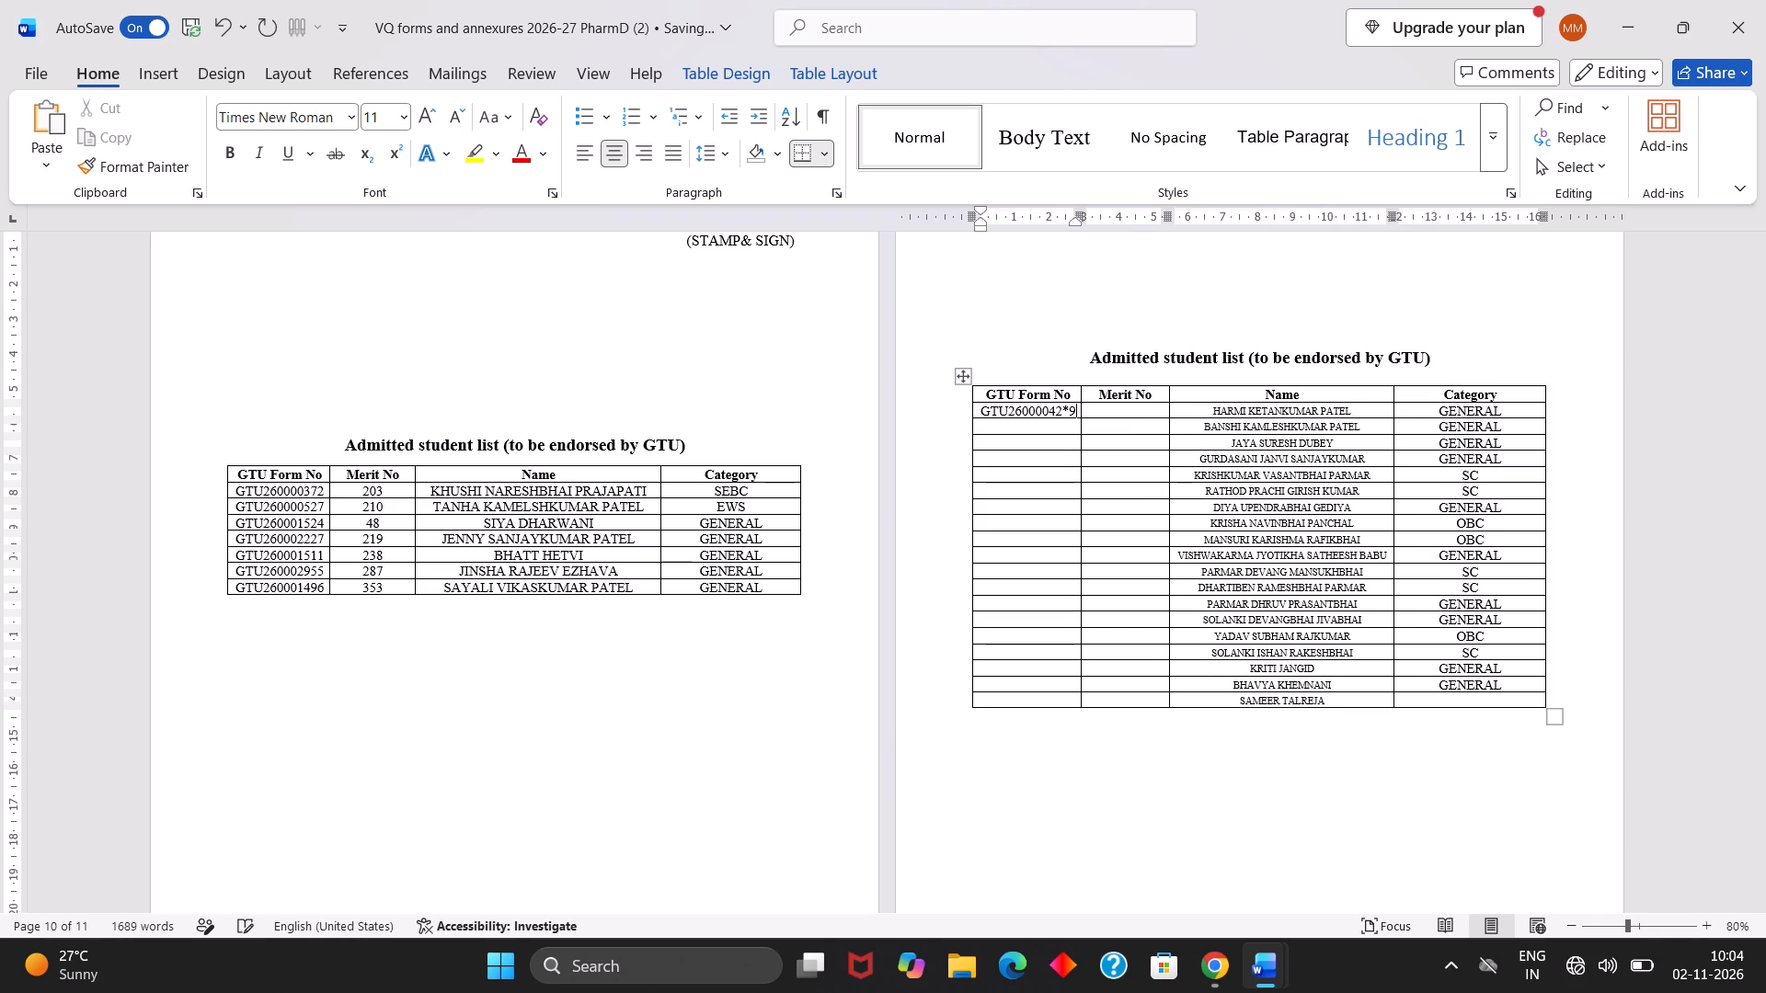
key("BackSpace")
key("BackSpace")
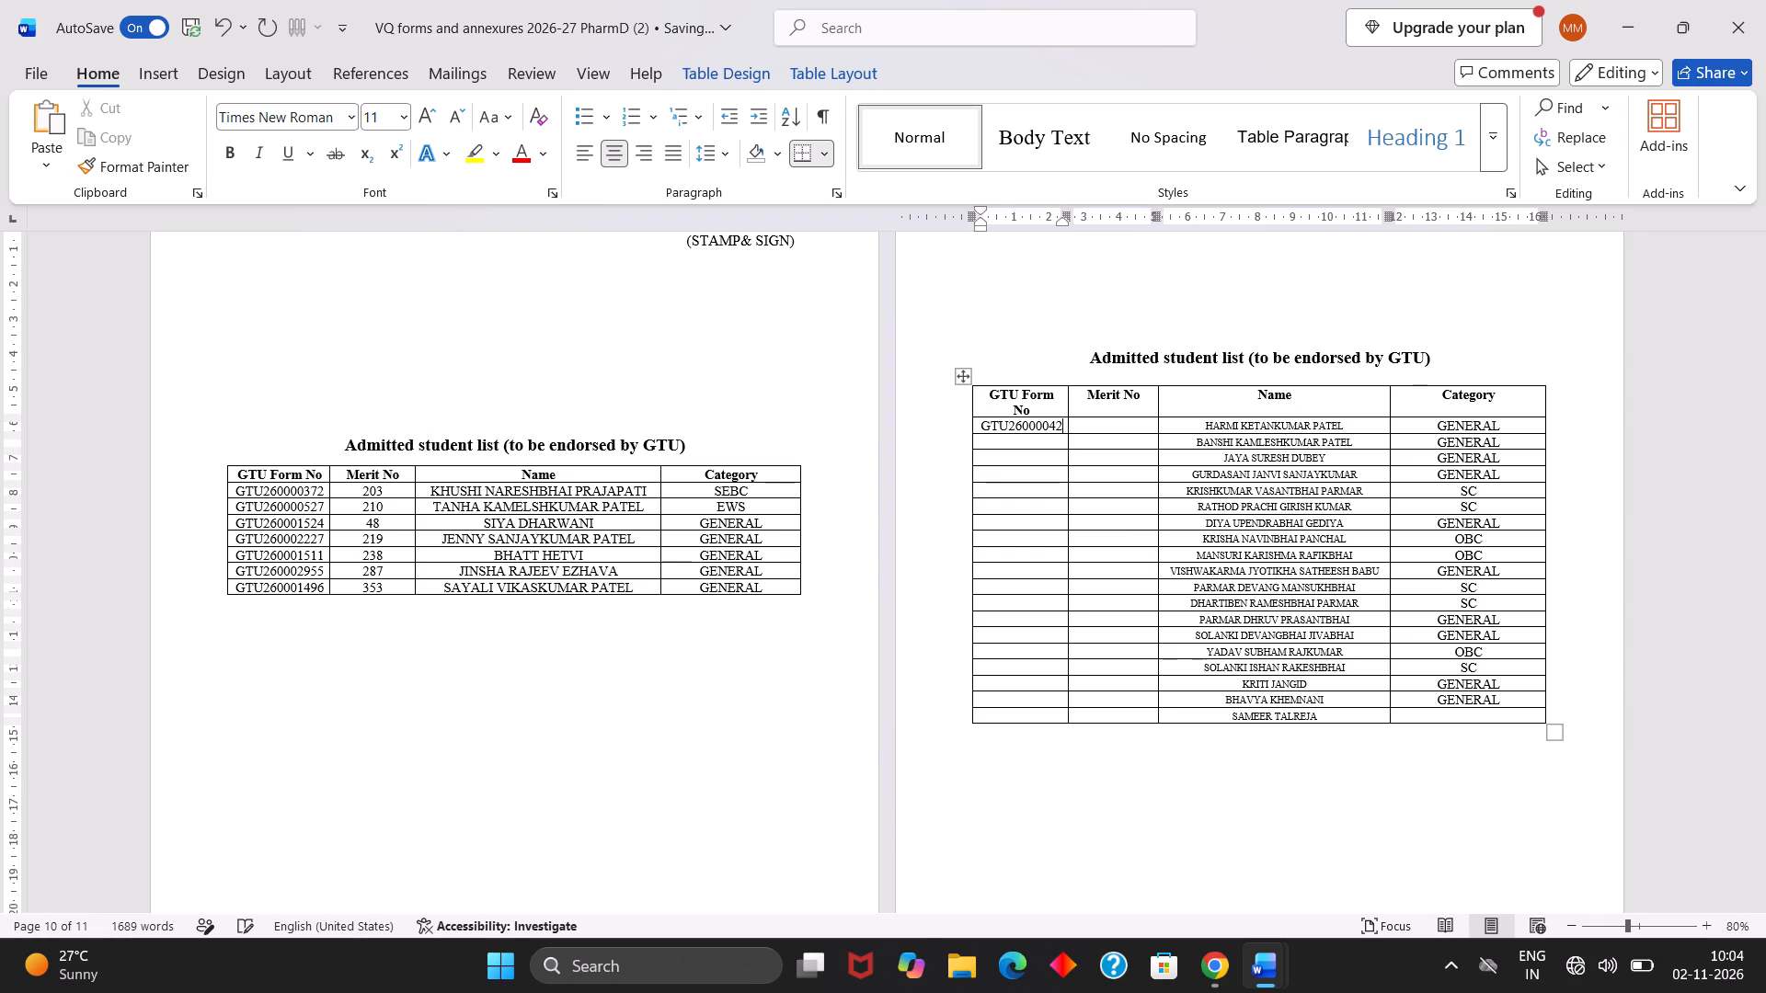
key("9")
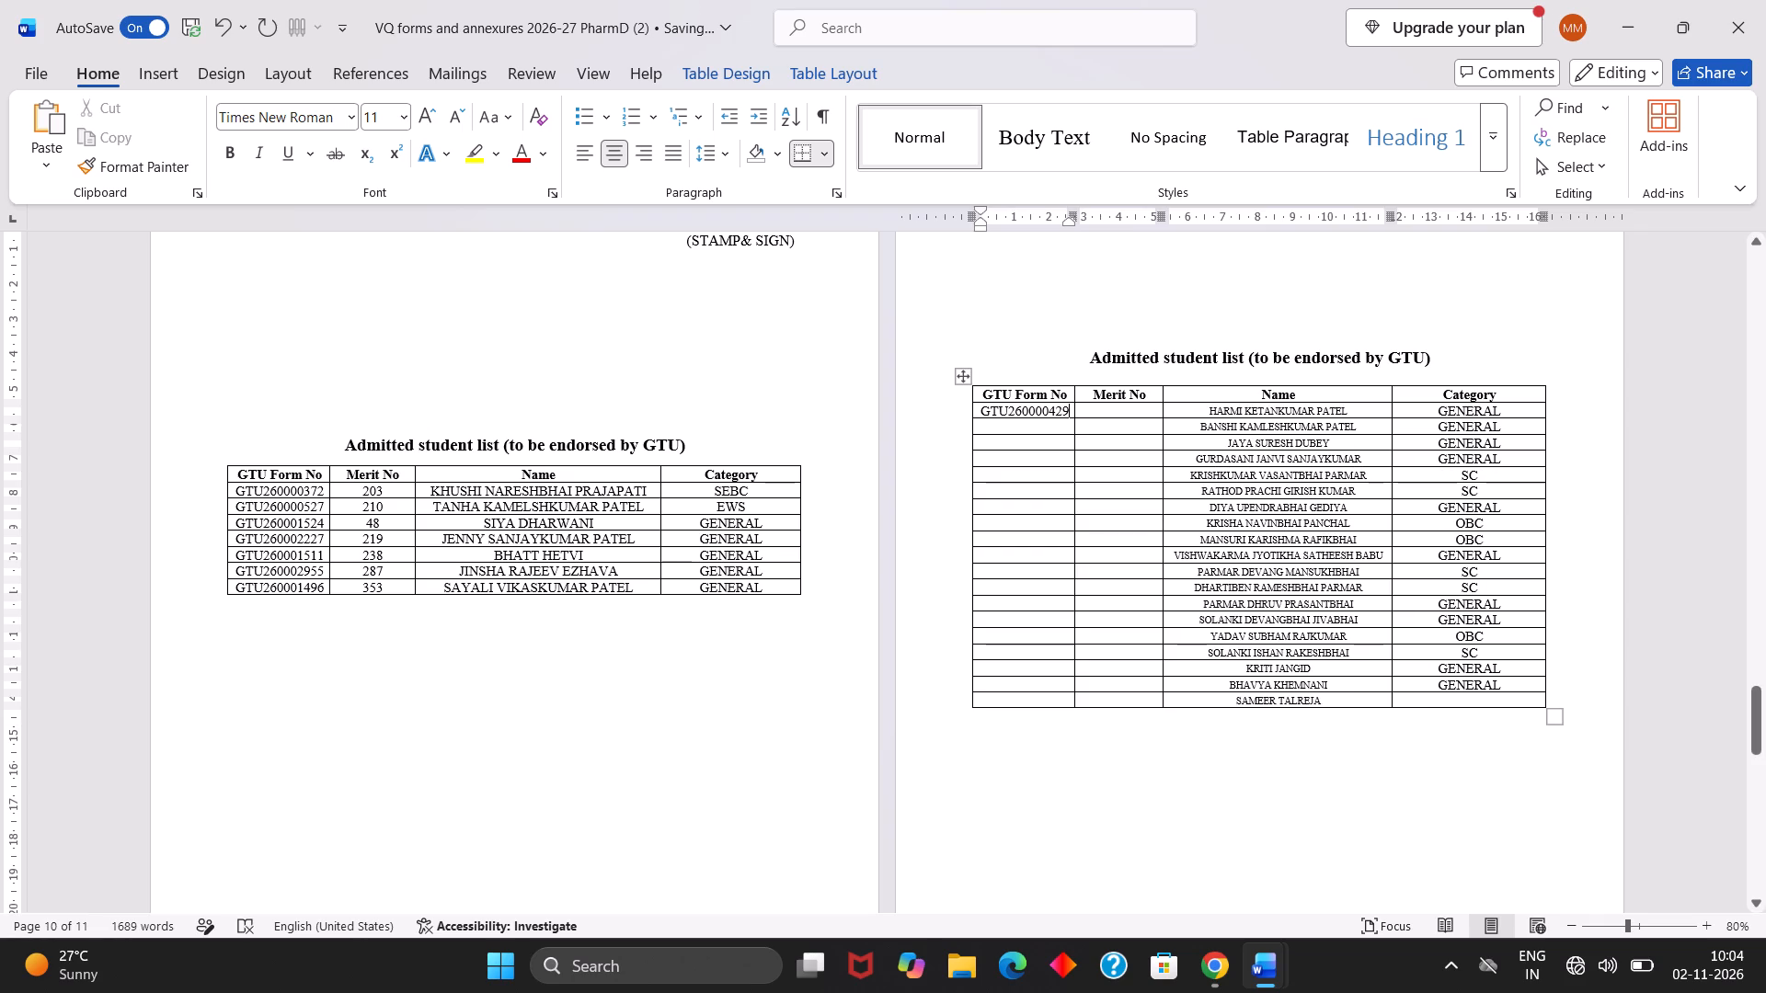
left_click(1007, 428)
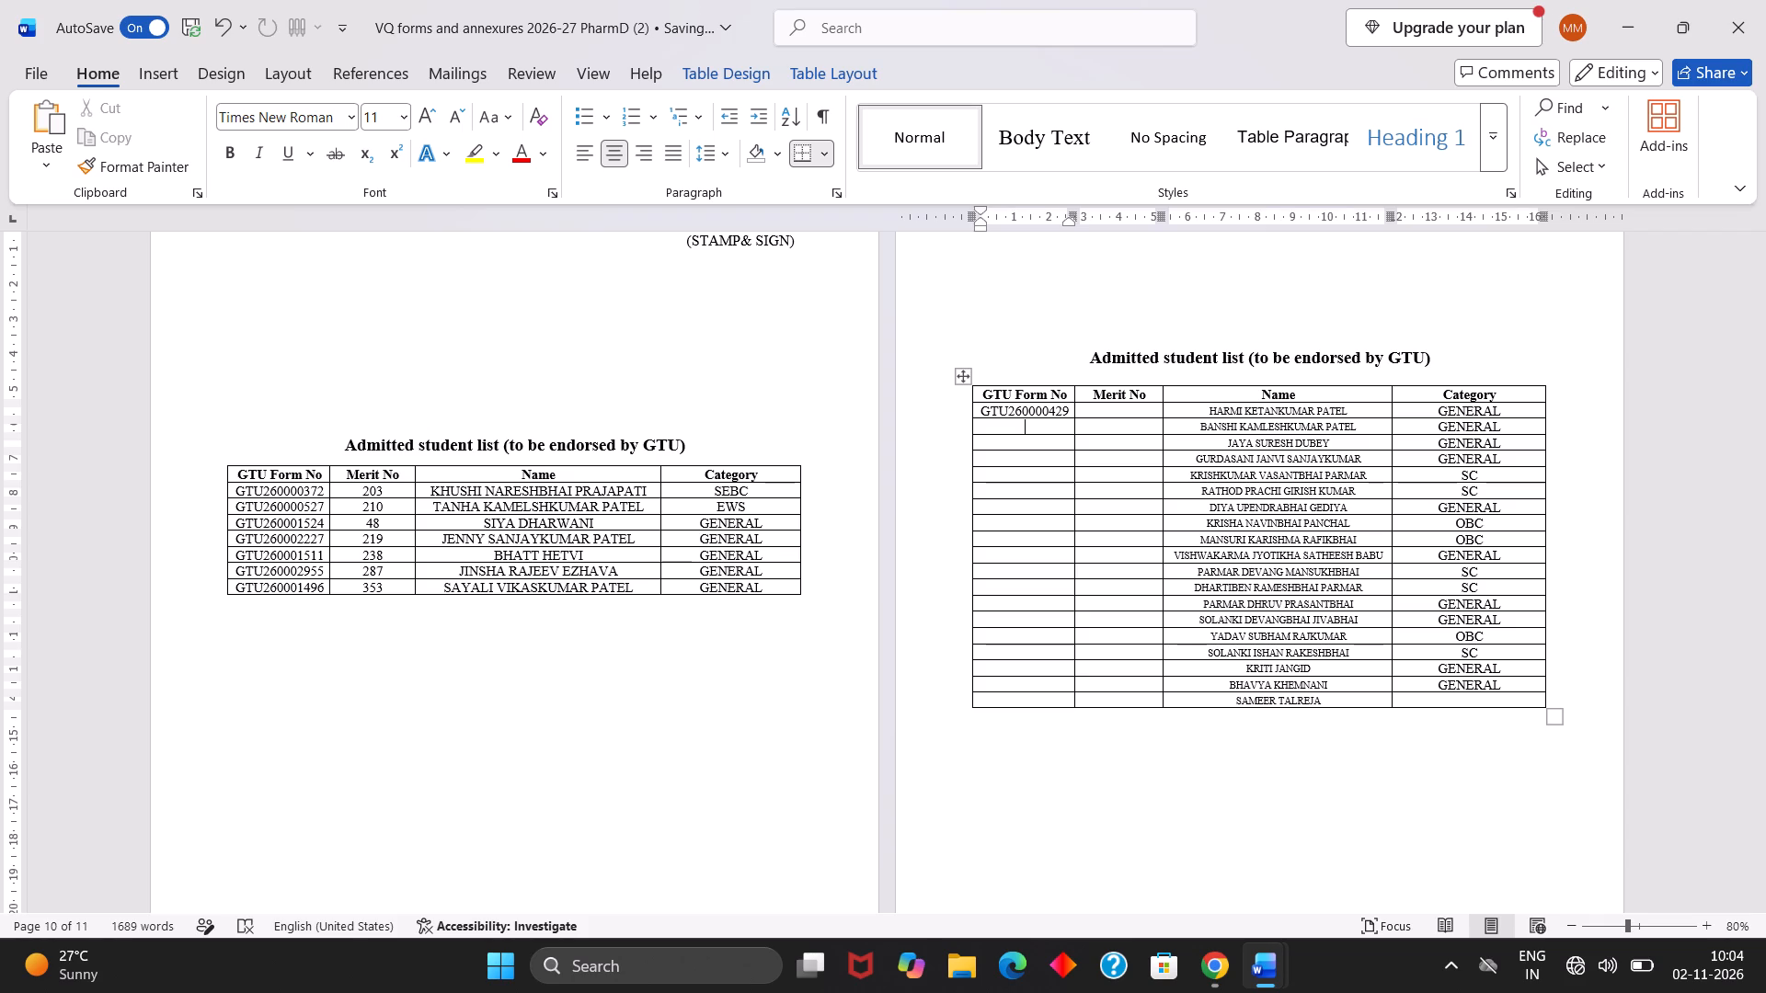
left_click(1105, 406)
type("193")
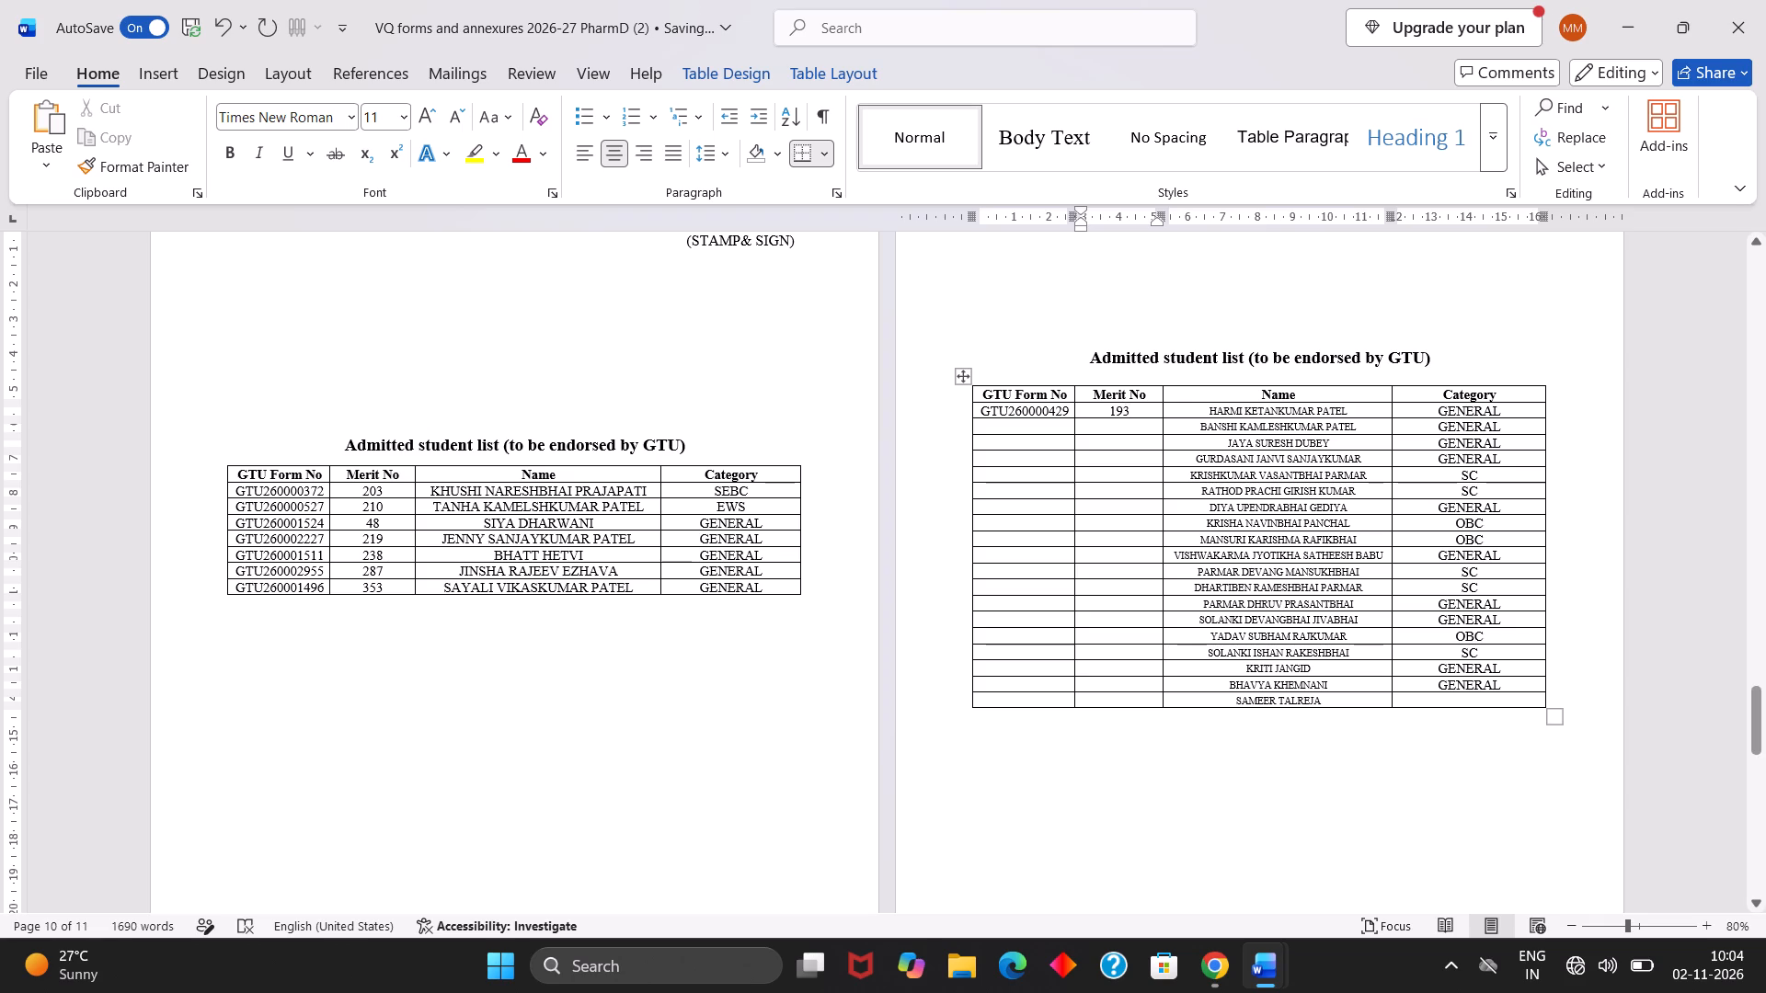
Go to the second student's empty GTU form number cell in the 19-student admitted list.
left_click(1033, 427)
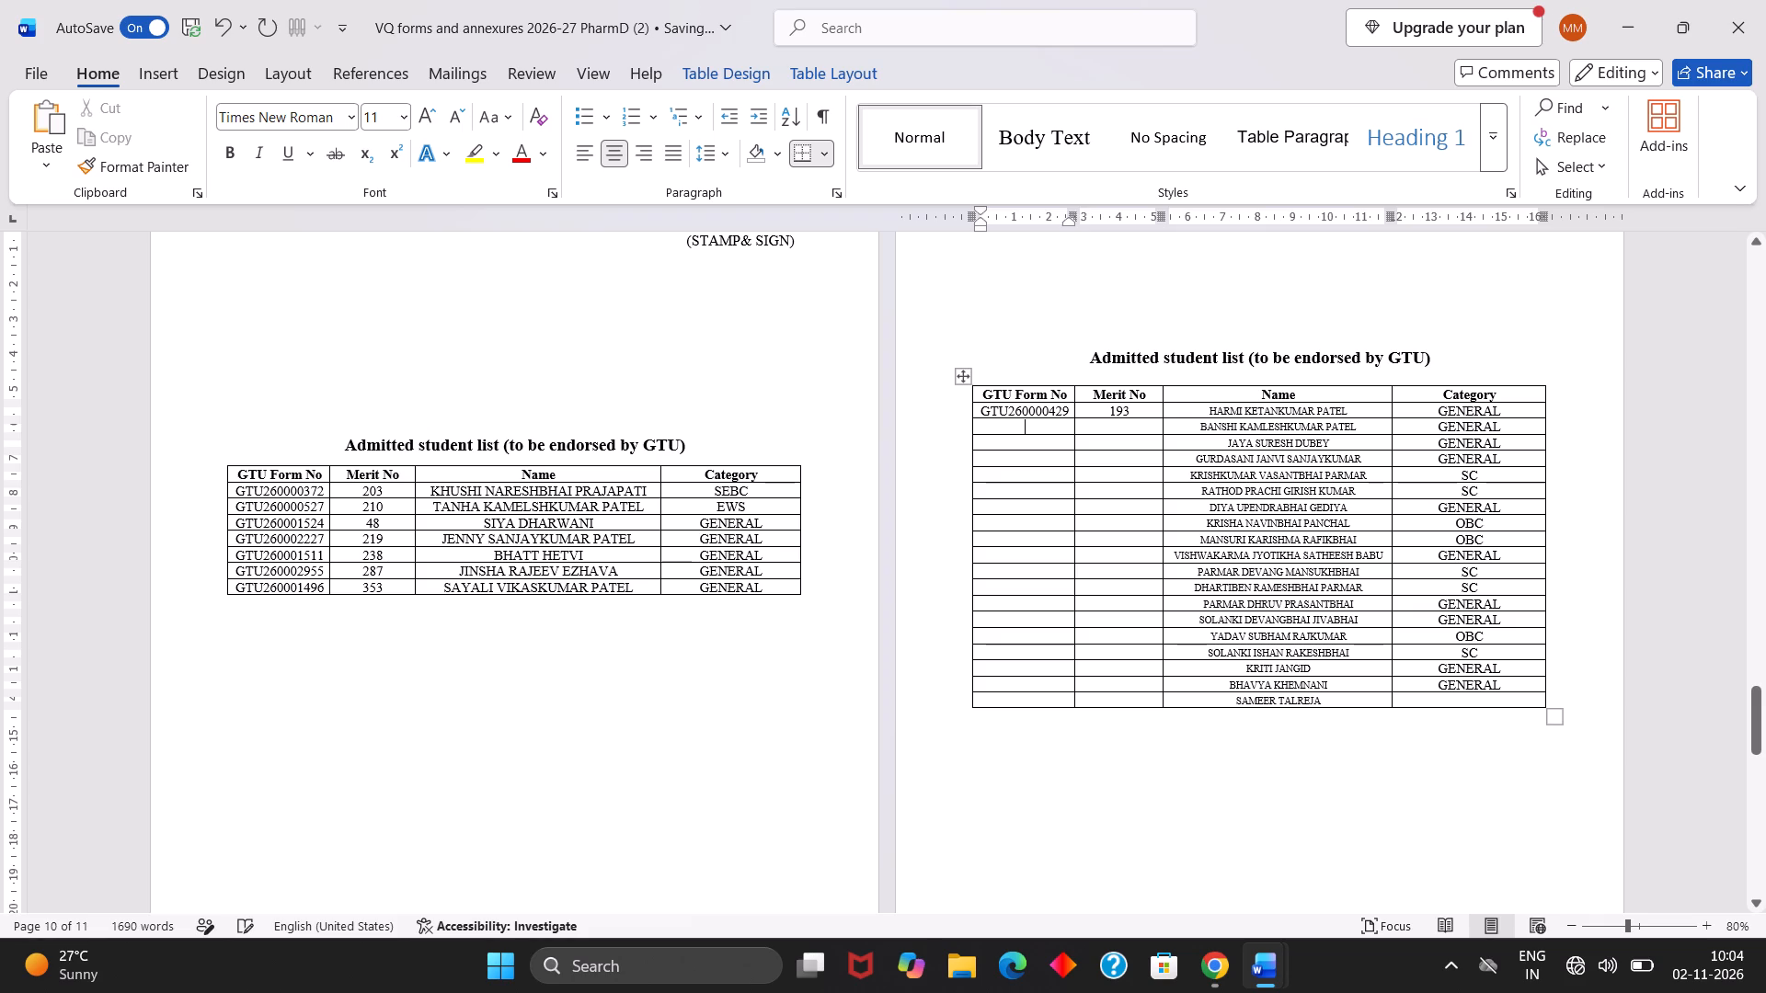
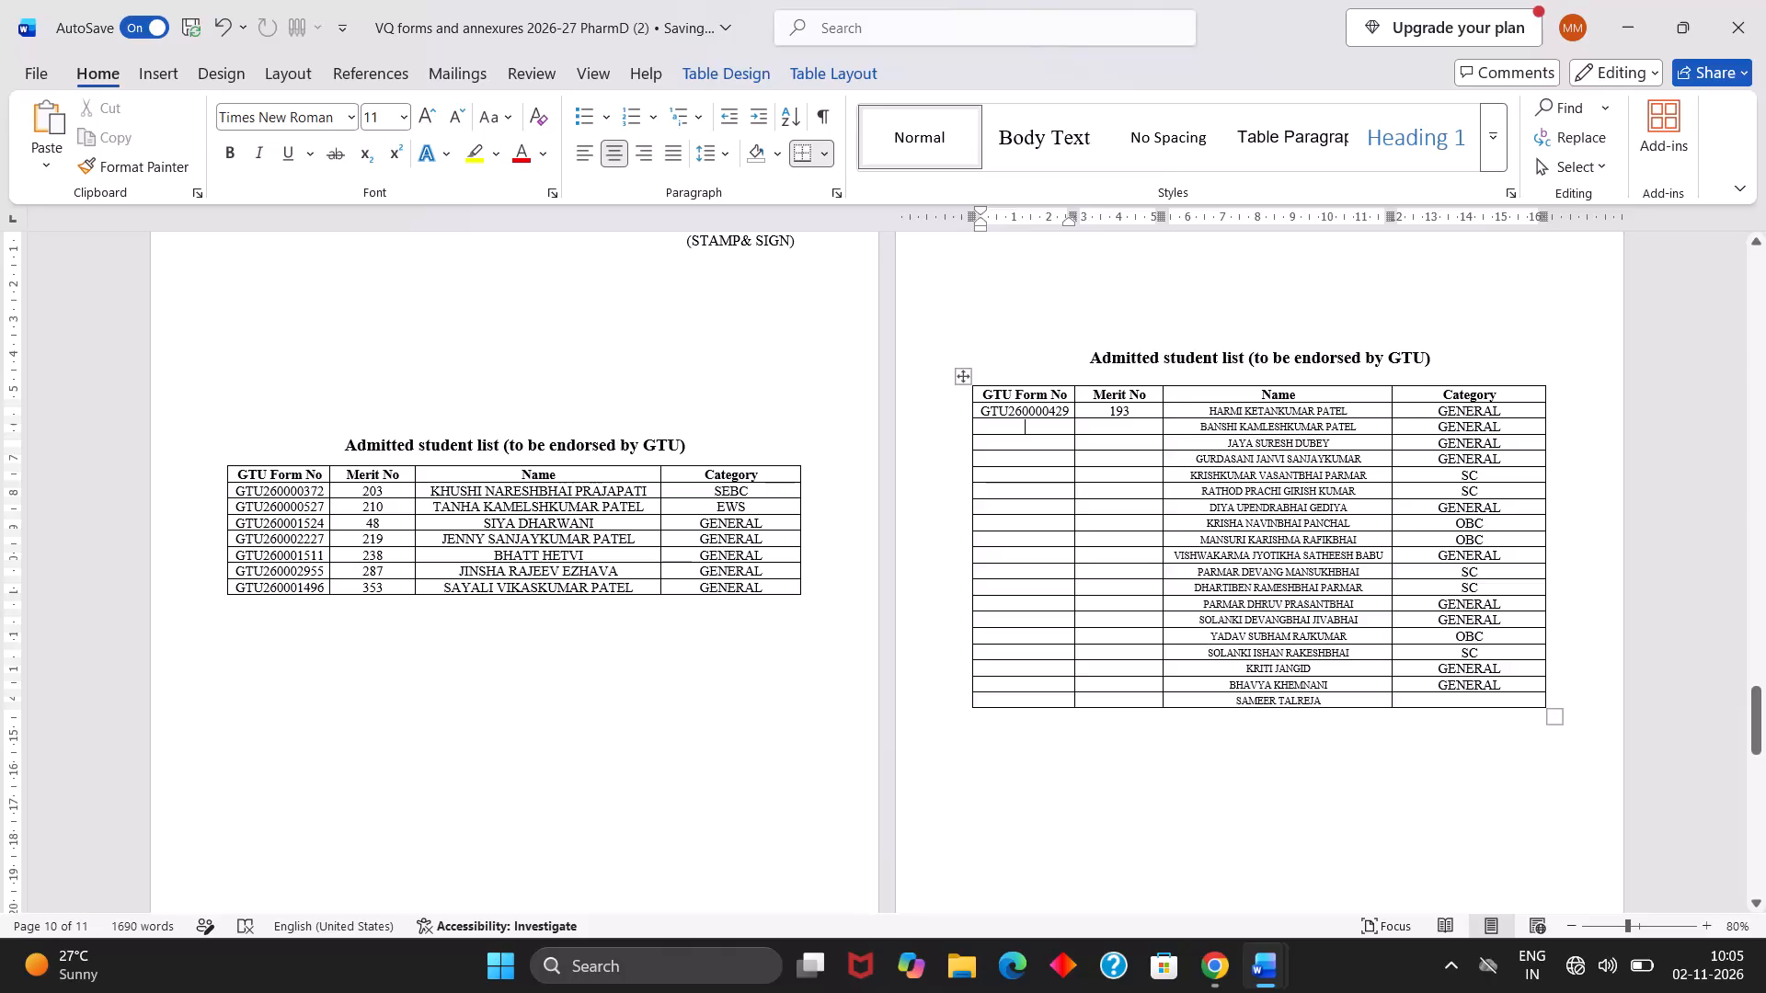
Fill in the second student's row of the 19-student admitted list with the GTU form number and merit number 260.
left_click_drag(1070, 411, 983, 406)
key("ctrl+c")
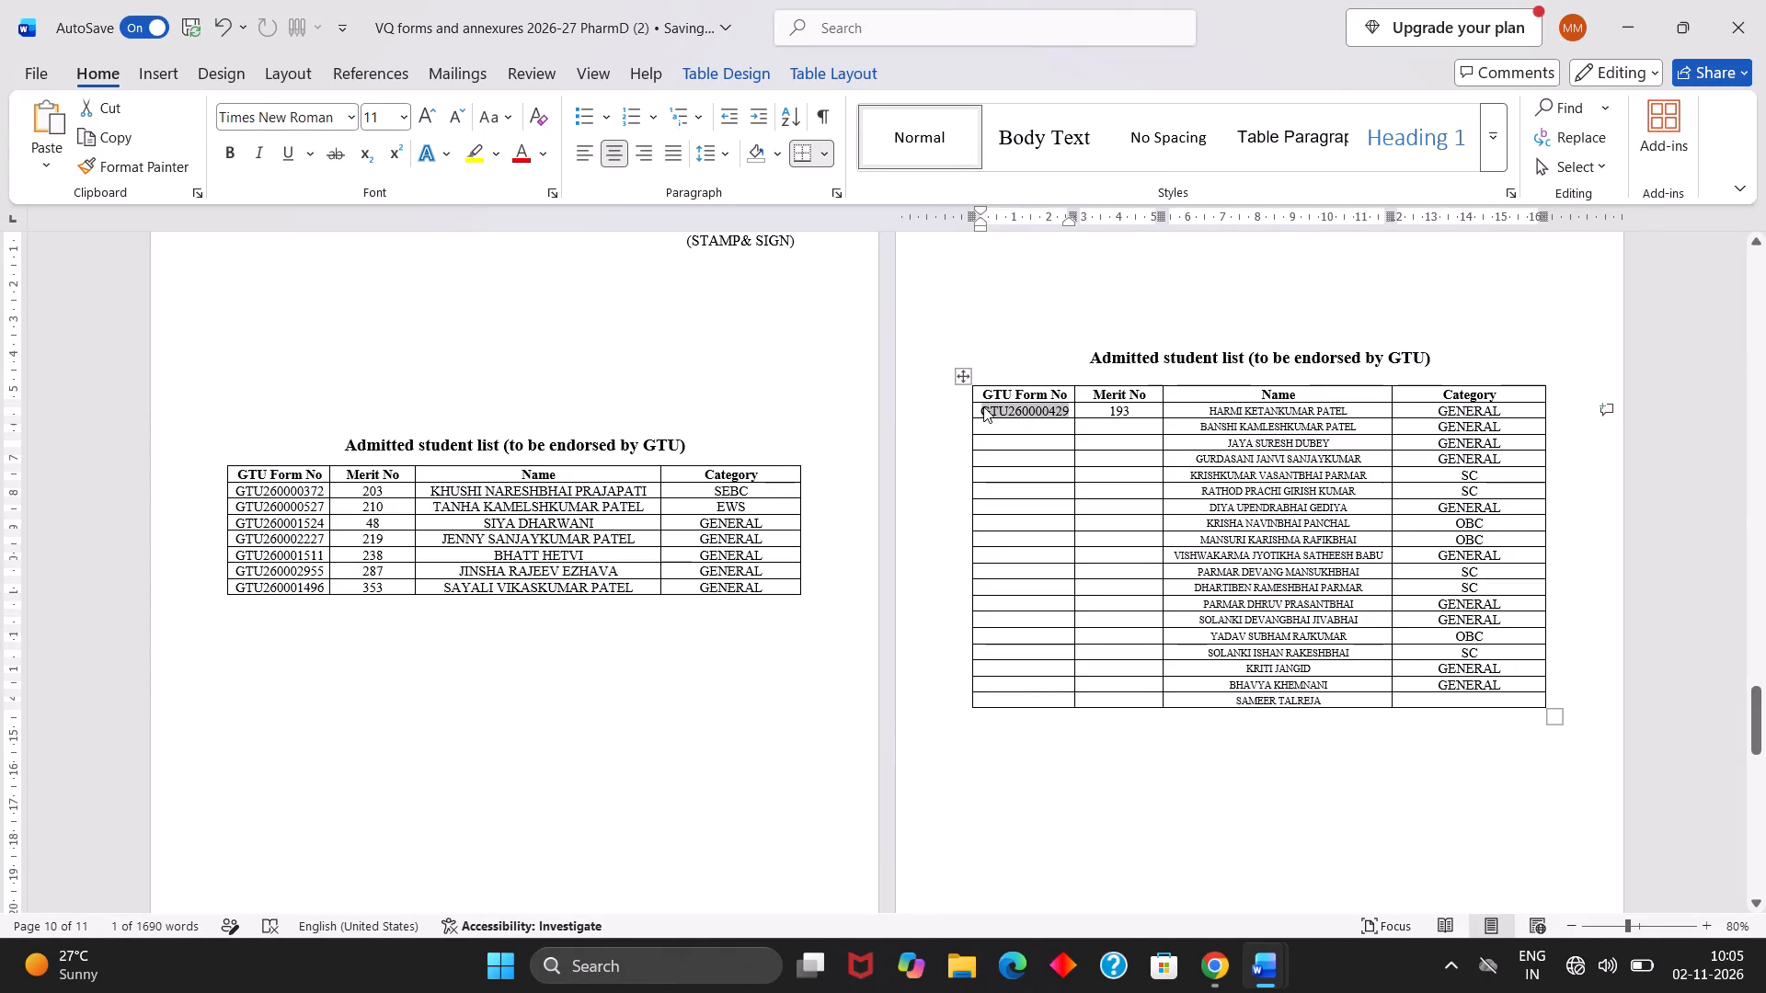
left_click(991, 427)
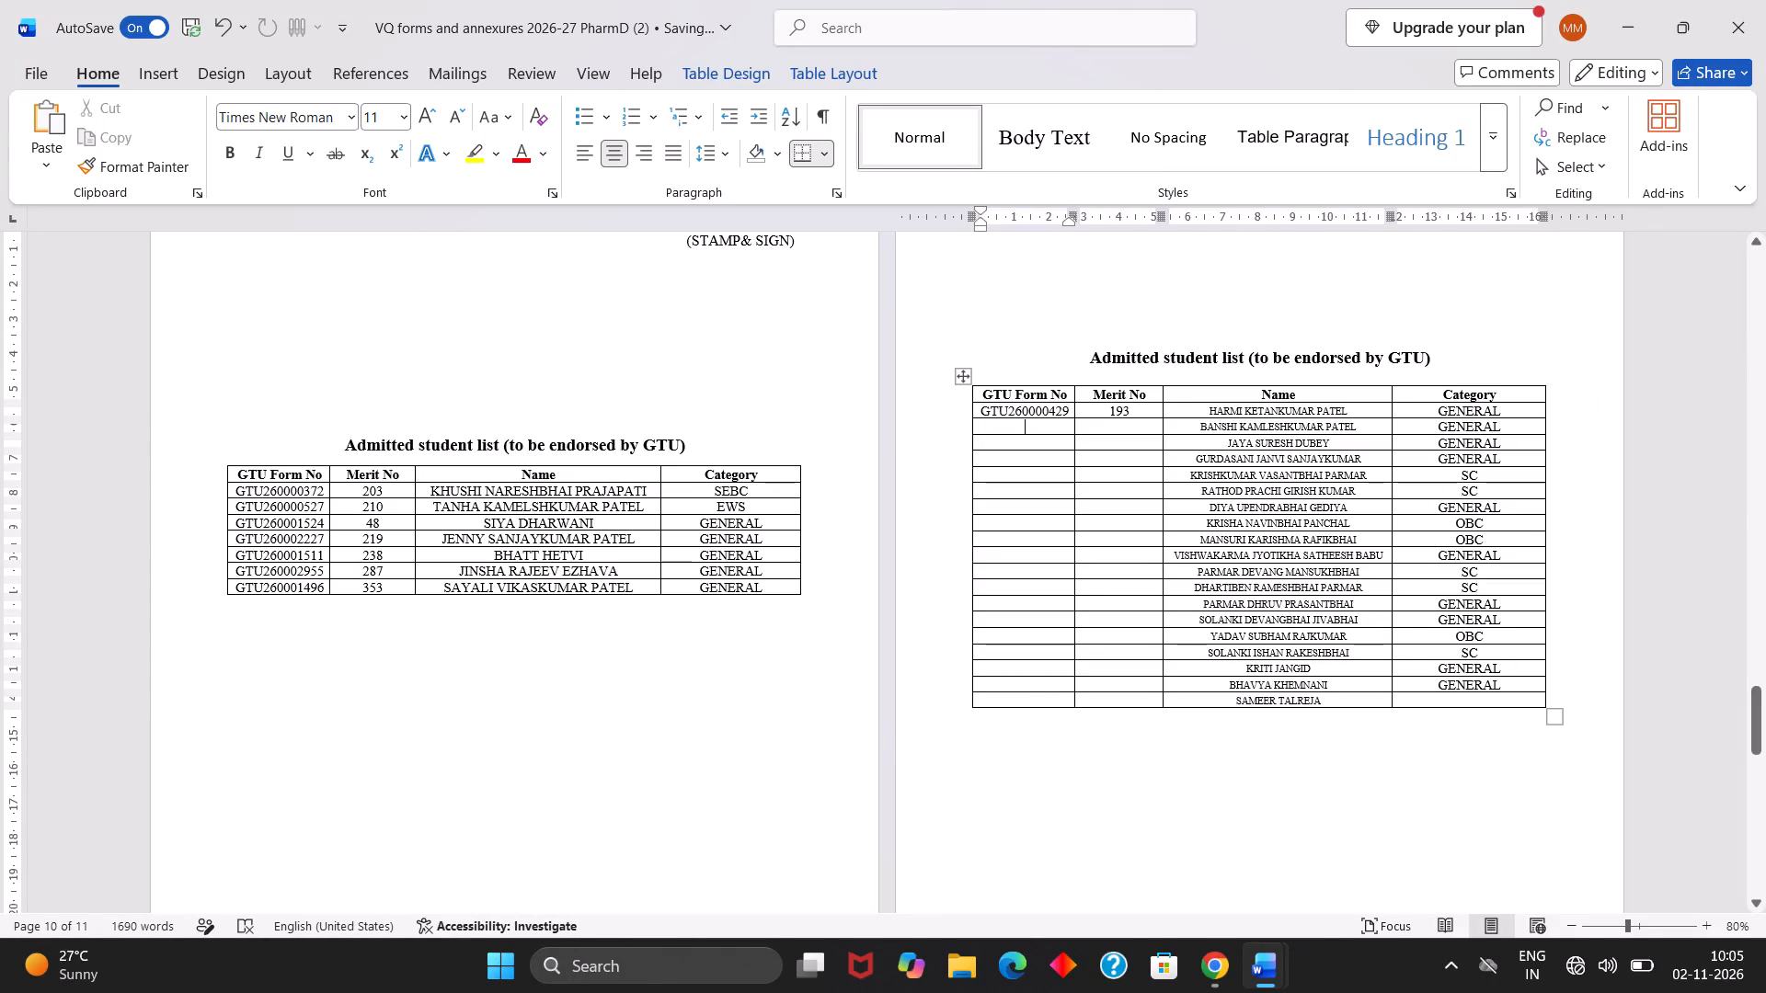
key("ctrl+v")
key("BackSpace")
key("BackSpace")
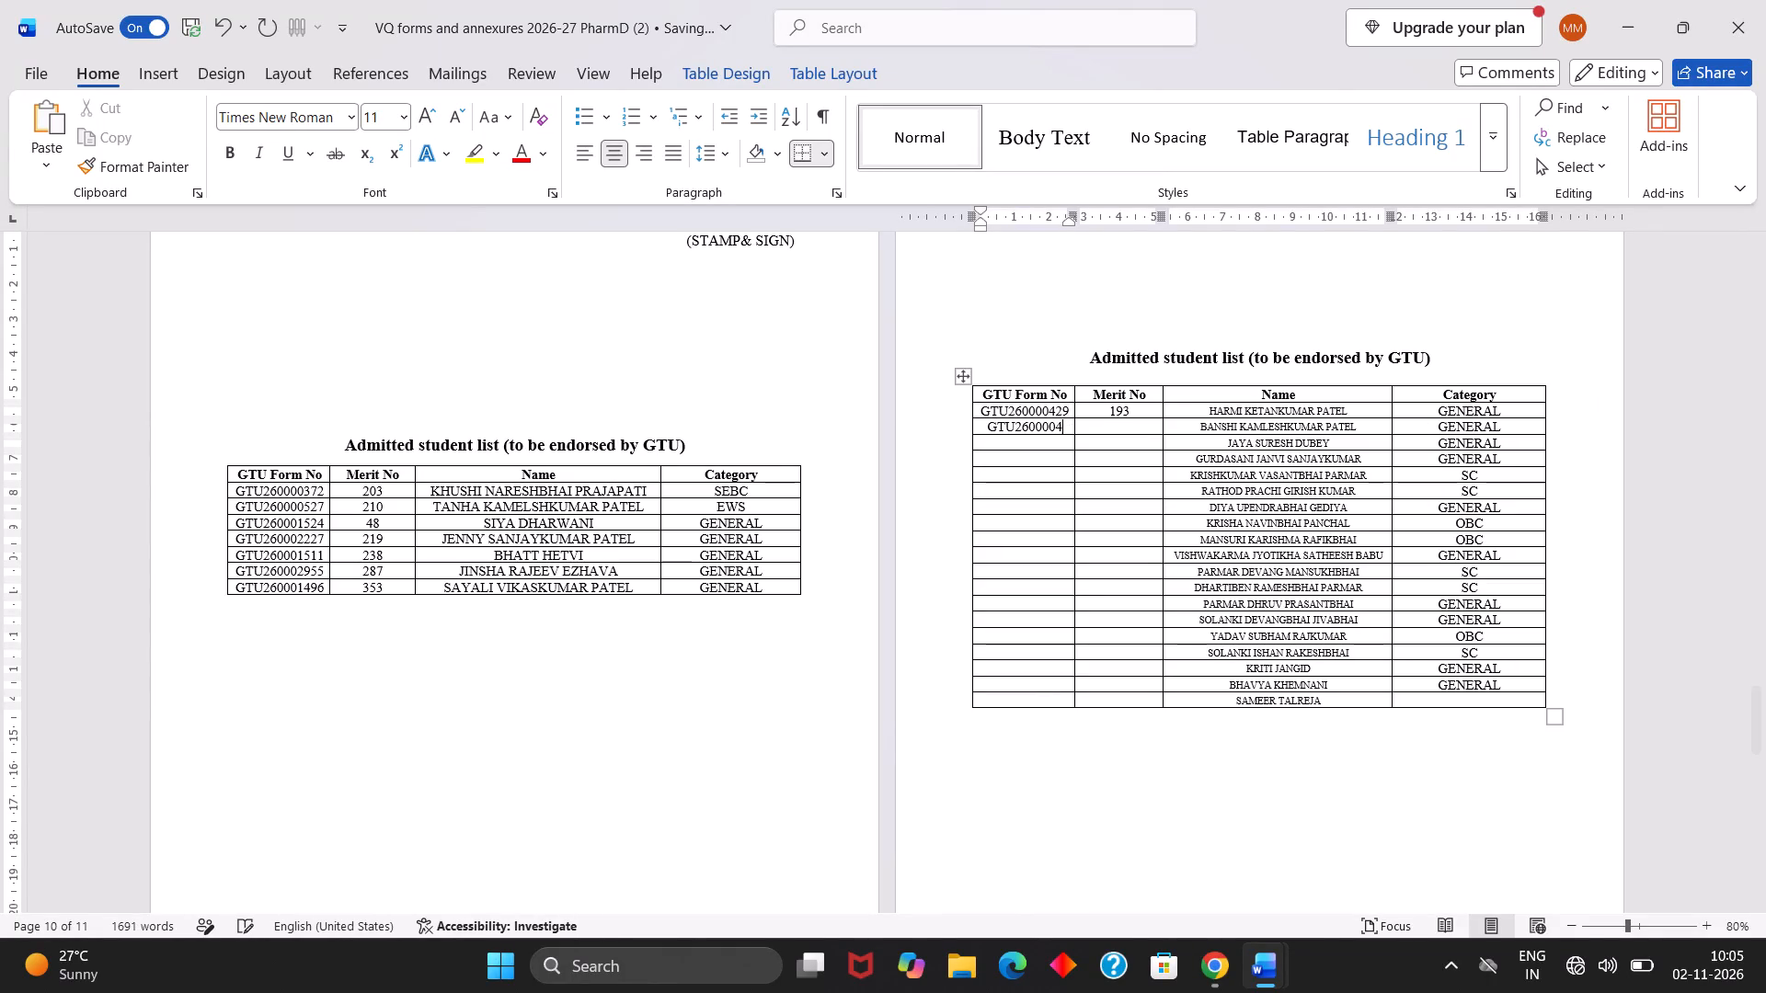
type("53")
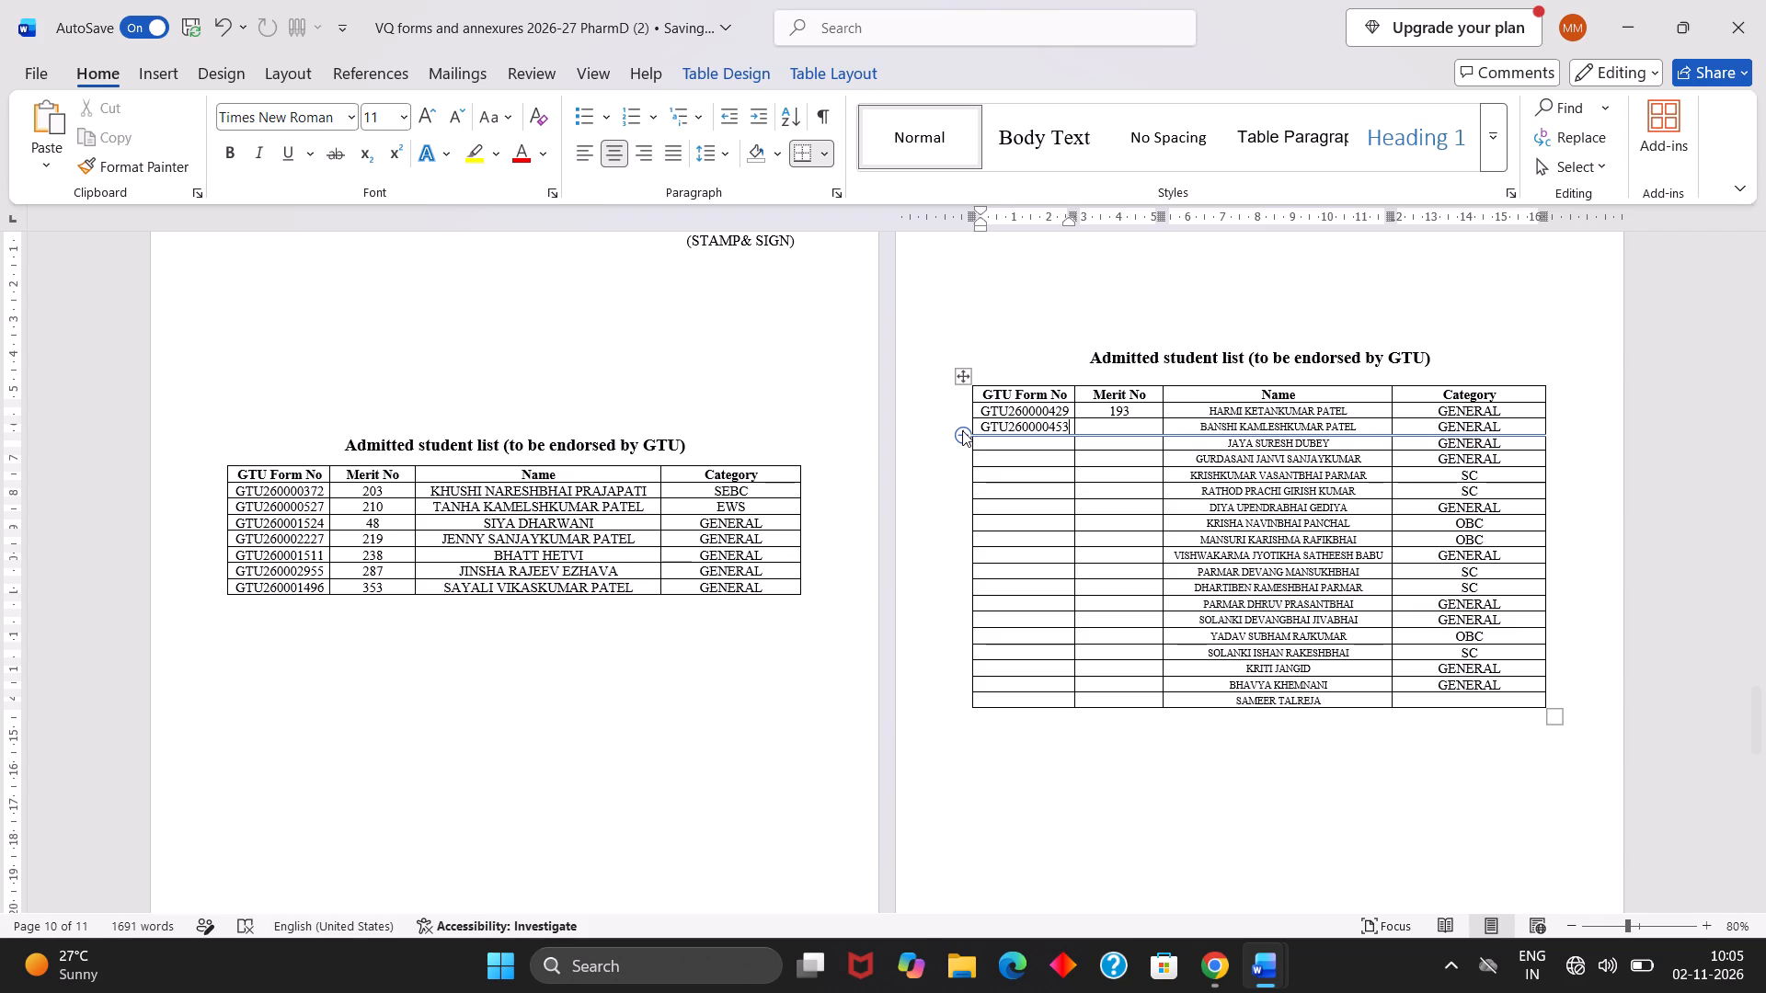
left_click(1143, 427)
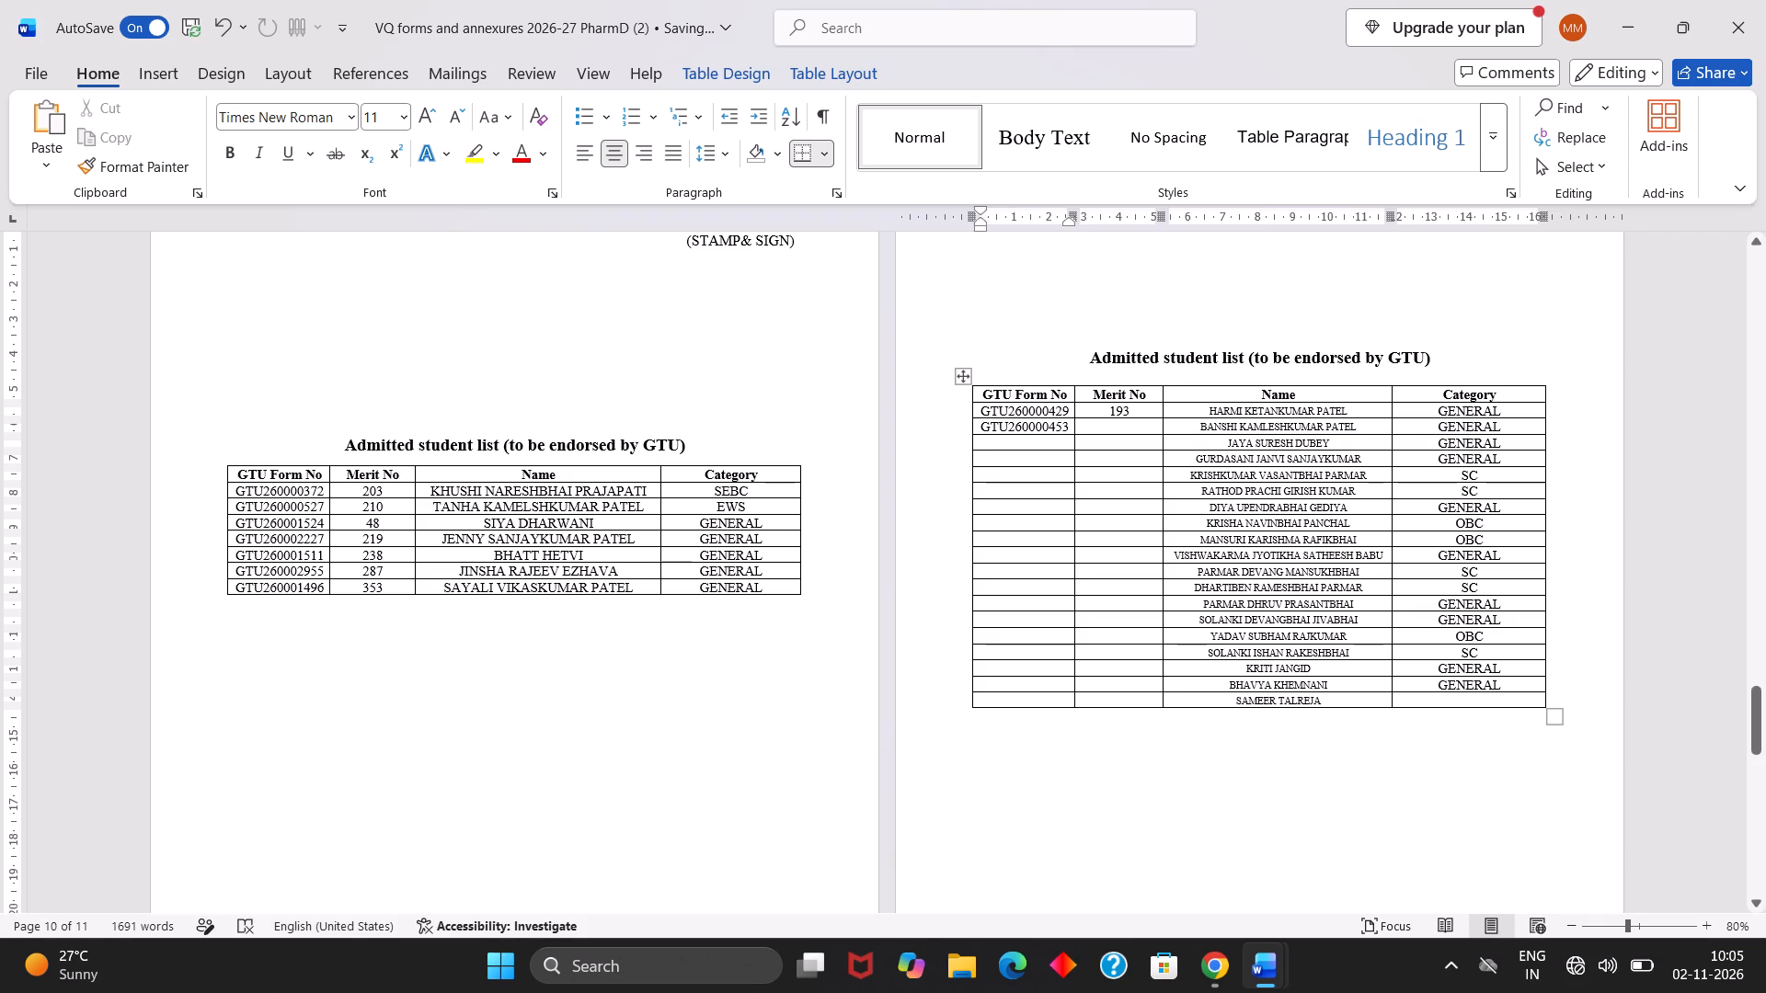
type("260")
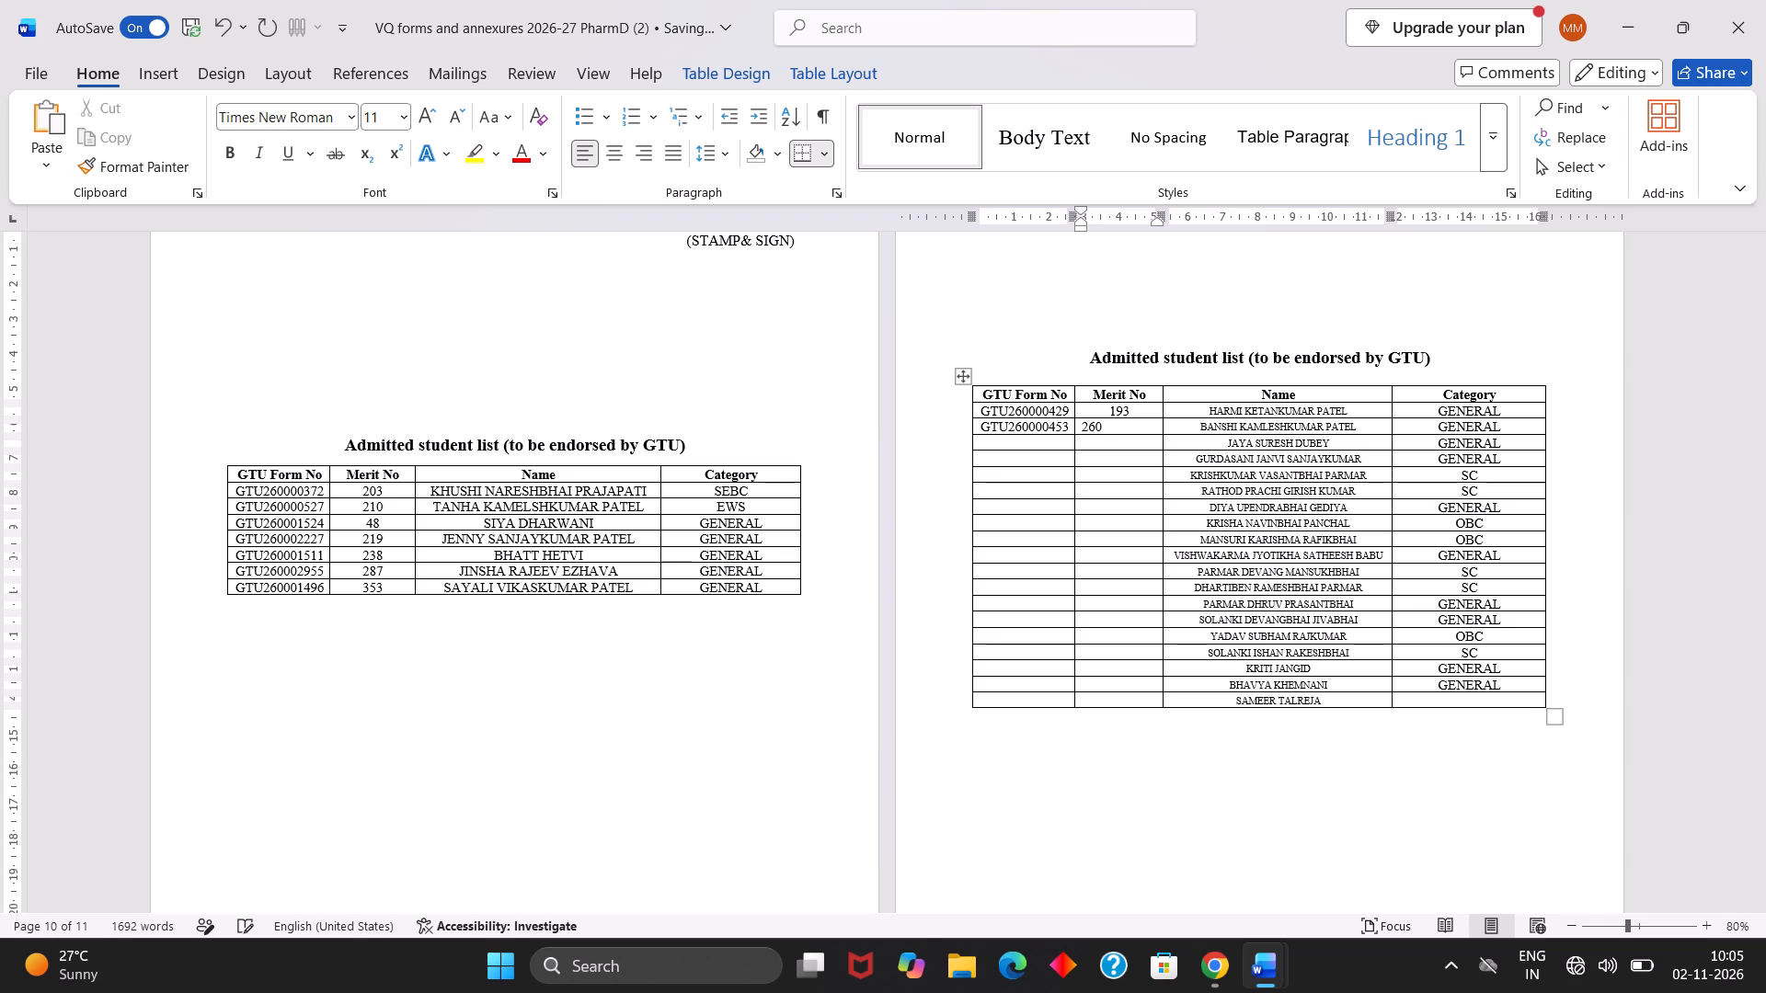
Copy the first student's GTU form number into the third student's form number cell as the base for that entry.
left_click(1044, 441)
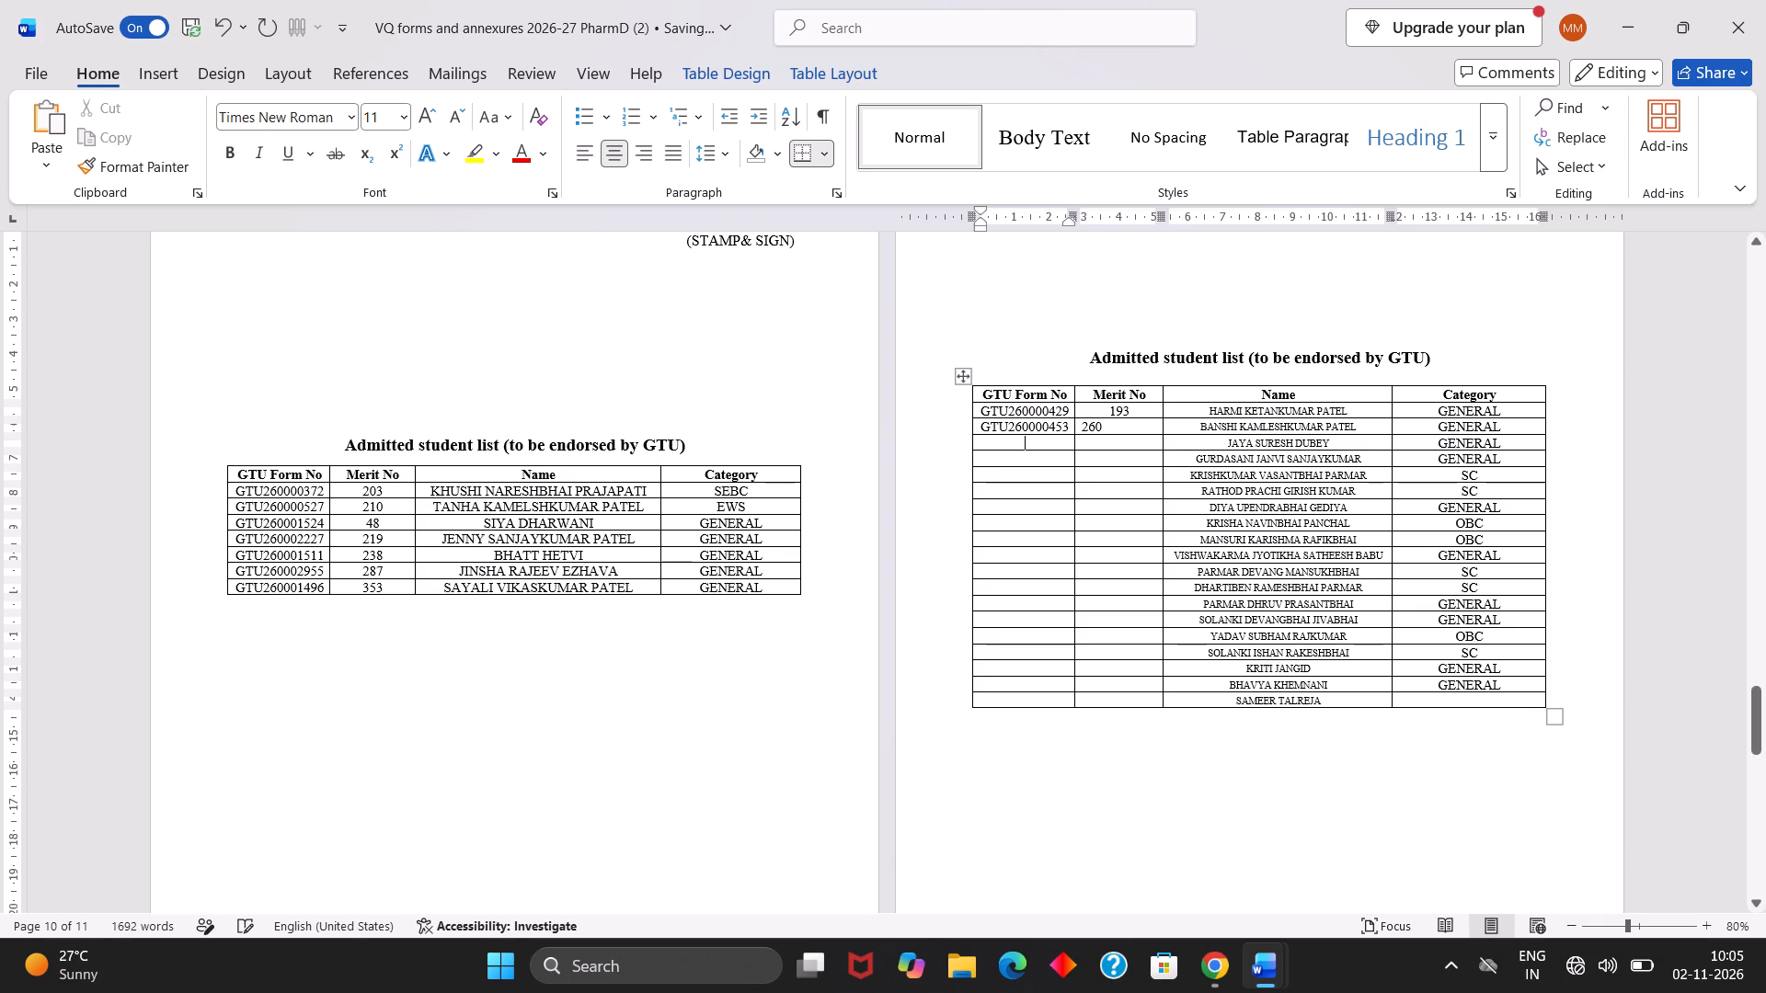
key("ctrl+v")
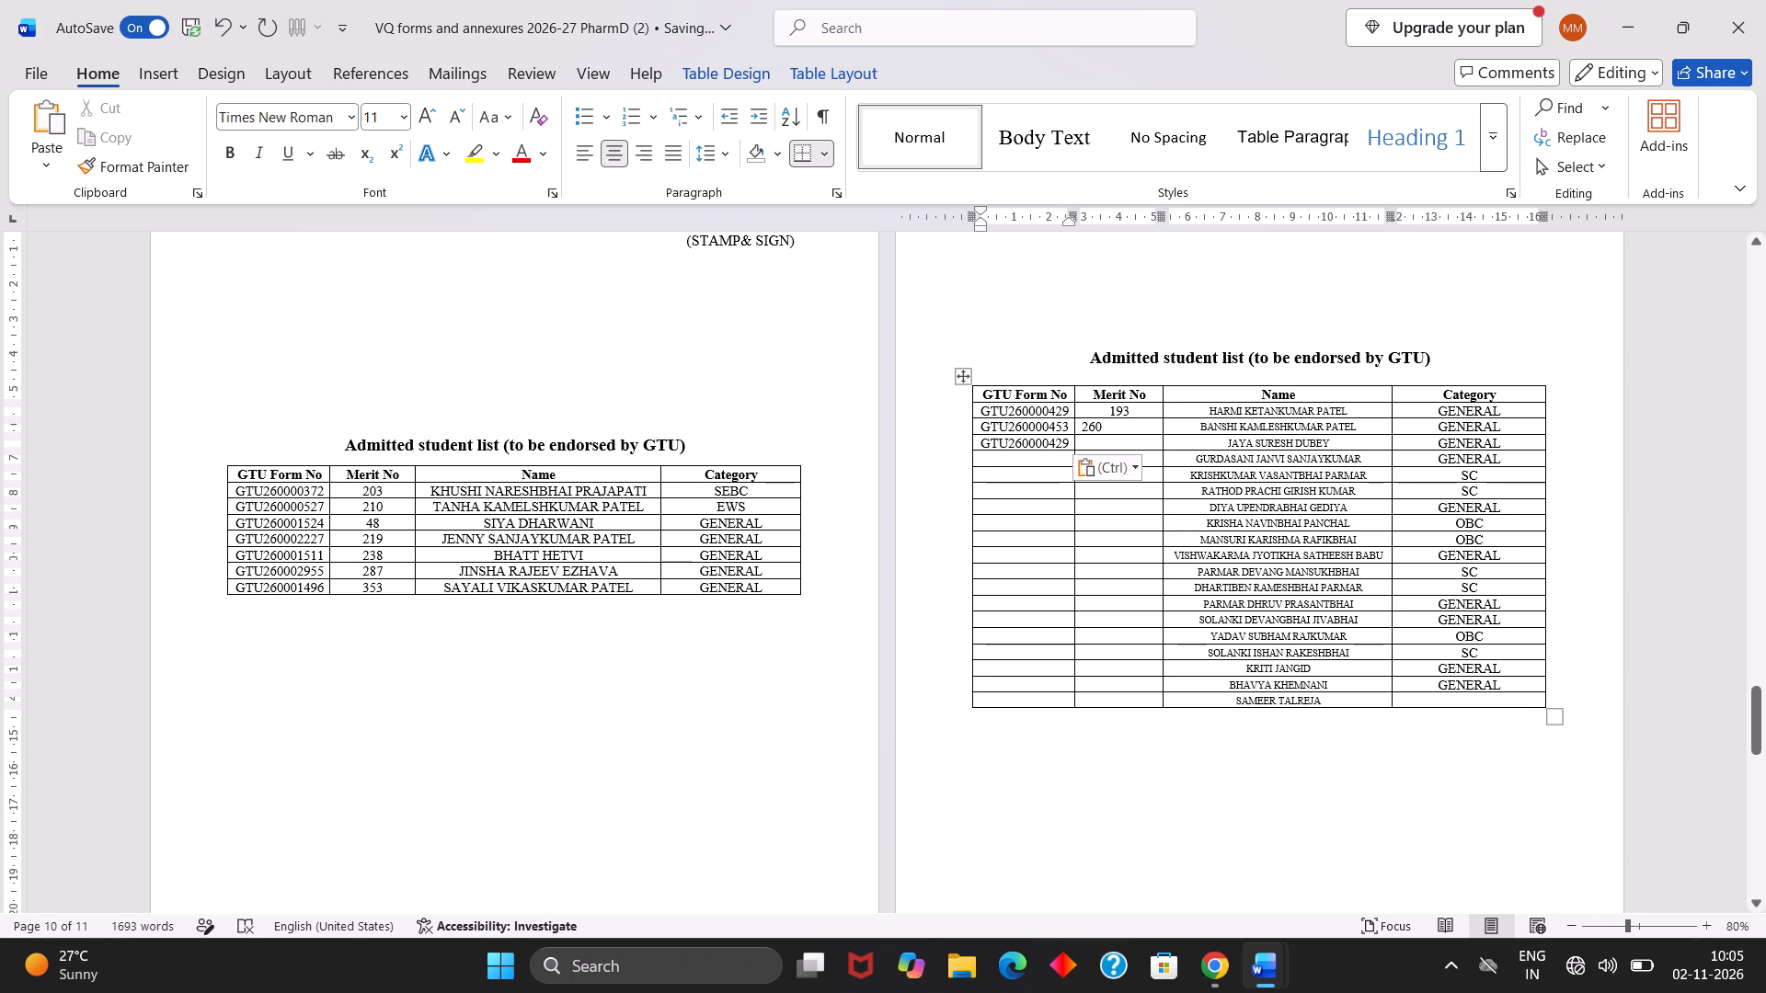
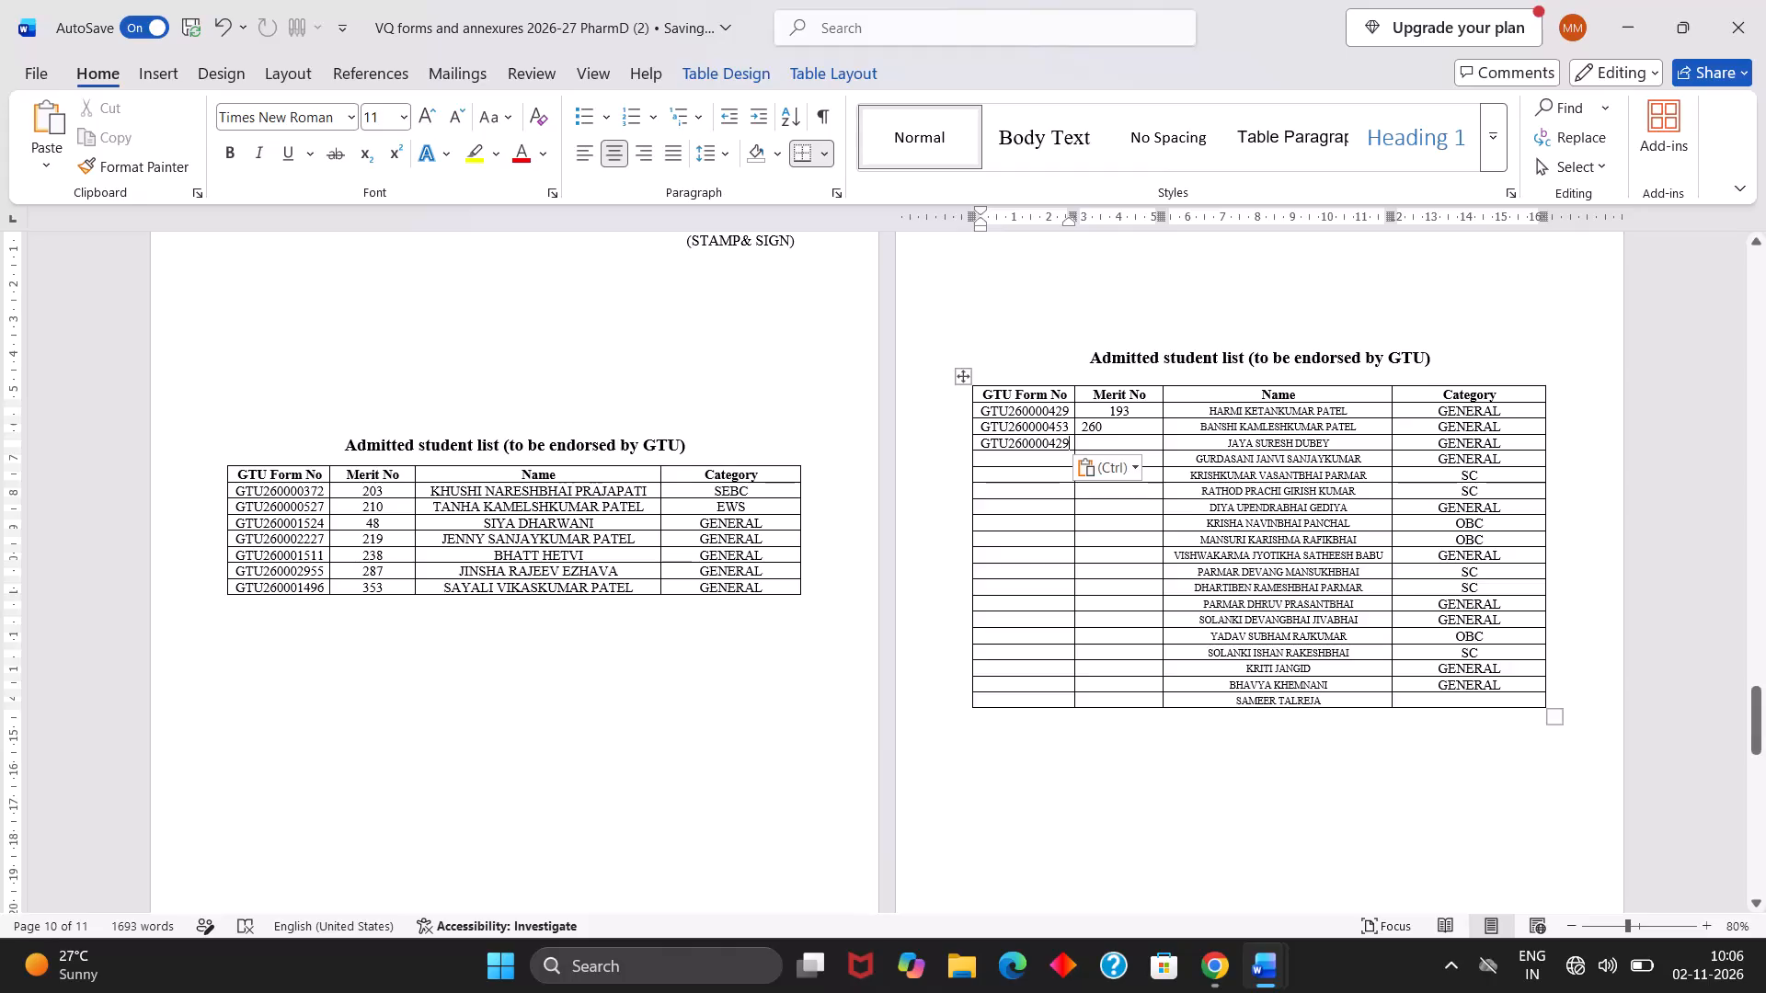
Reuse the copied form number for the fourth student and trim the third and fourth students' form numbers to the prefix GTU260000.
left_click(1045, 459)
key("ctrl+v")
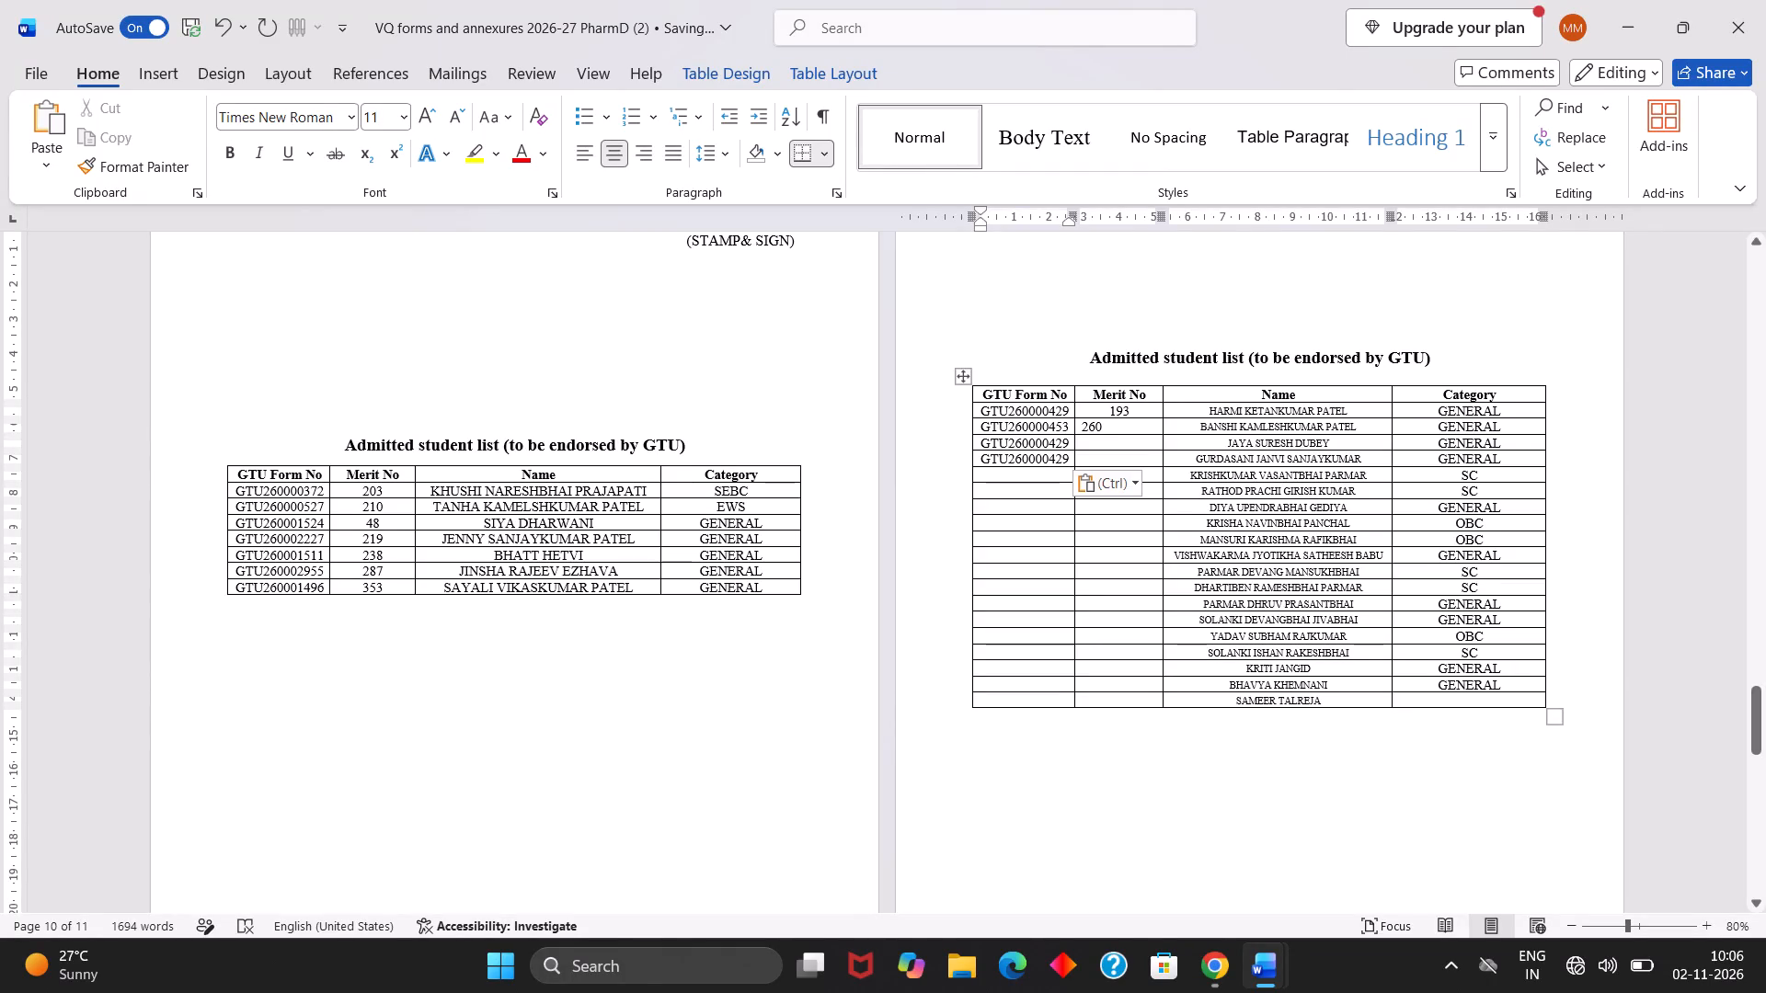
key("BackSpace")
key("BackSpace")
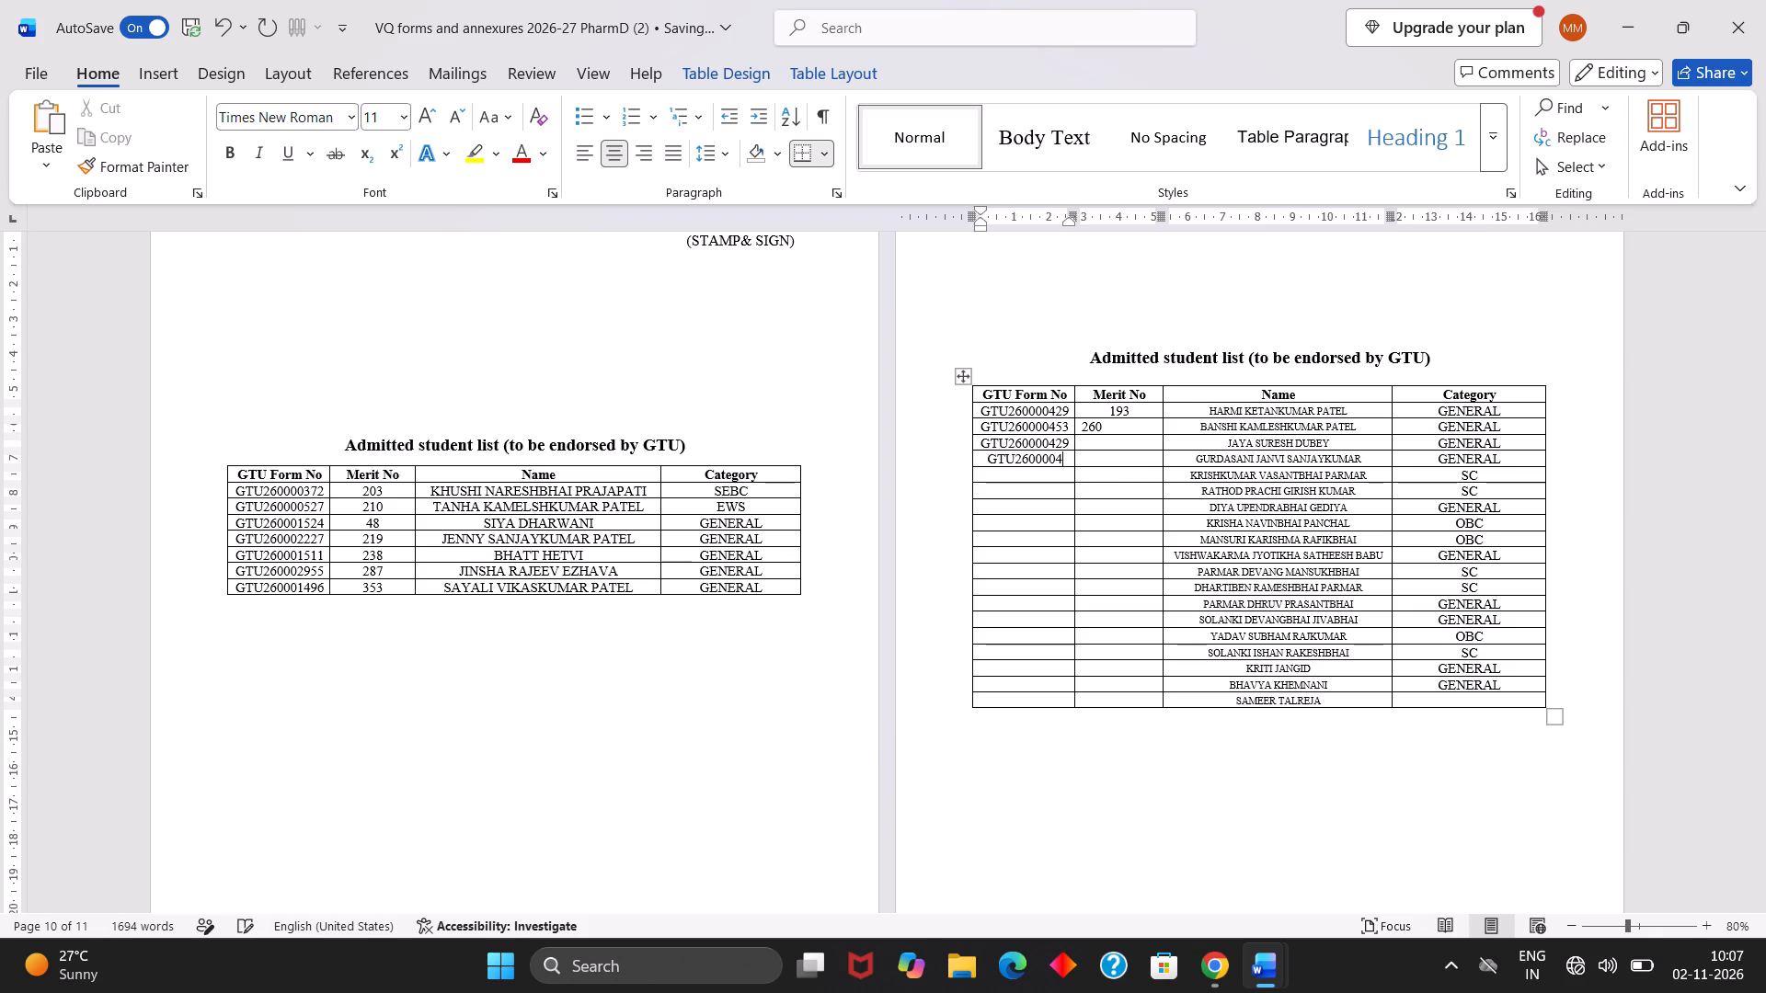
key("BackSpace")
key("Up")
key("Right")
key("Right")
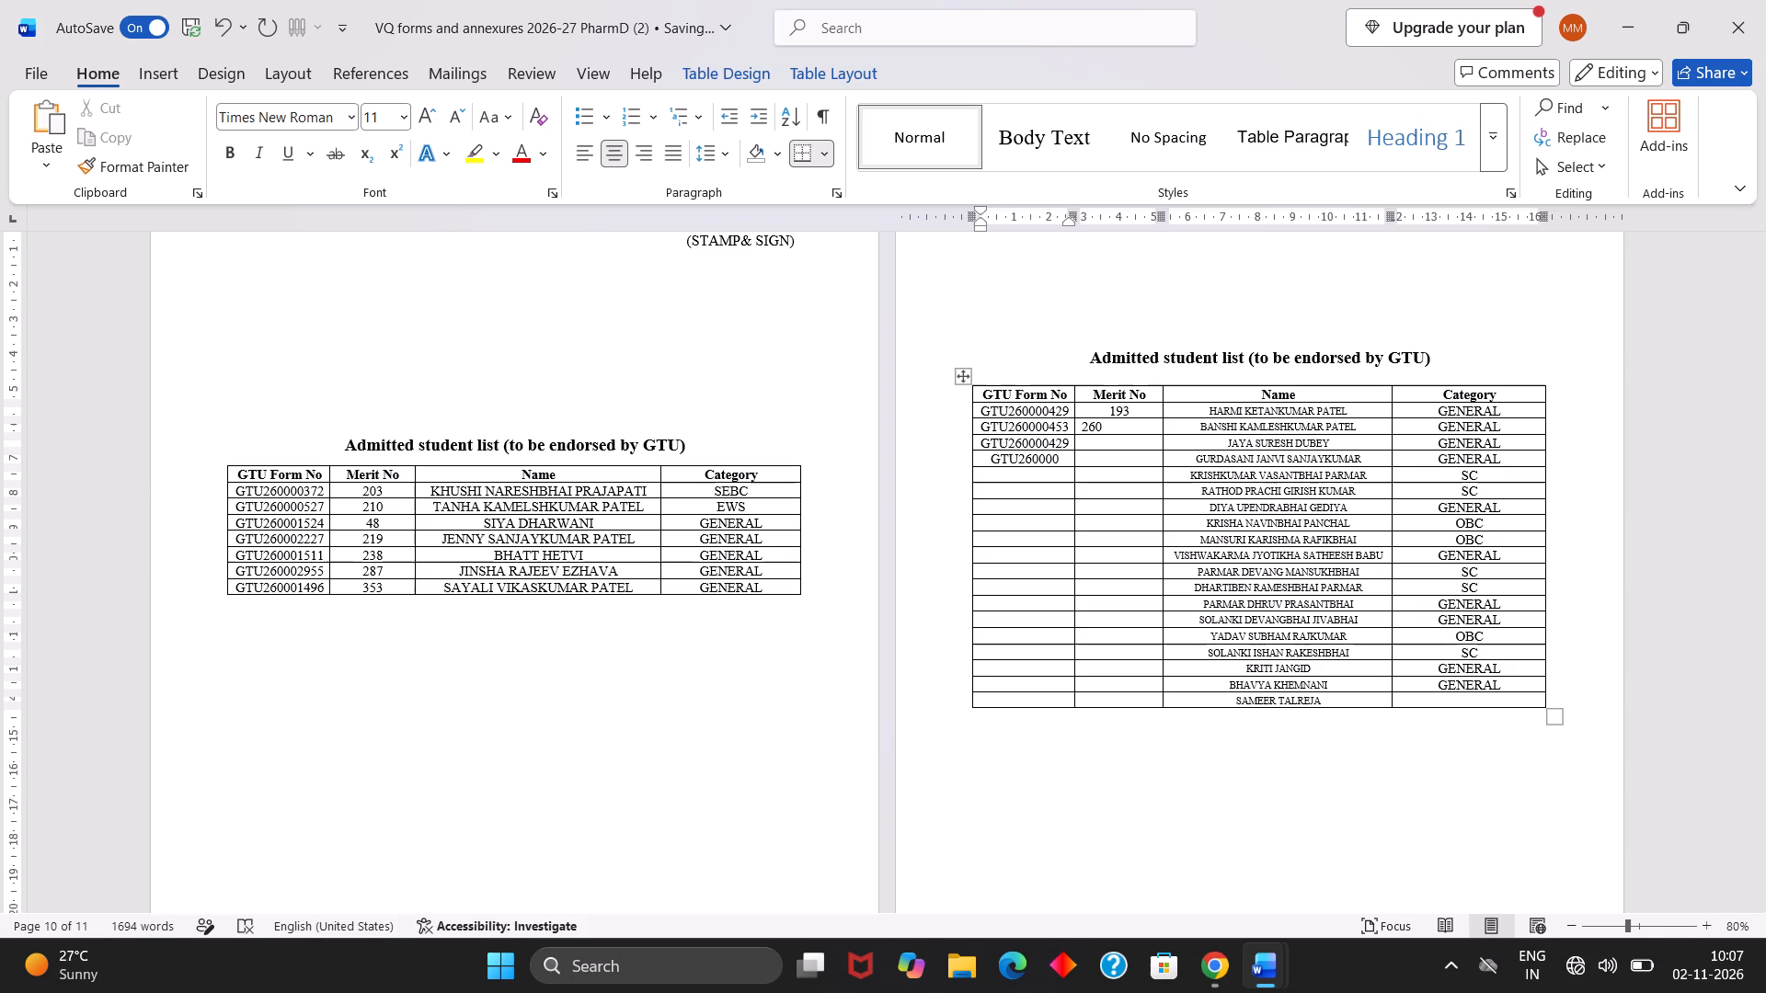
key("BackSpace")
key("BackSpace")
key("BackSpace")
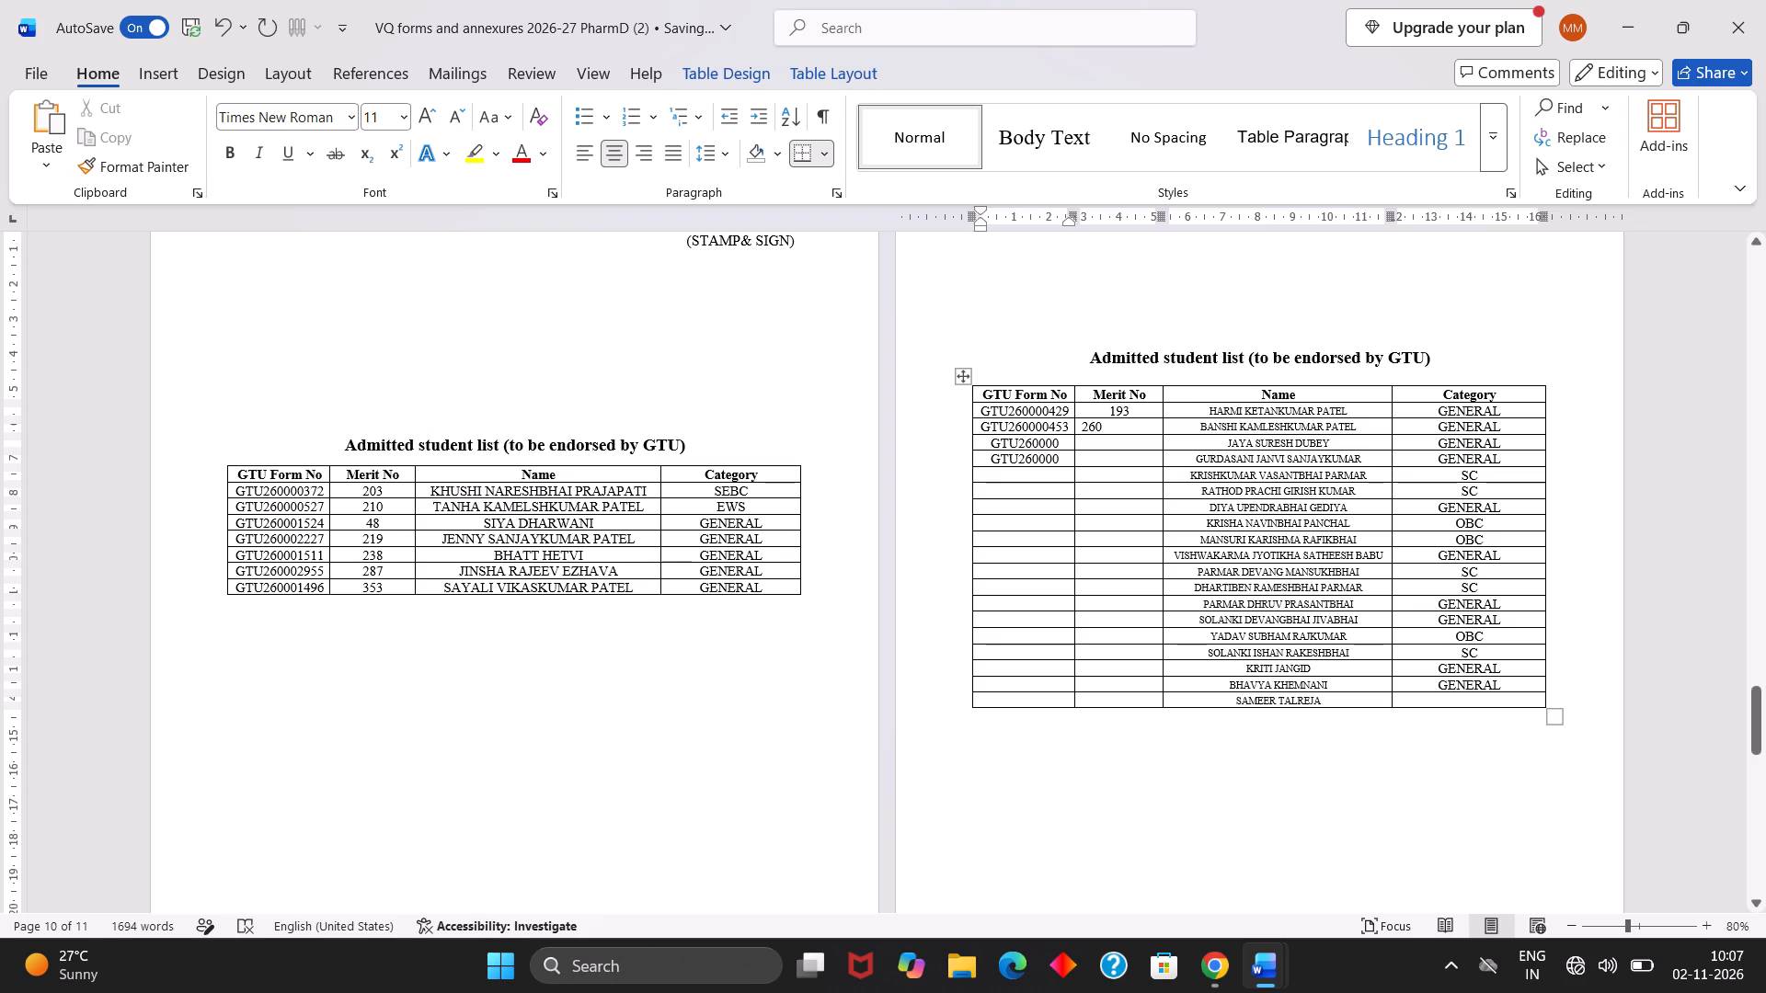
Put the copied form number in the fifth student's form number cell, trimmed to the prefix GTU260000.
left_click(1008, 480)
key("ctrl+v")
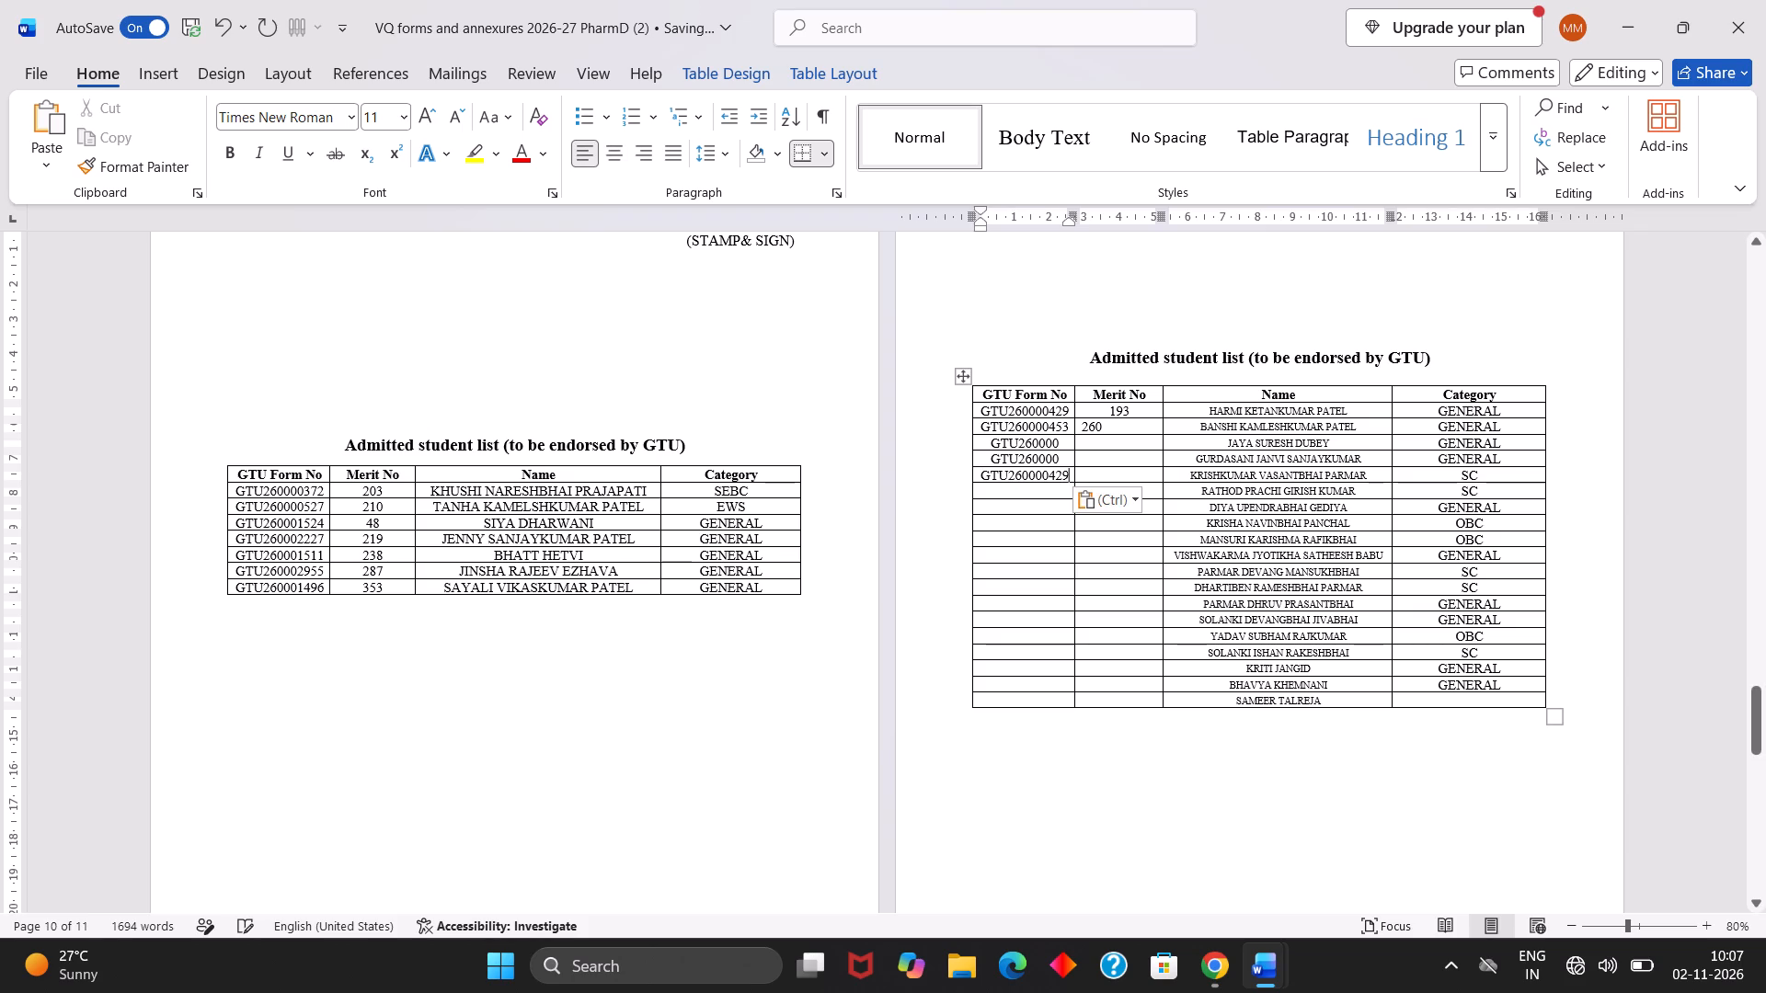
key("BackSpace")
key("BackSpace")
key("BackSpace")
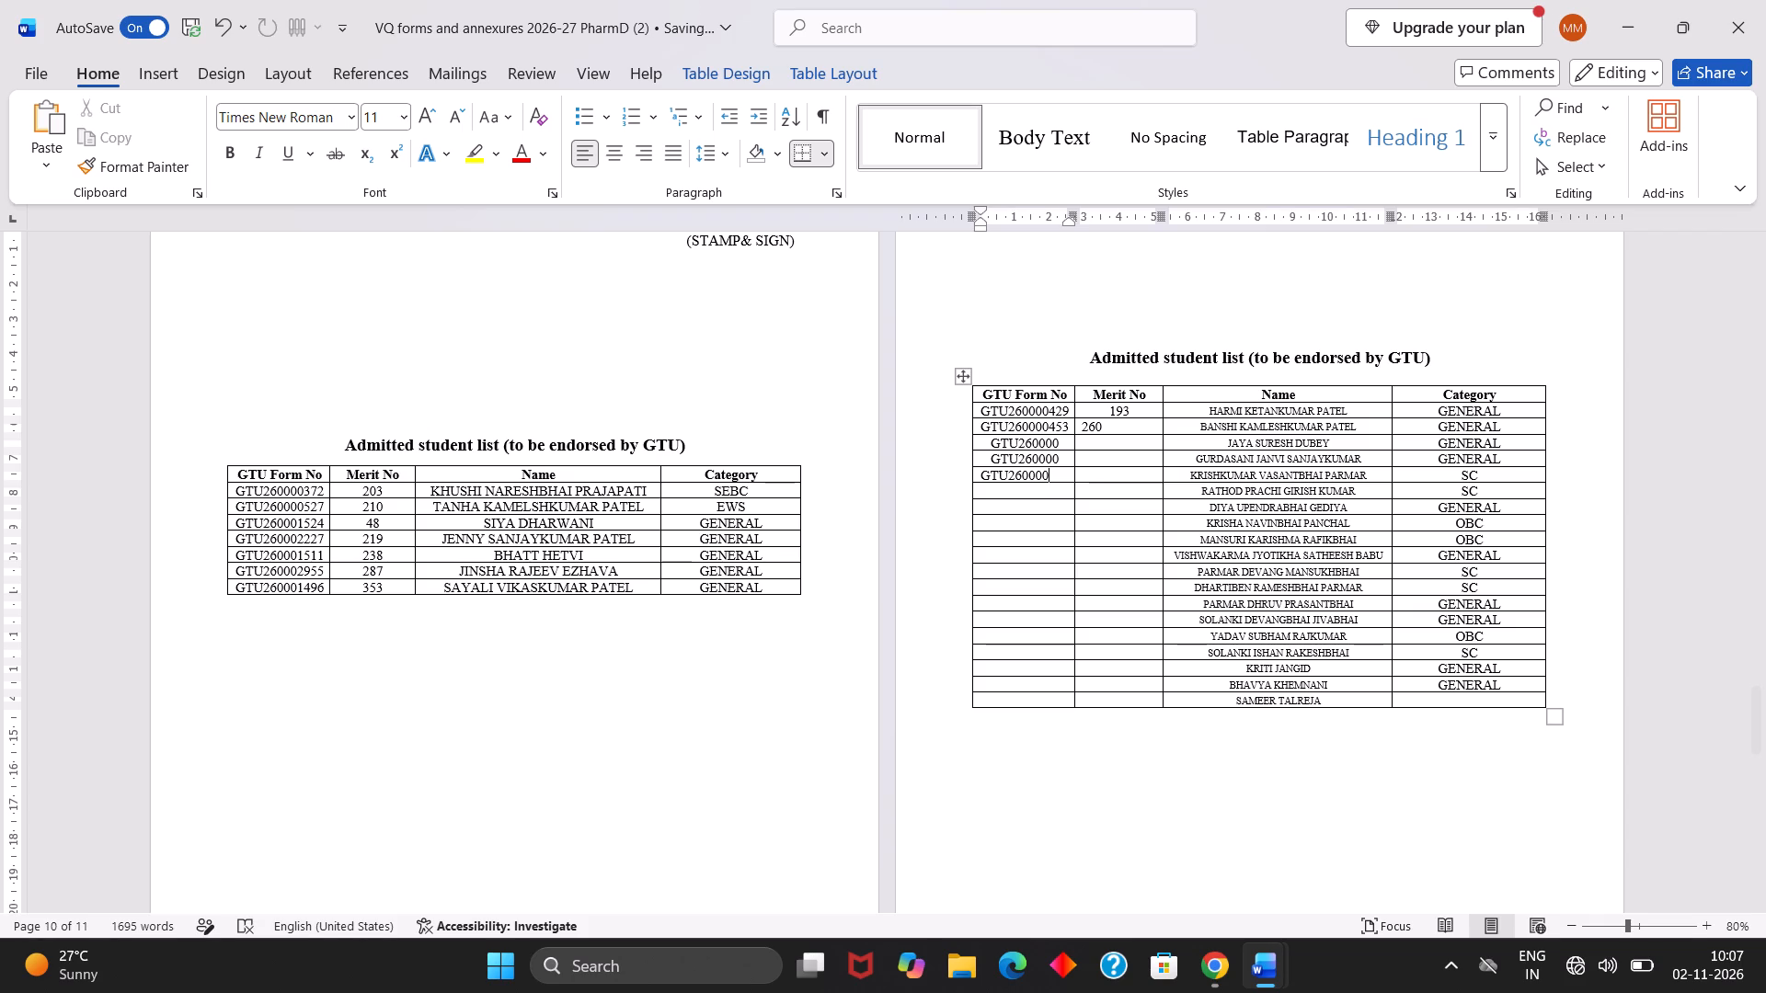
Centre the second student's merit number, 260, in its cell.
left_click(1060, 444)
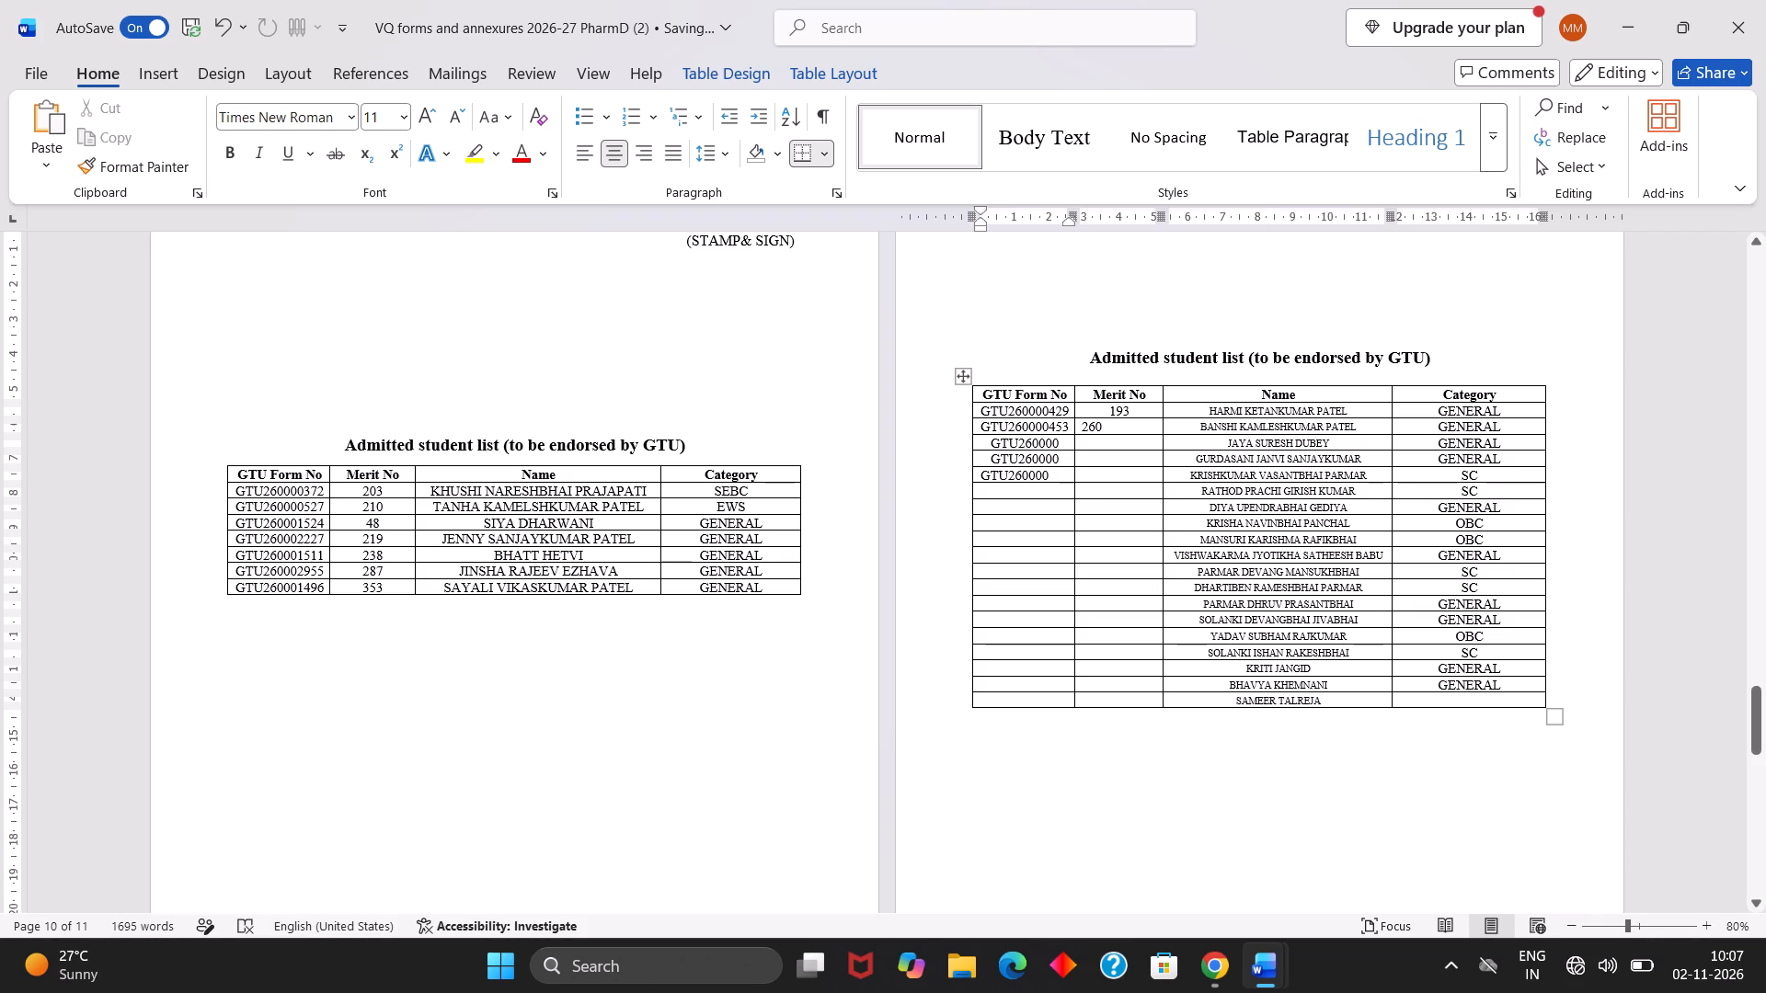
left_click(1084, 426)
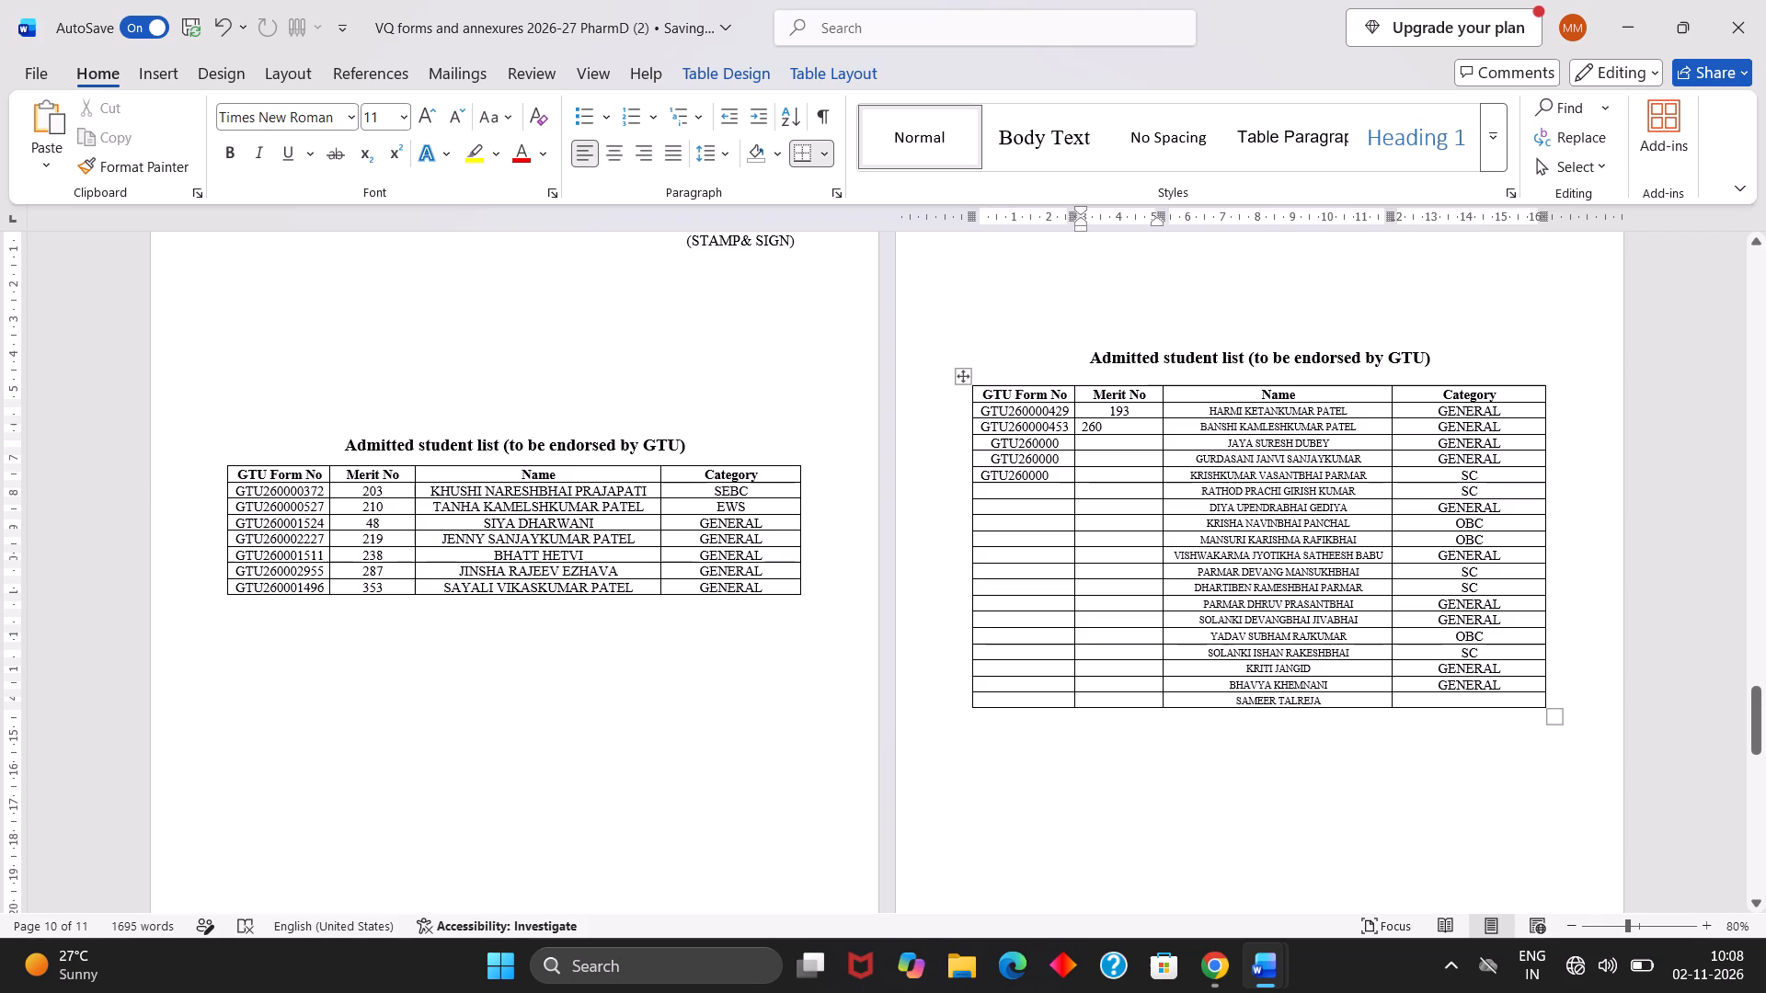
left_click(613, 147)
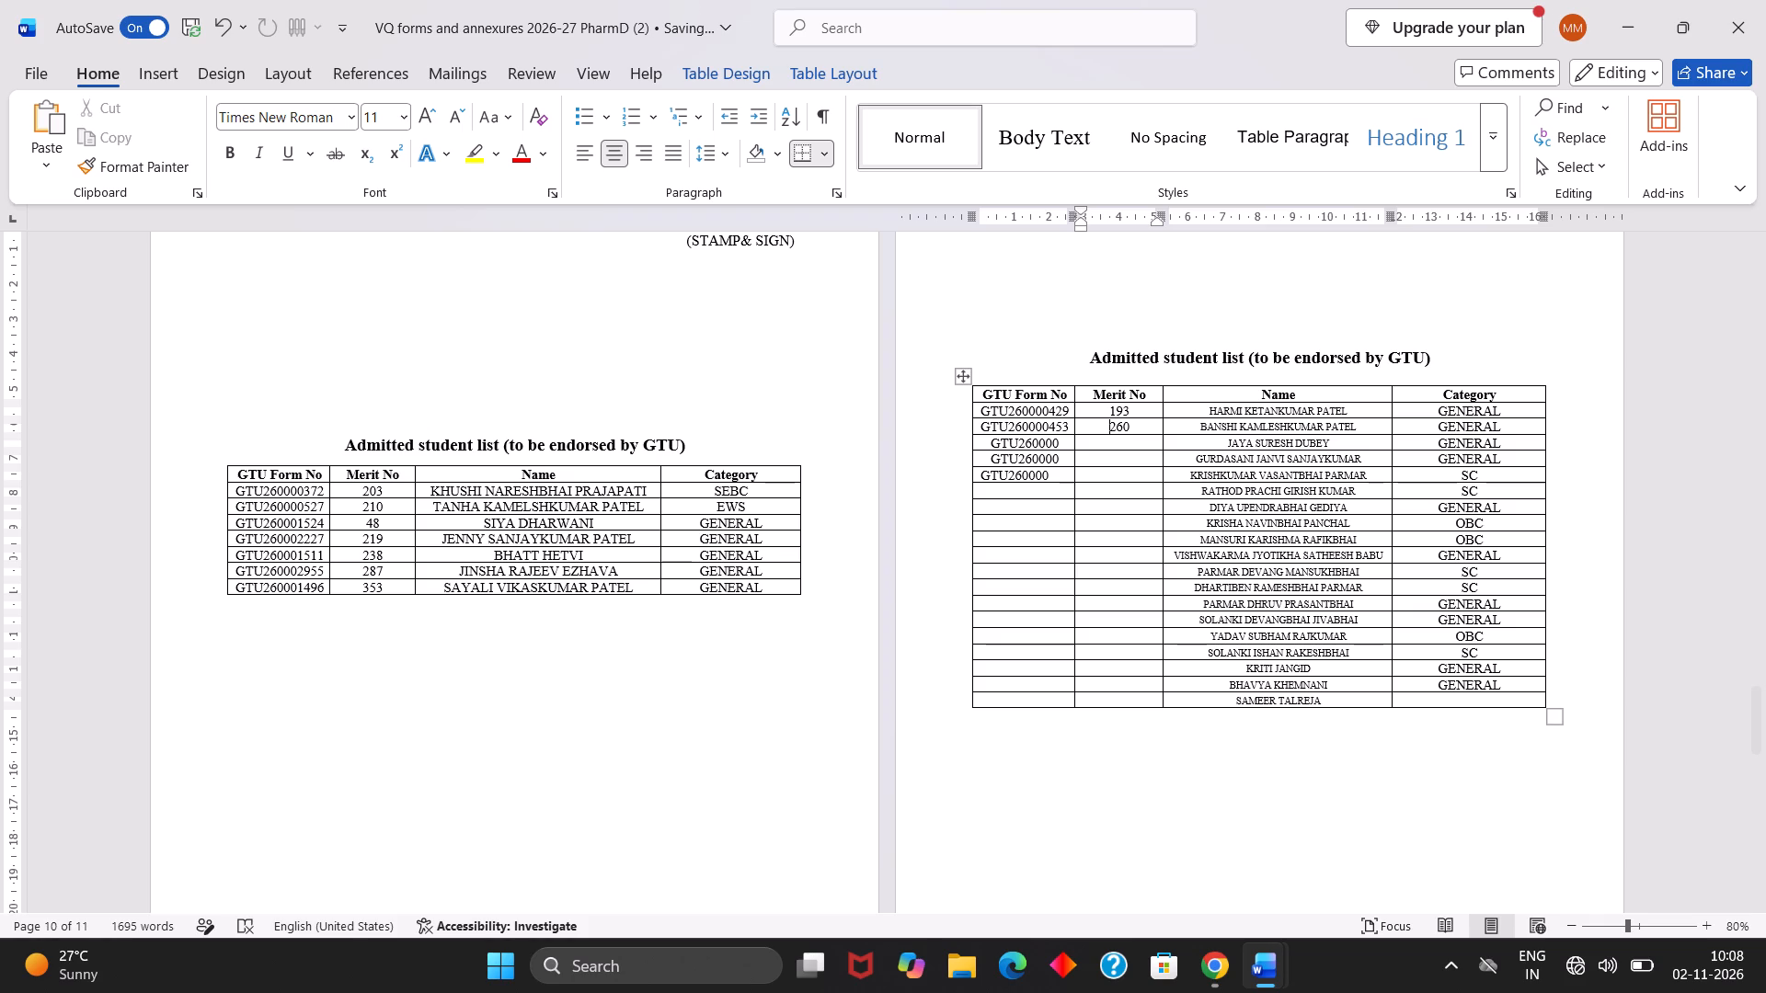
Complete the third student's GTU form number after the GTU260000 prefix and enter merit number 265.
left_click(1060, 447)
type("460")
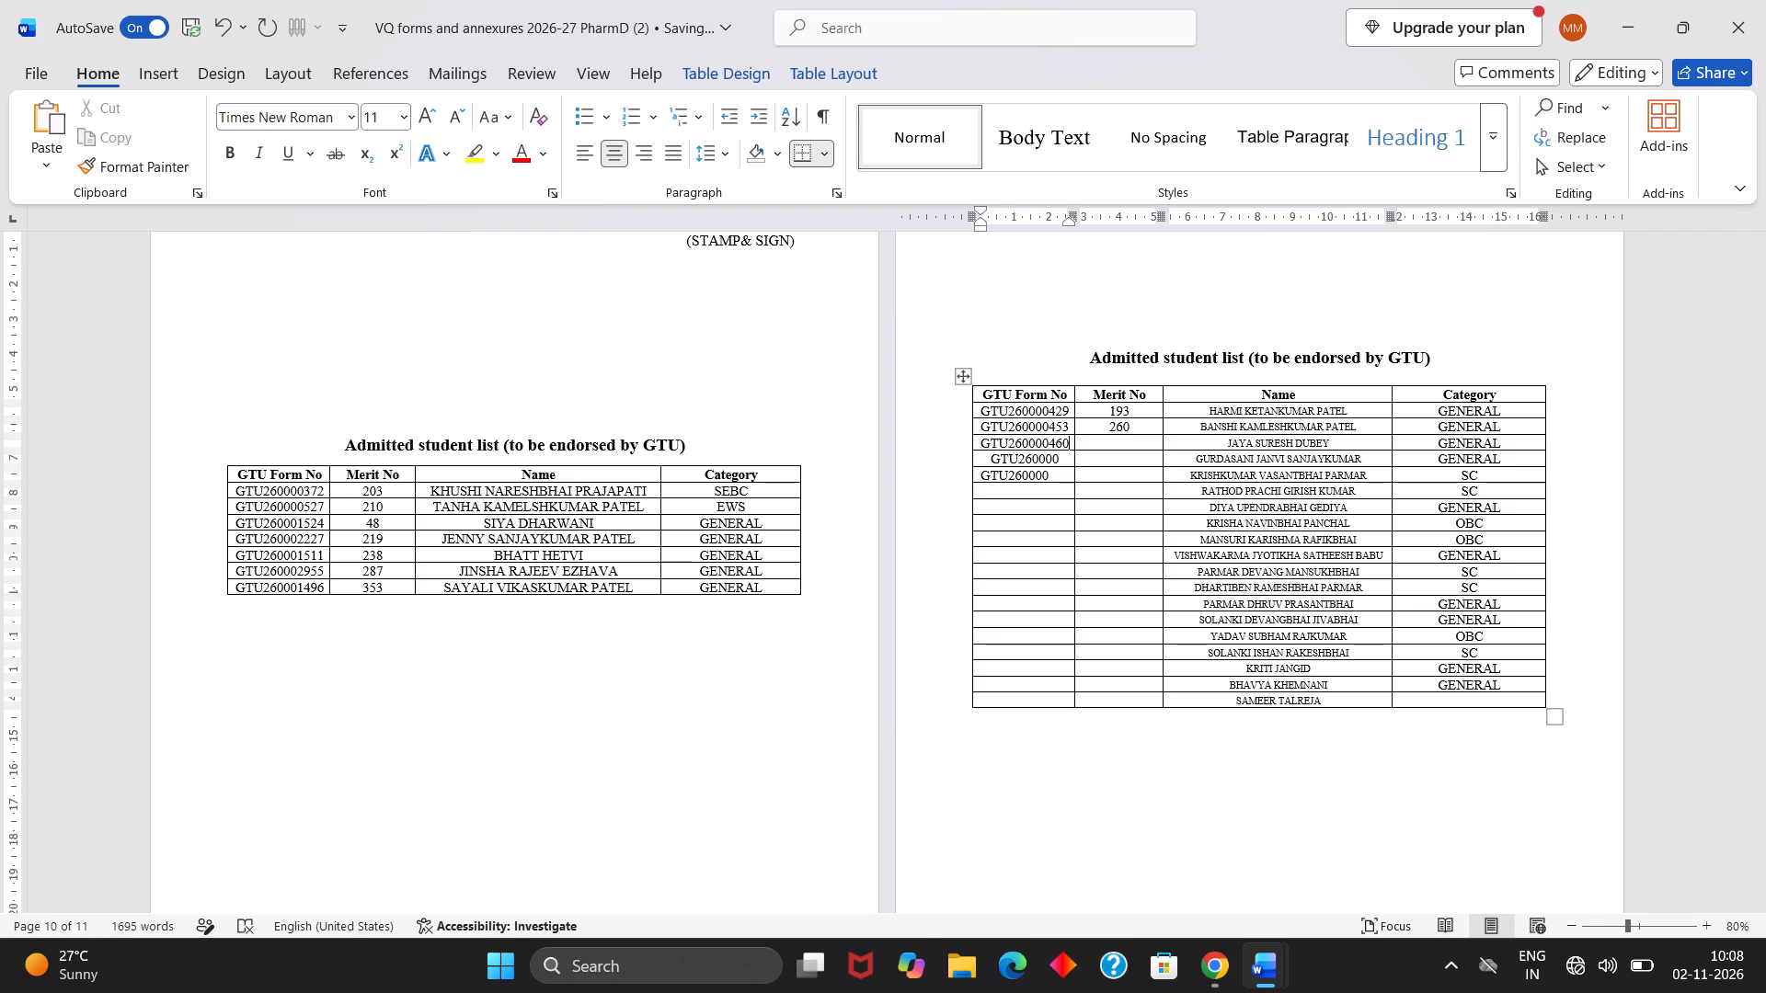
left_click(1128, 435)
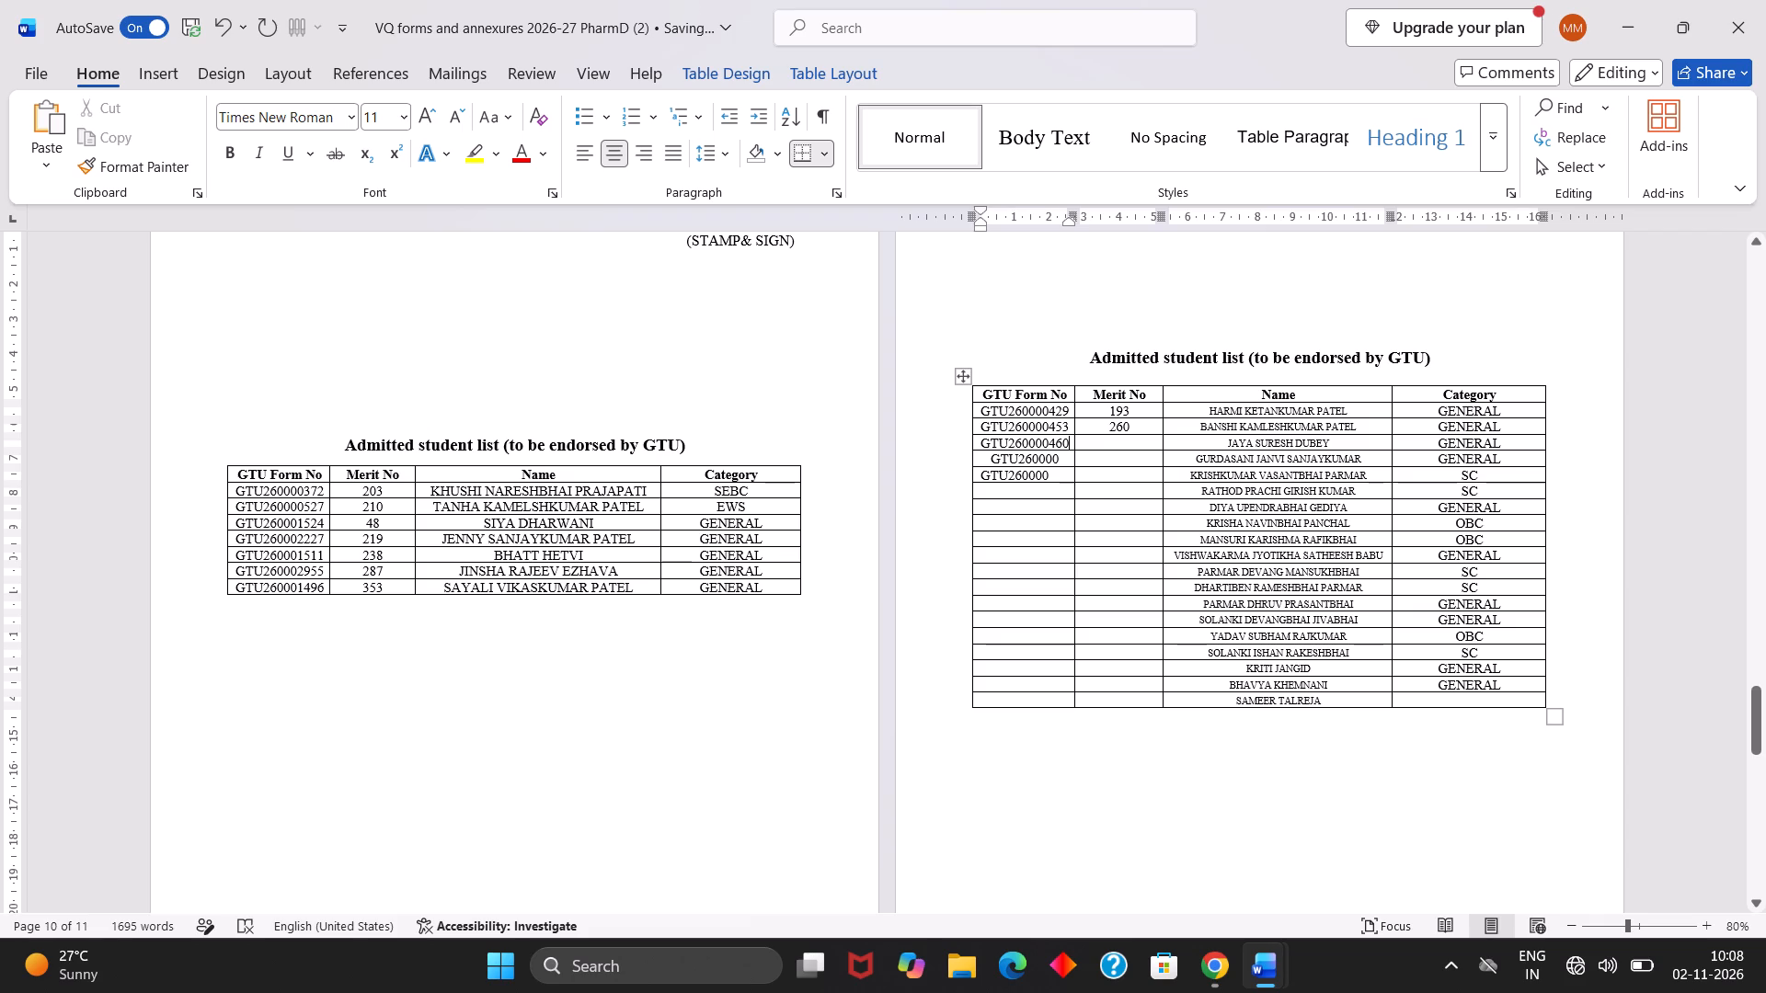
left_click(1128, 439)
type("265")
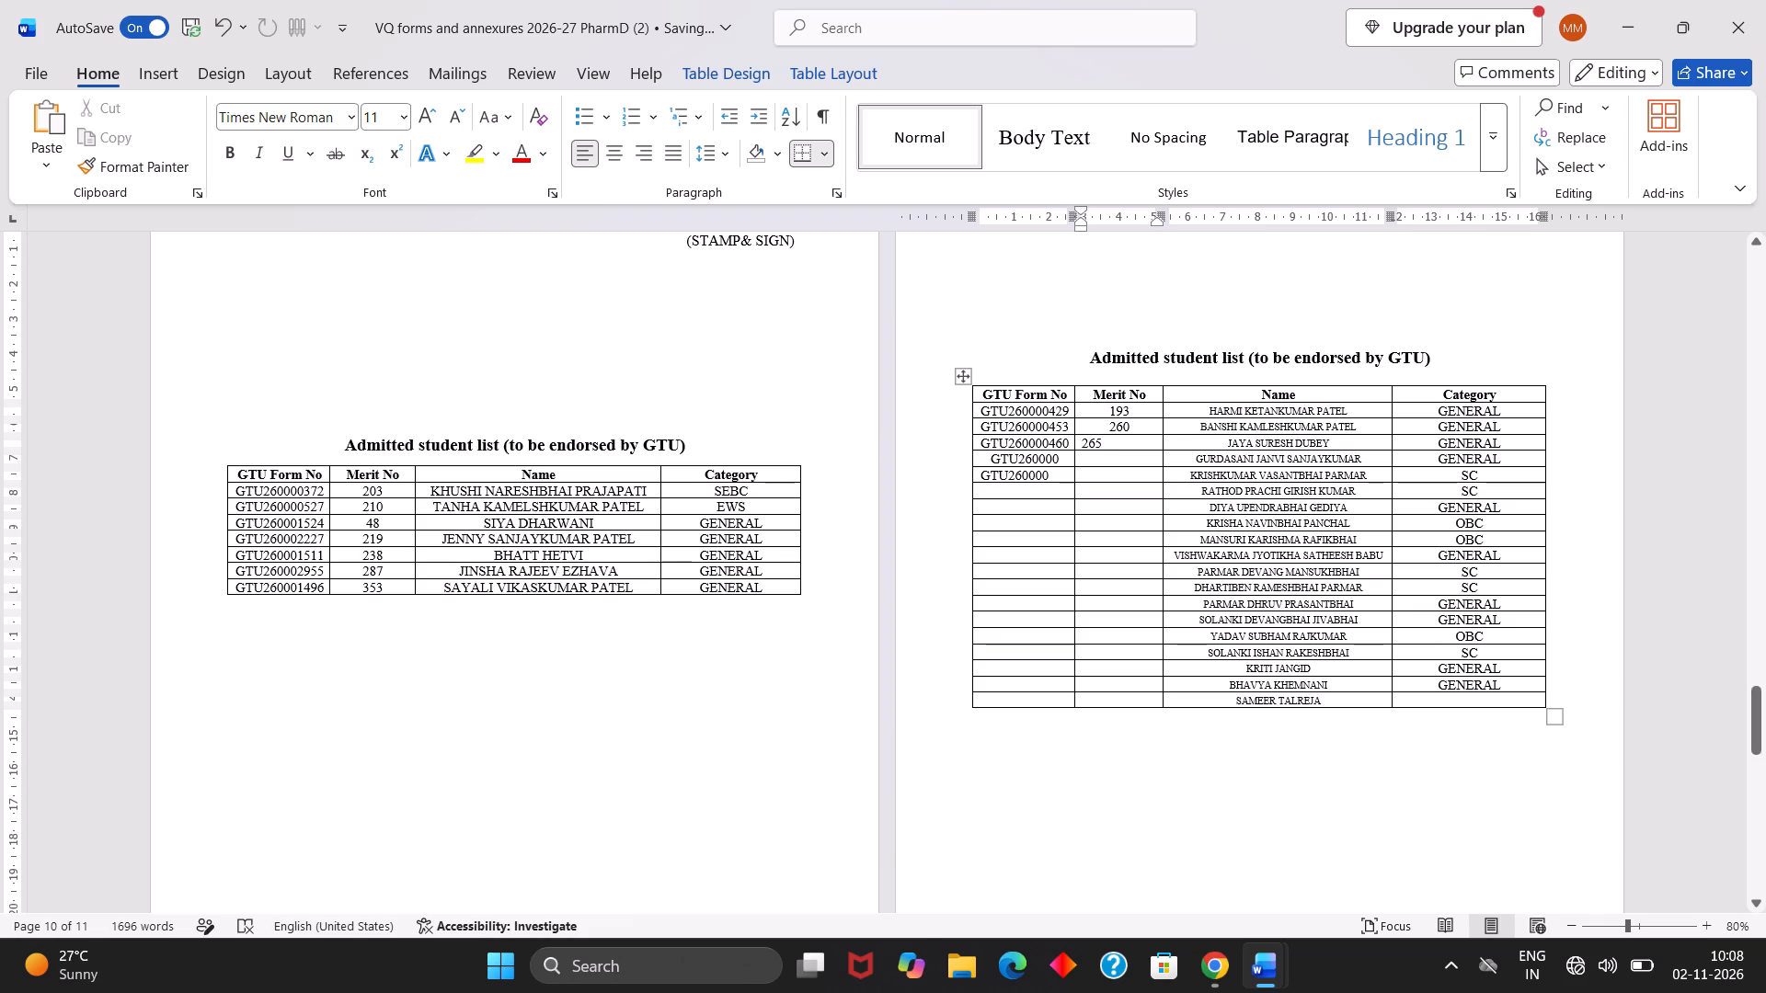
Complete the fourth student's GTU form number by adding its last three digits after the GTU260000 prefix.
left_click(1063, 456)
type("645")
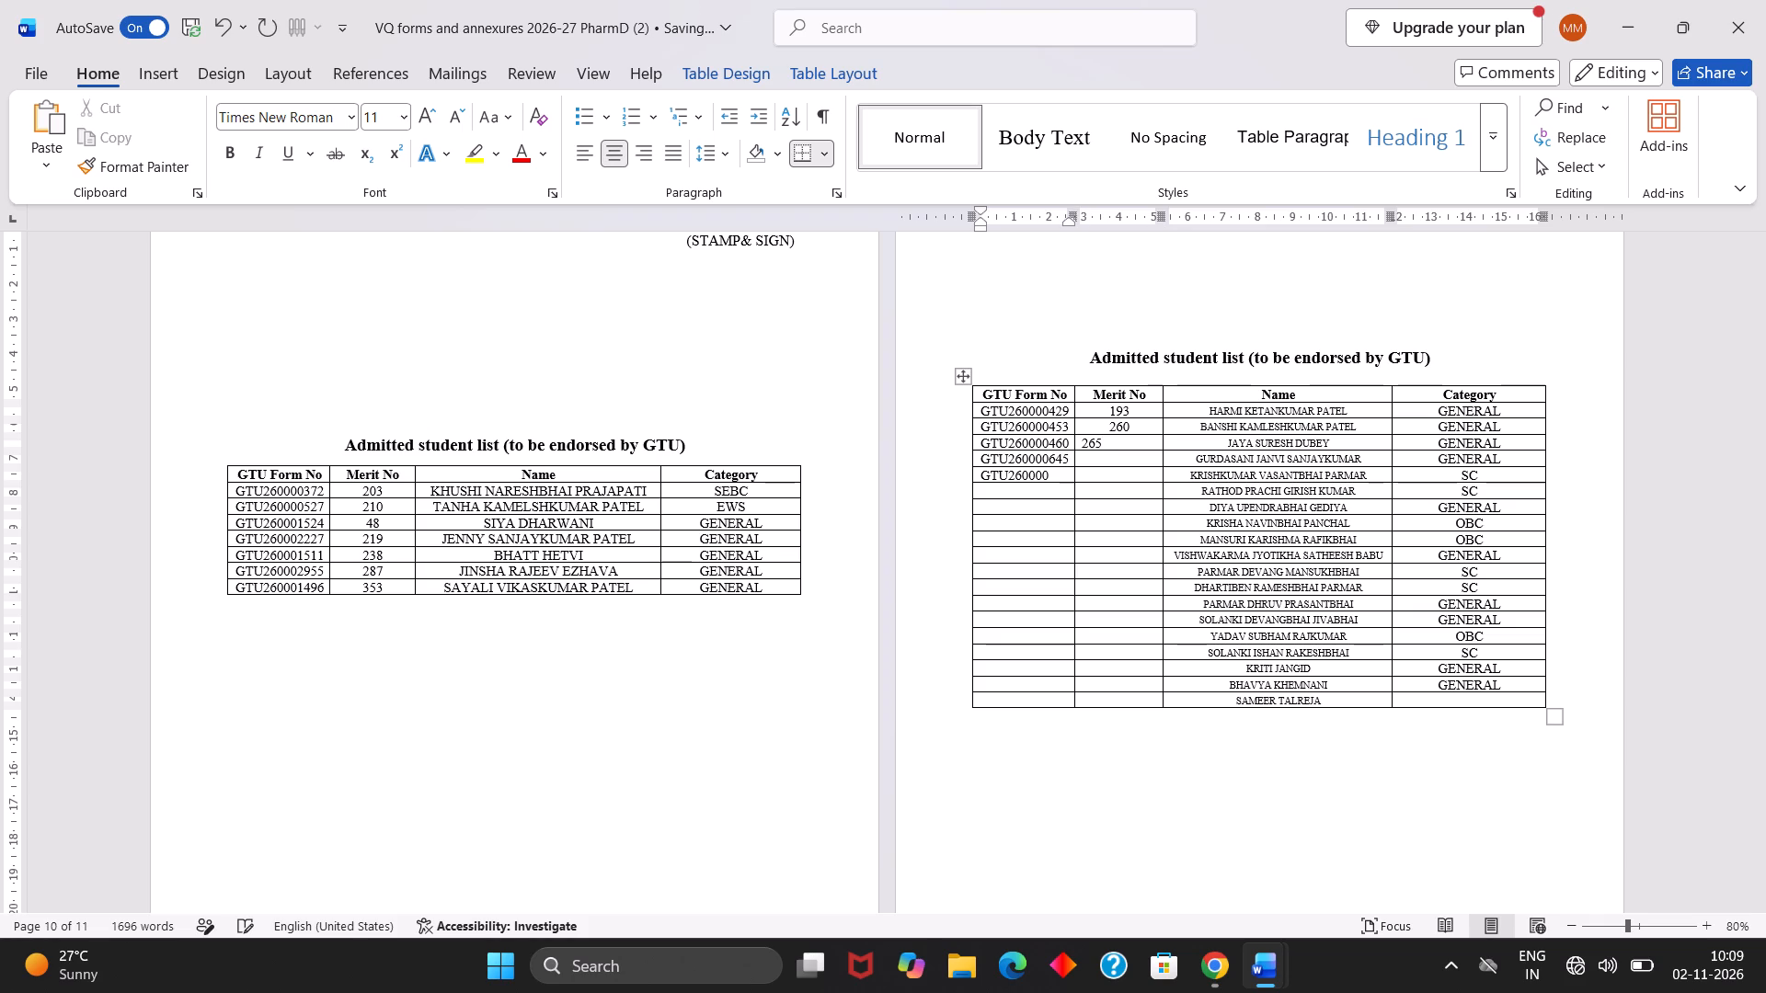
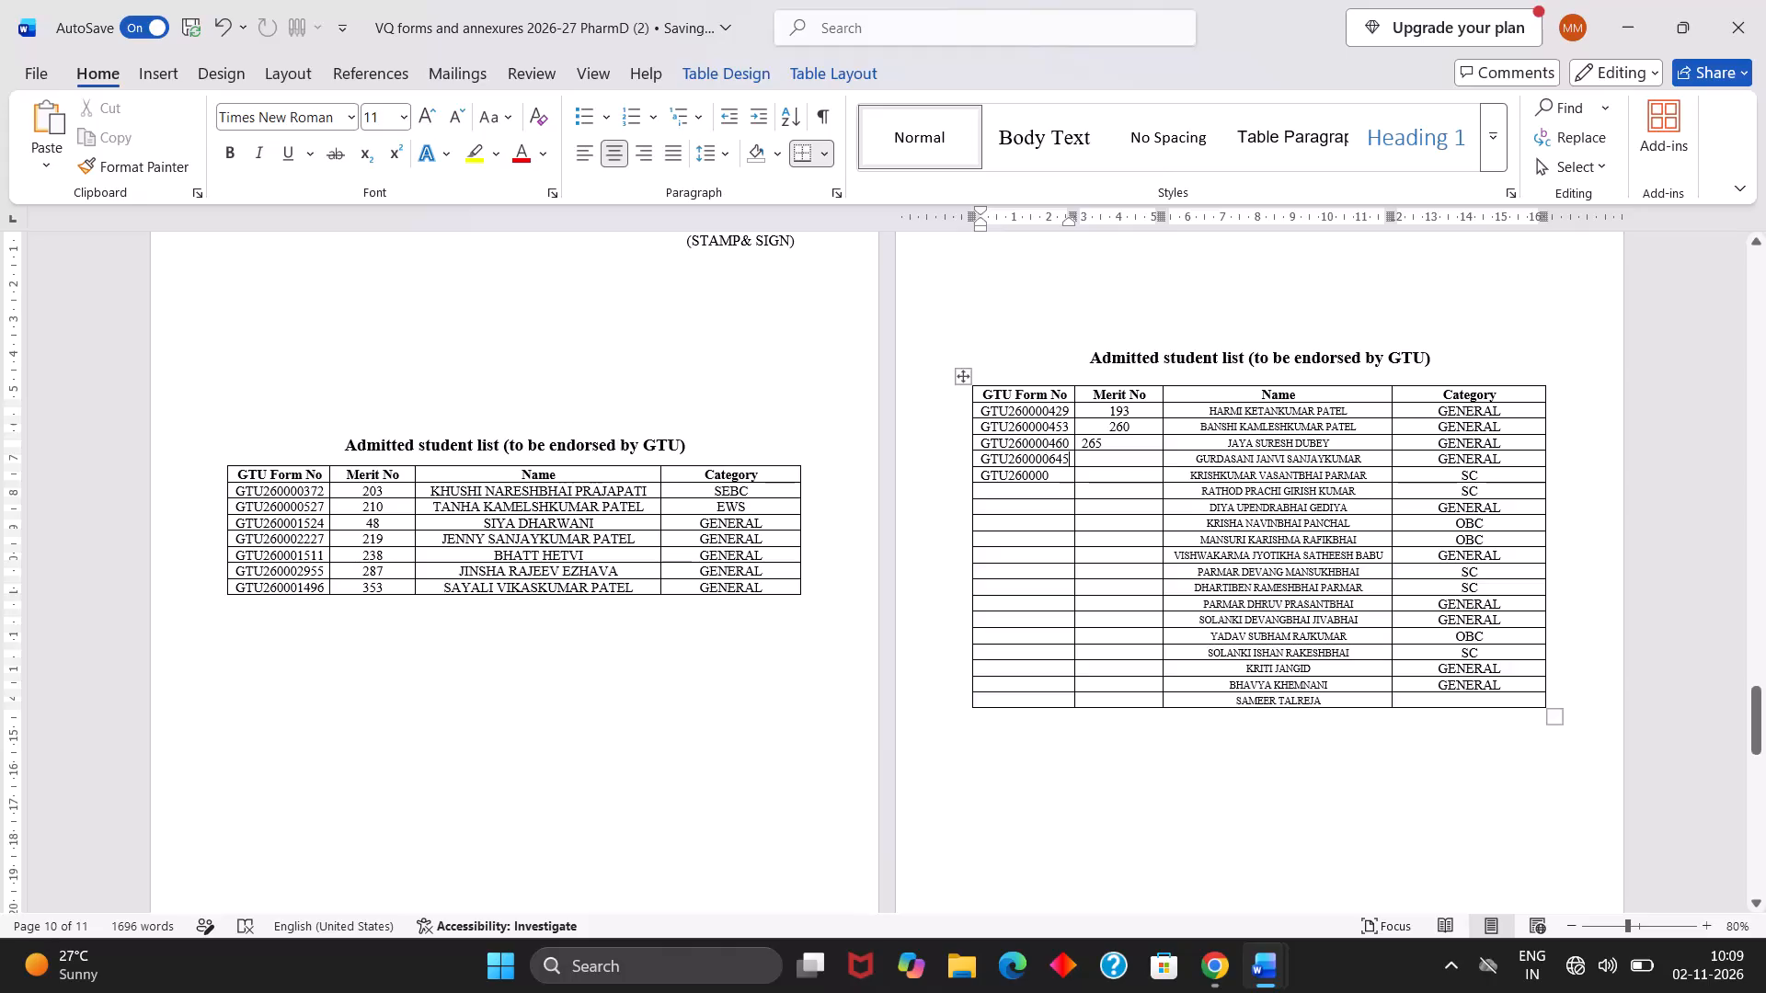
Enter merit number 267 for the fourth student in the admitted student list.
left_click(1091, 458)
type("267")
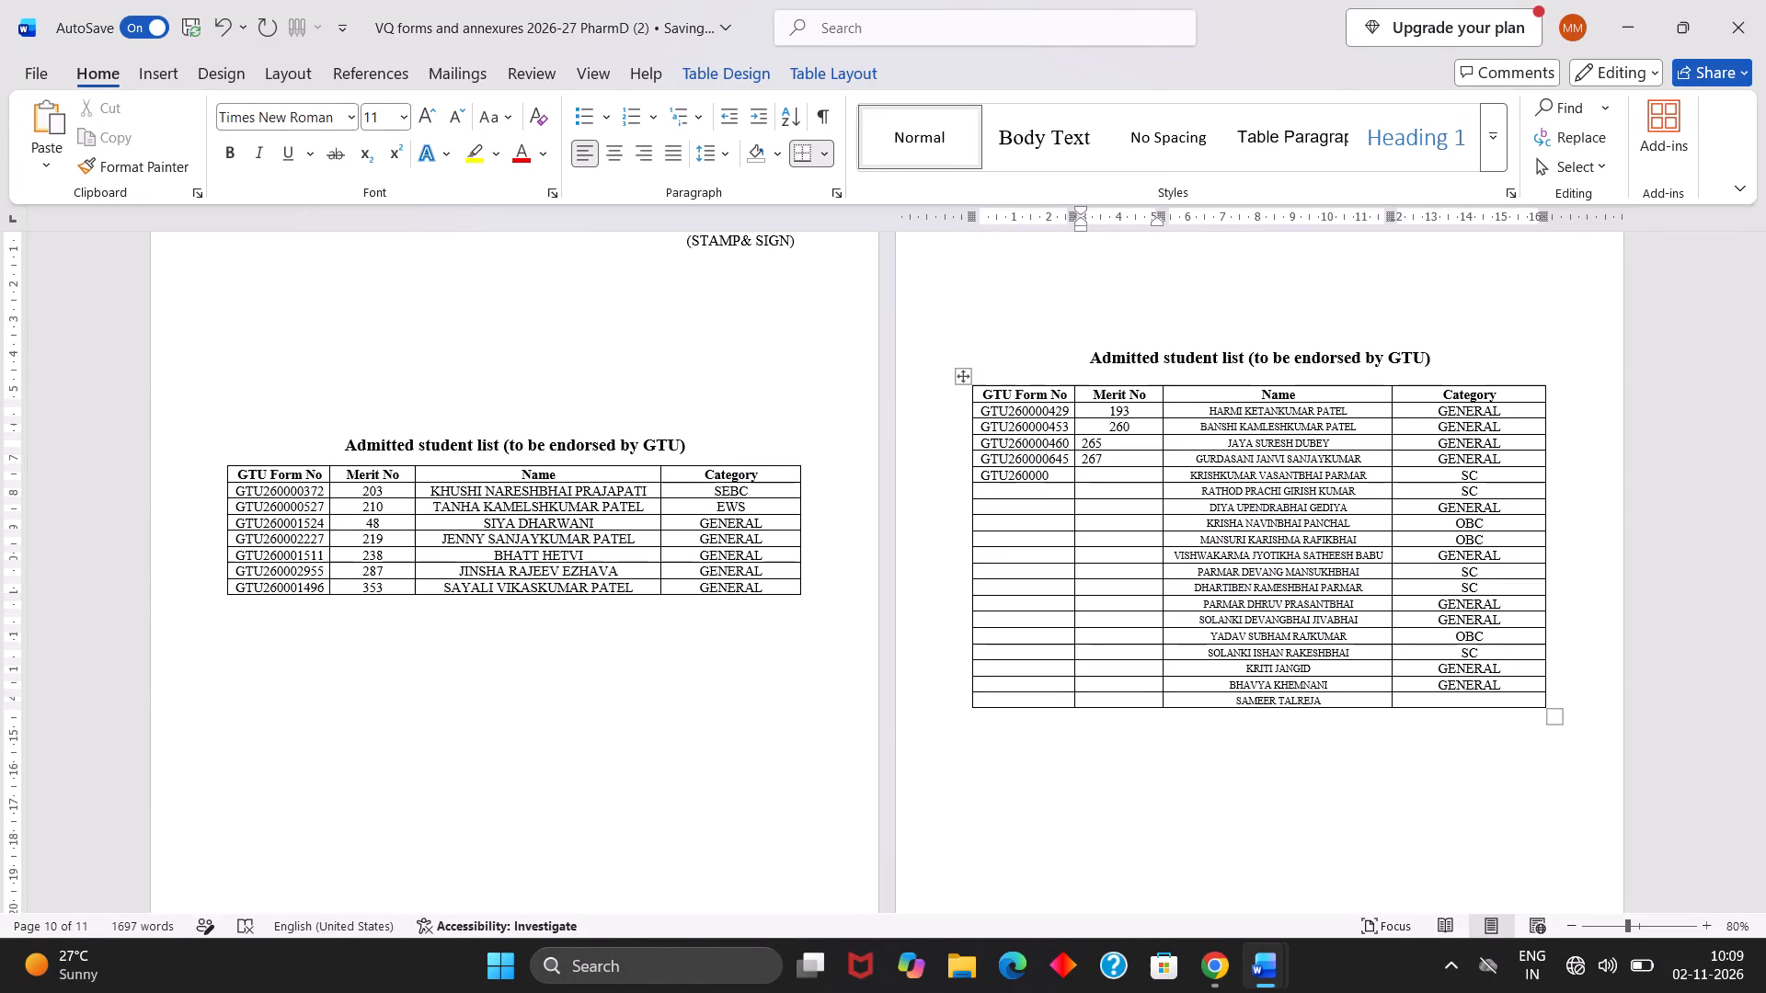
Continue the fifth student's GTU form number after the GTU260000 prefix.
left_click(1050, 478)
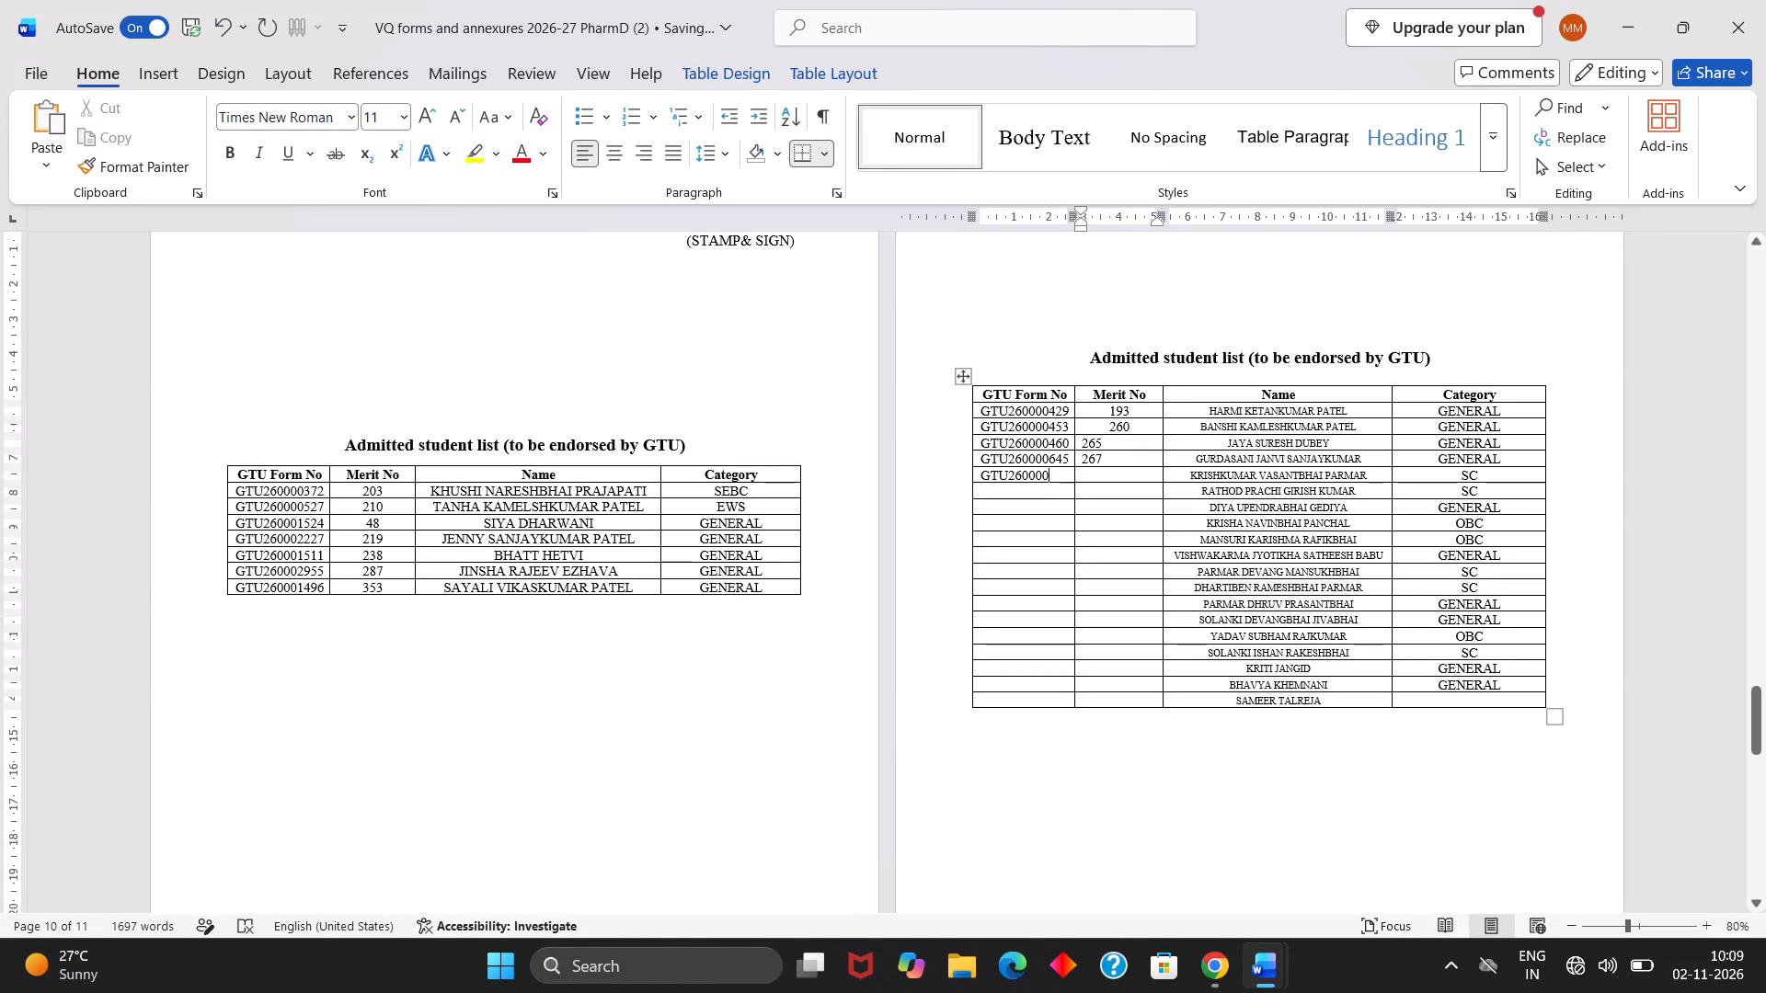
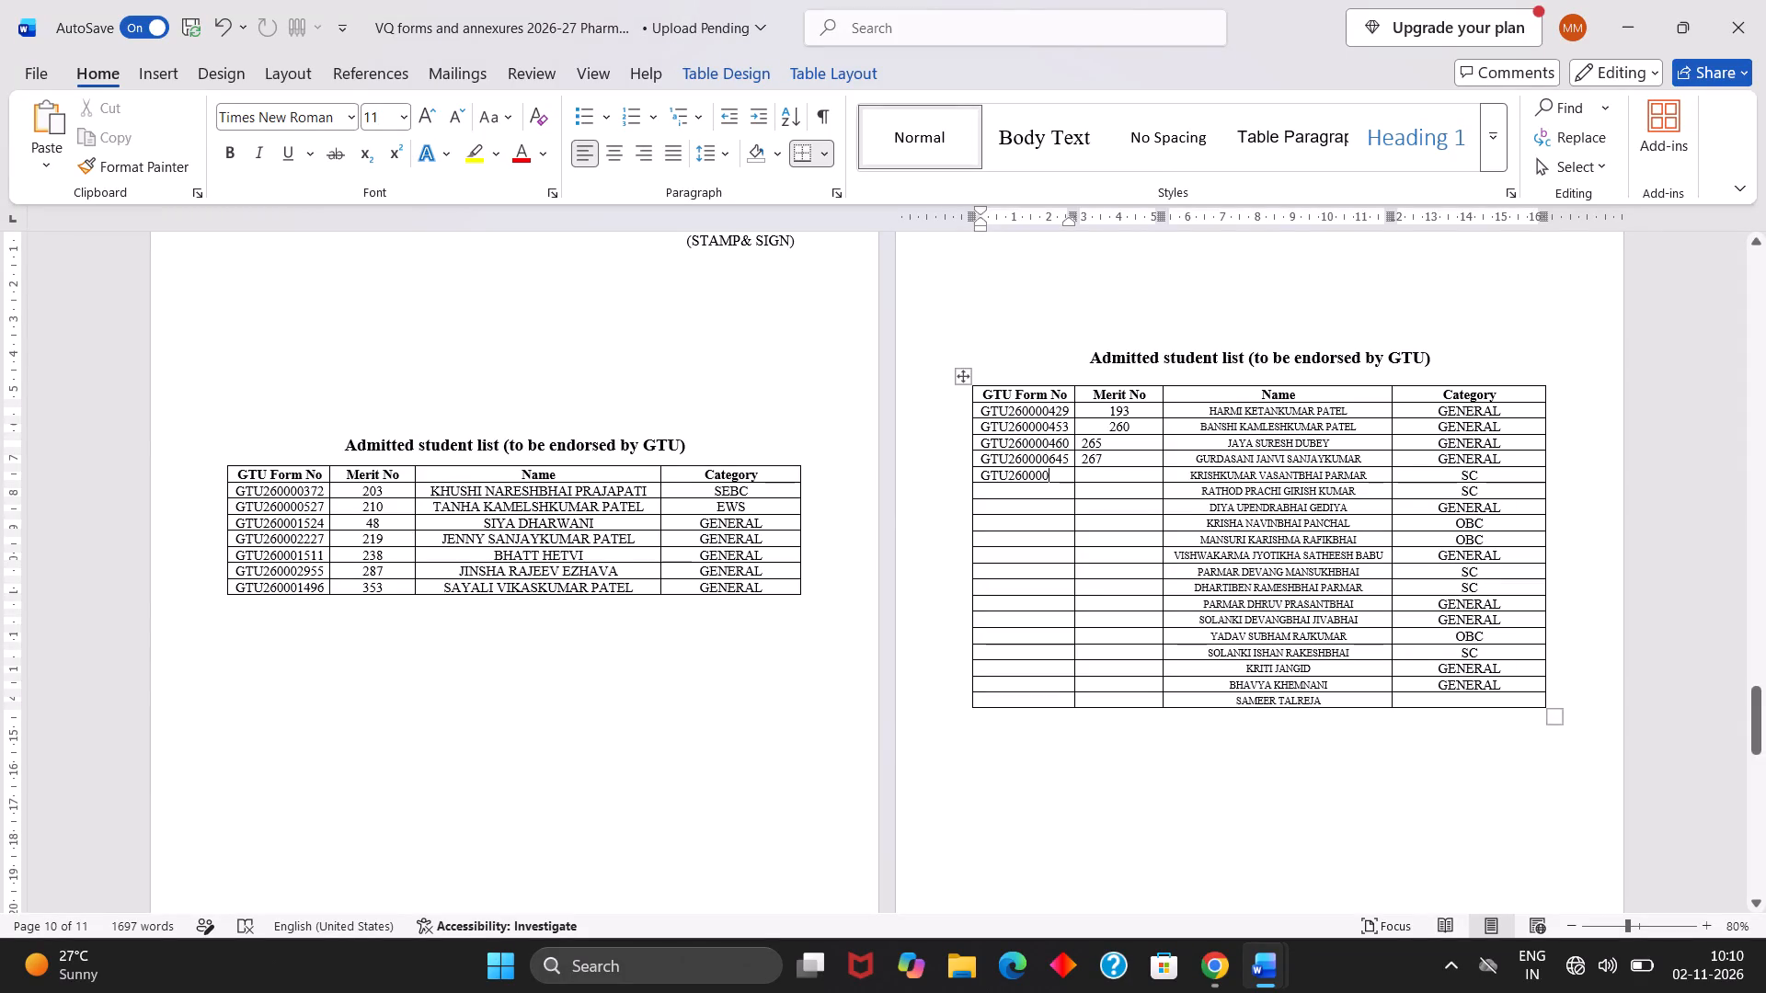
Correct and complete the fifth student's GTU form number, and enter merit number 366 in the same row of the admitted student list.
key("BackSpace")
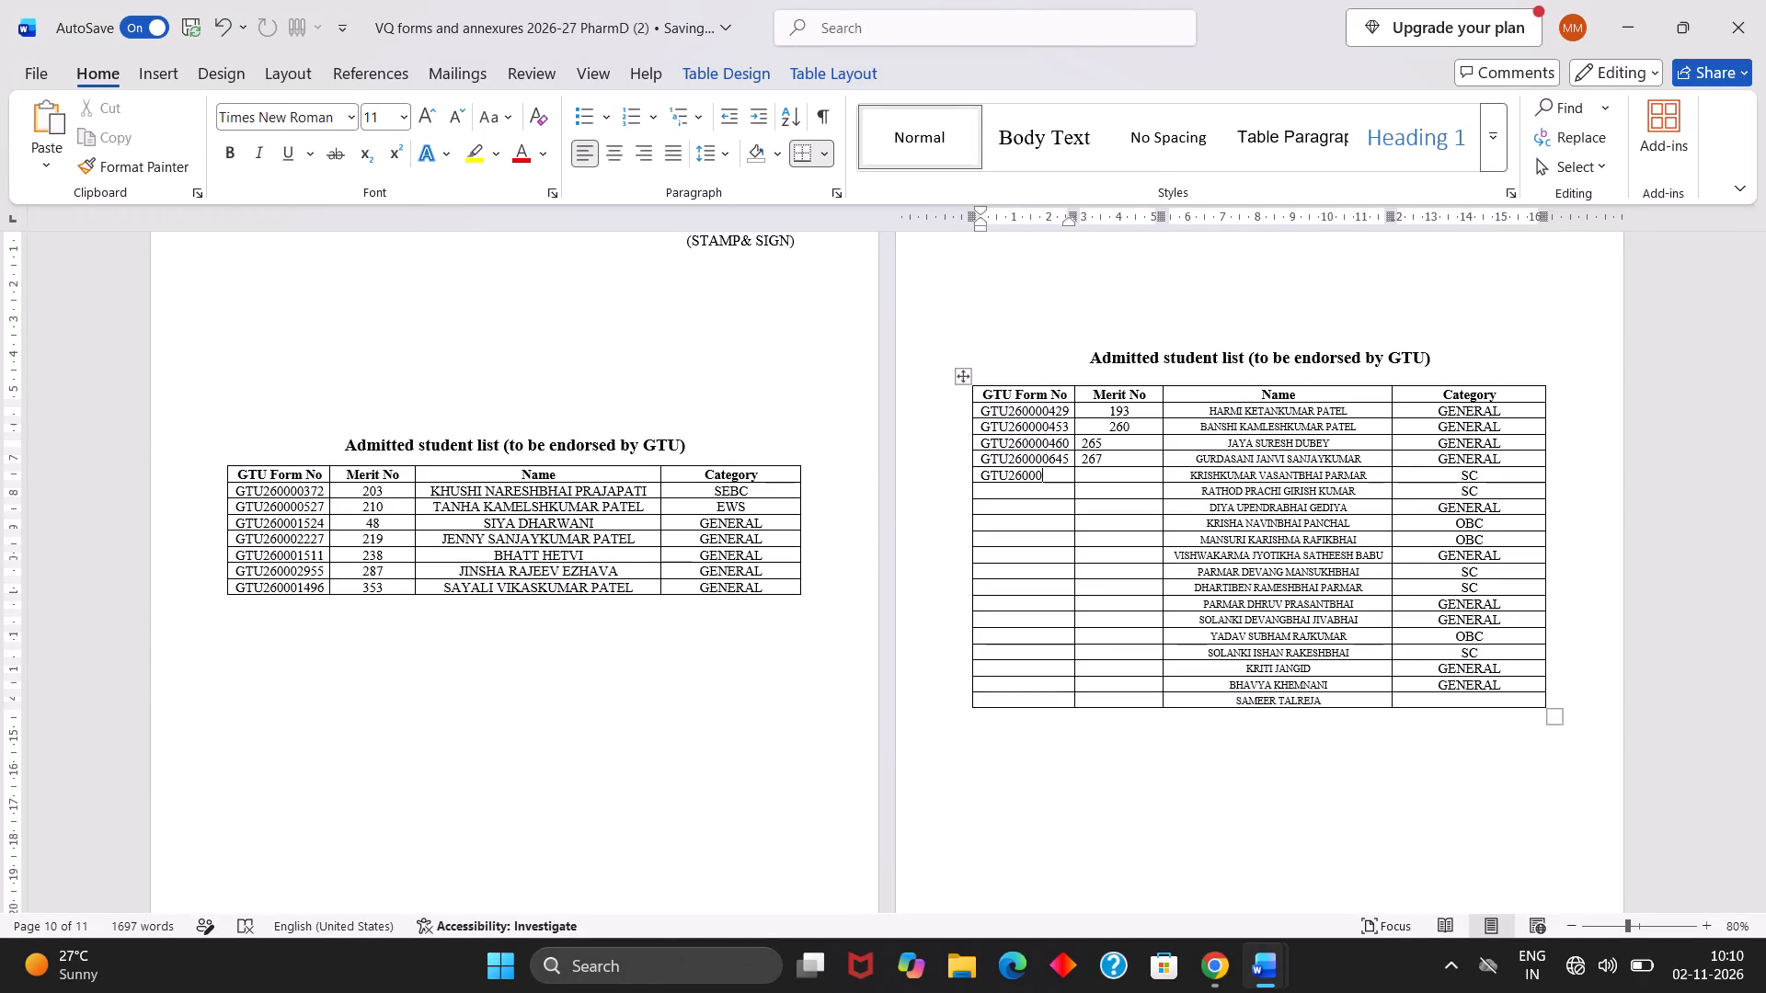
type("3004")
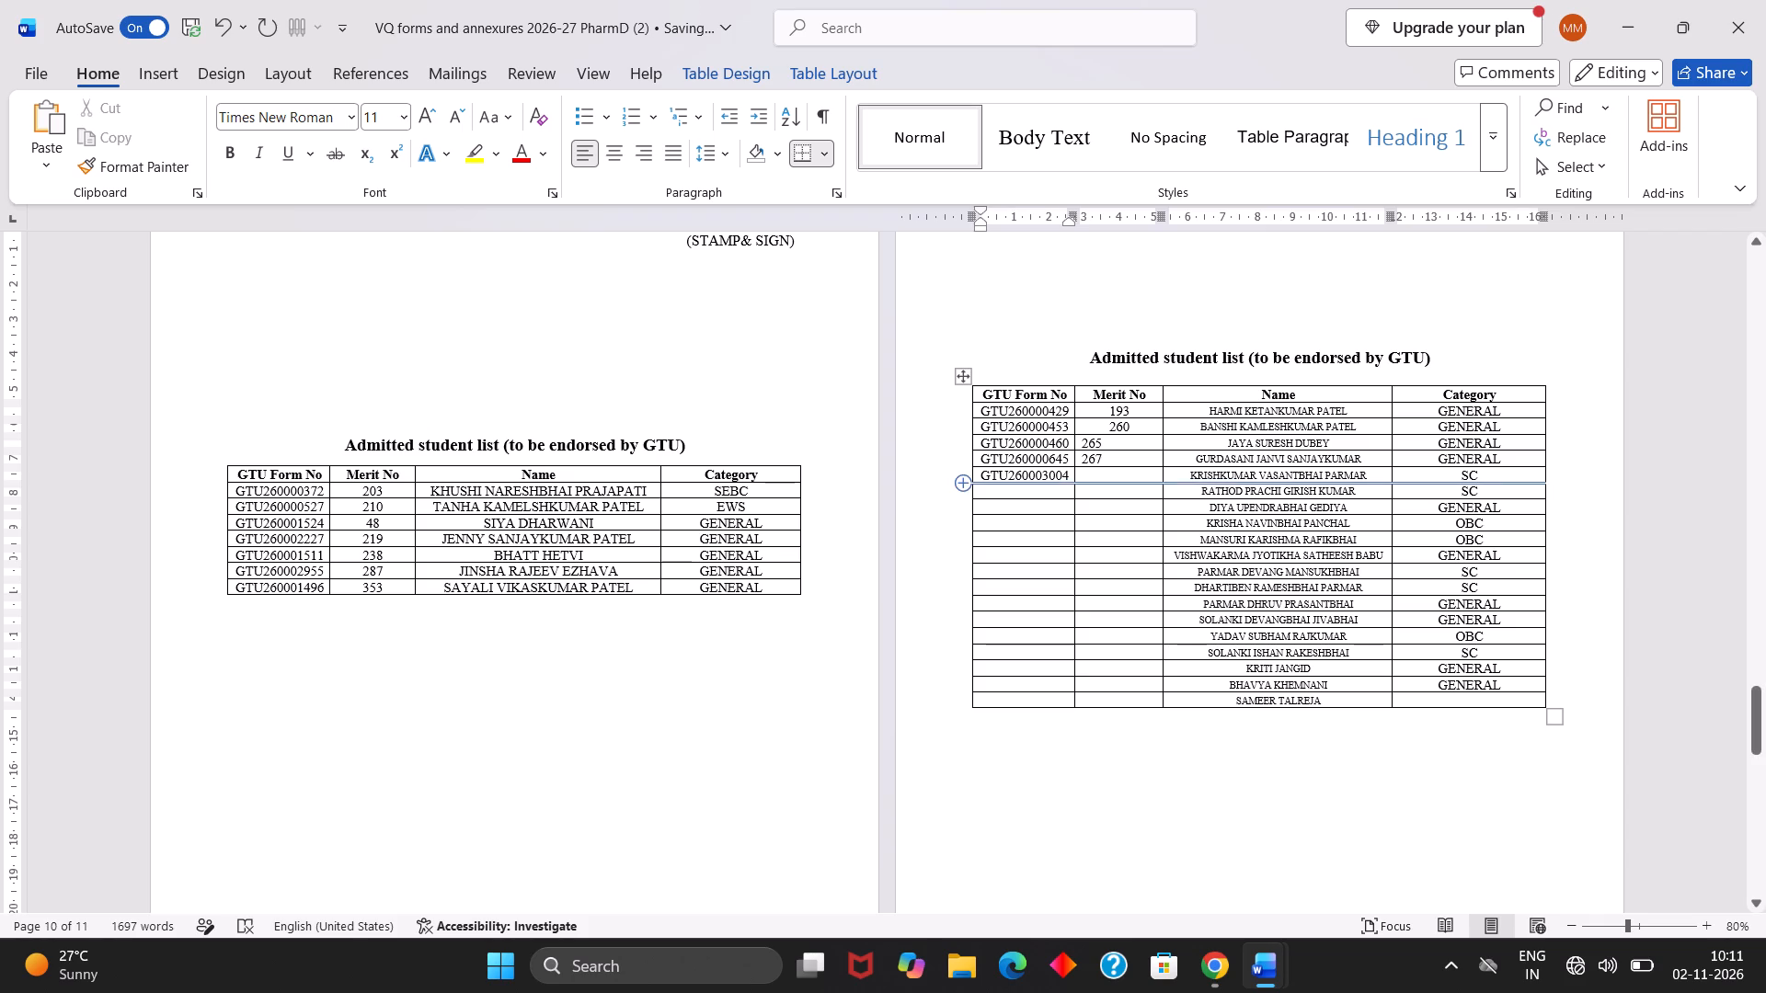
left_click(1094, 473)
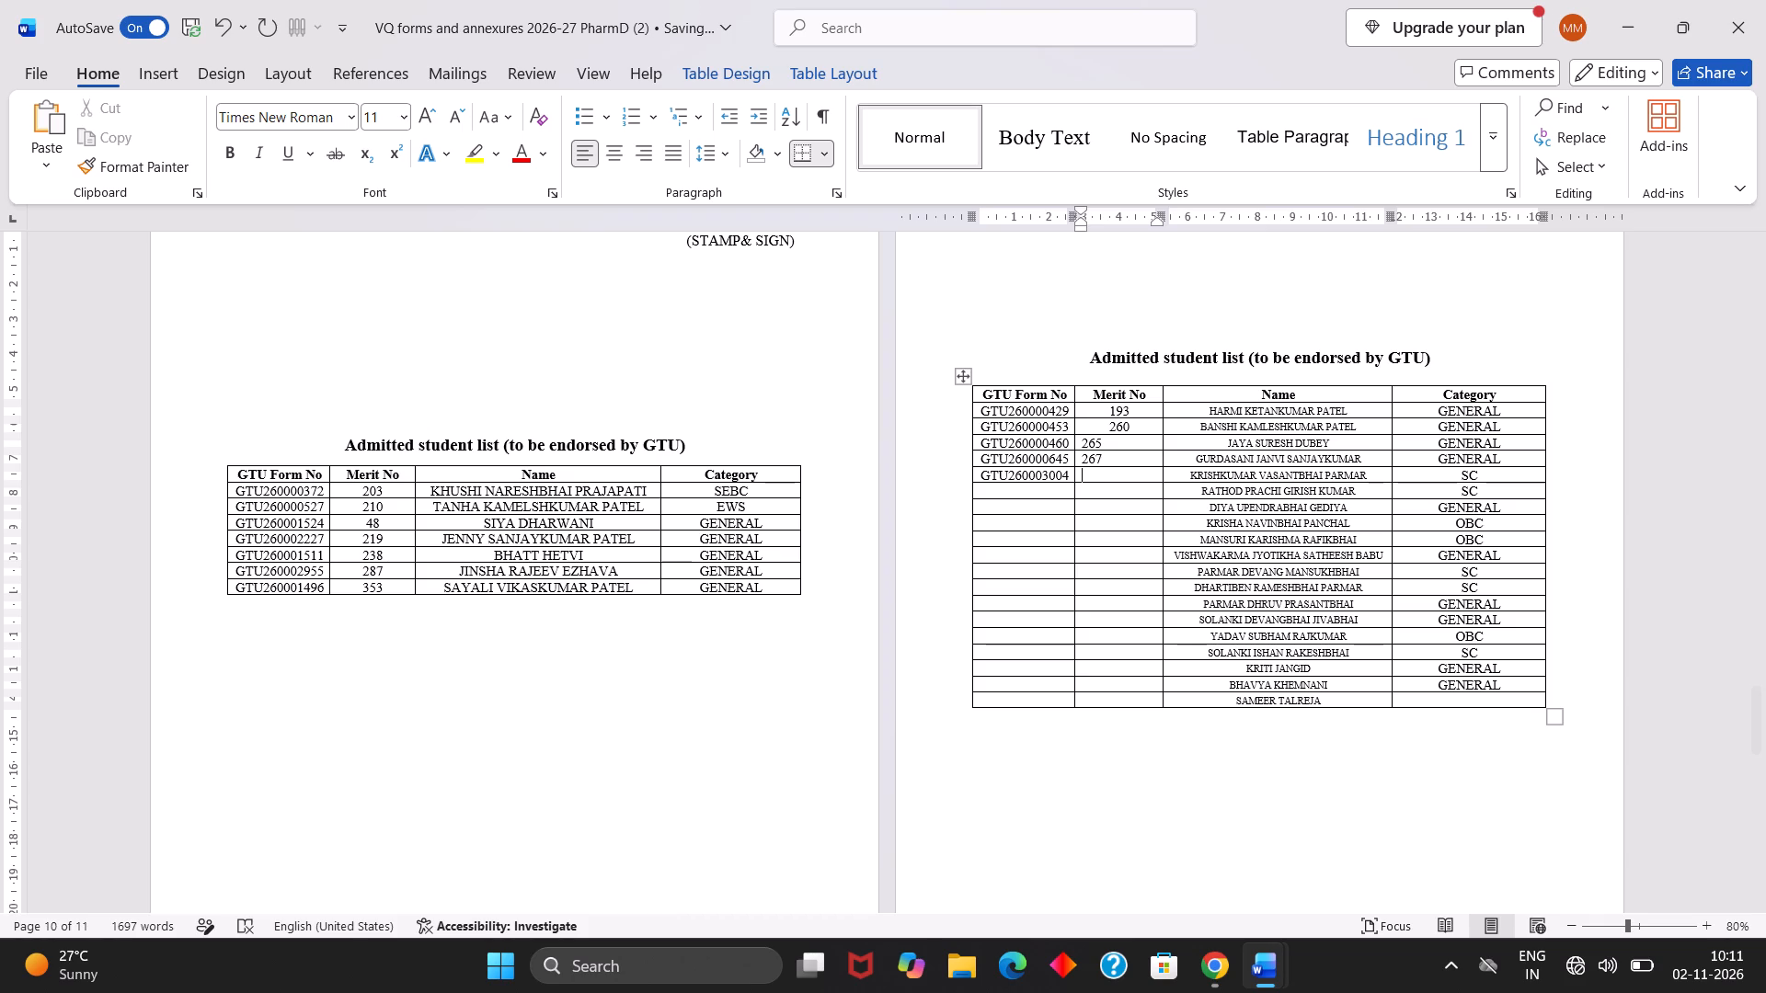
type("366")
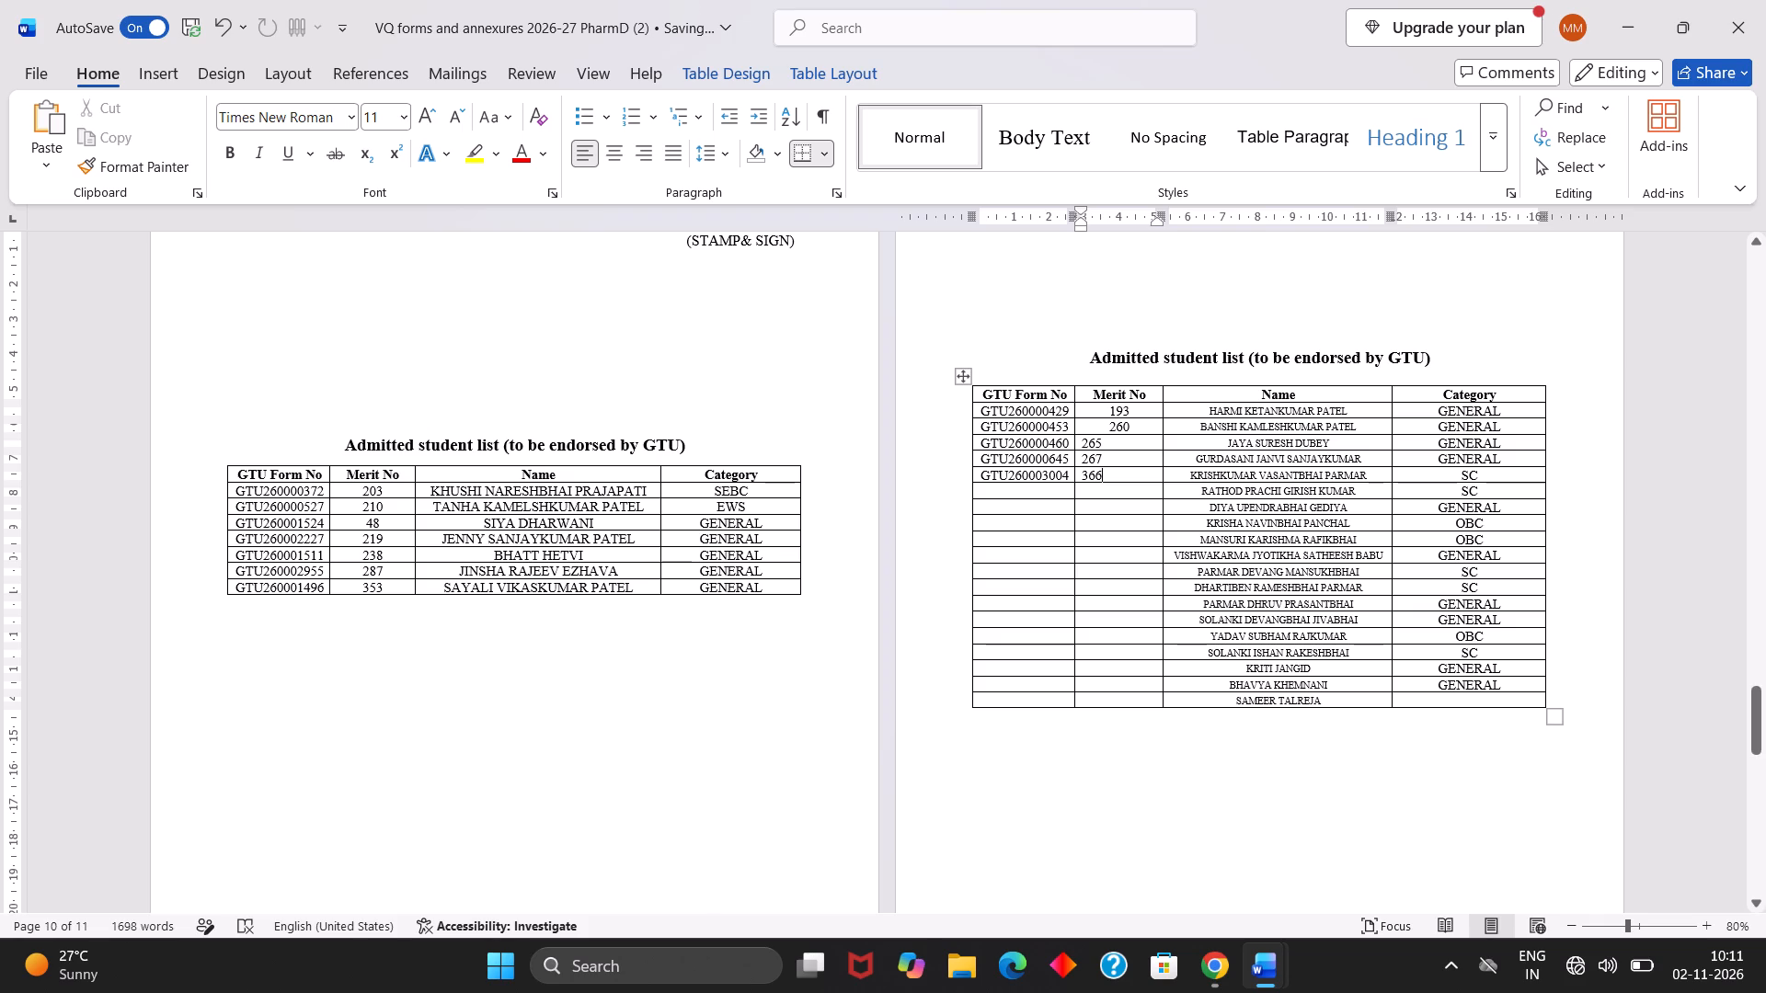
Centre-align the merit numbers of the third, fourth and fifth students in the admitted student list.
left_click(1082, 444)
left_click_drag(1082, 444, 1100, 477)
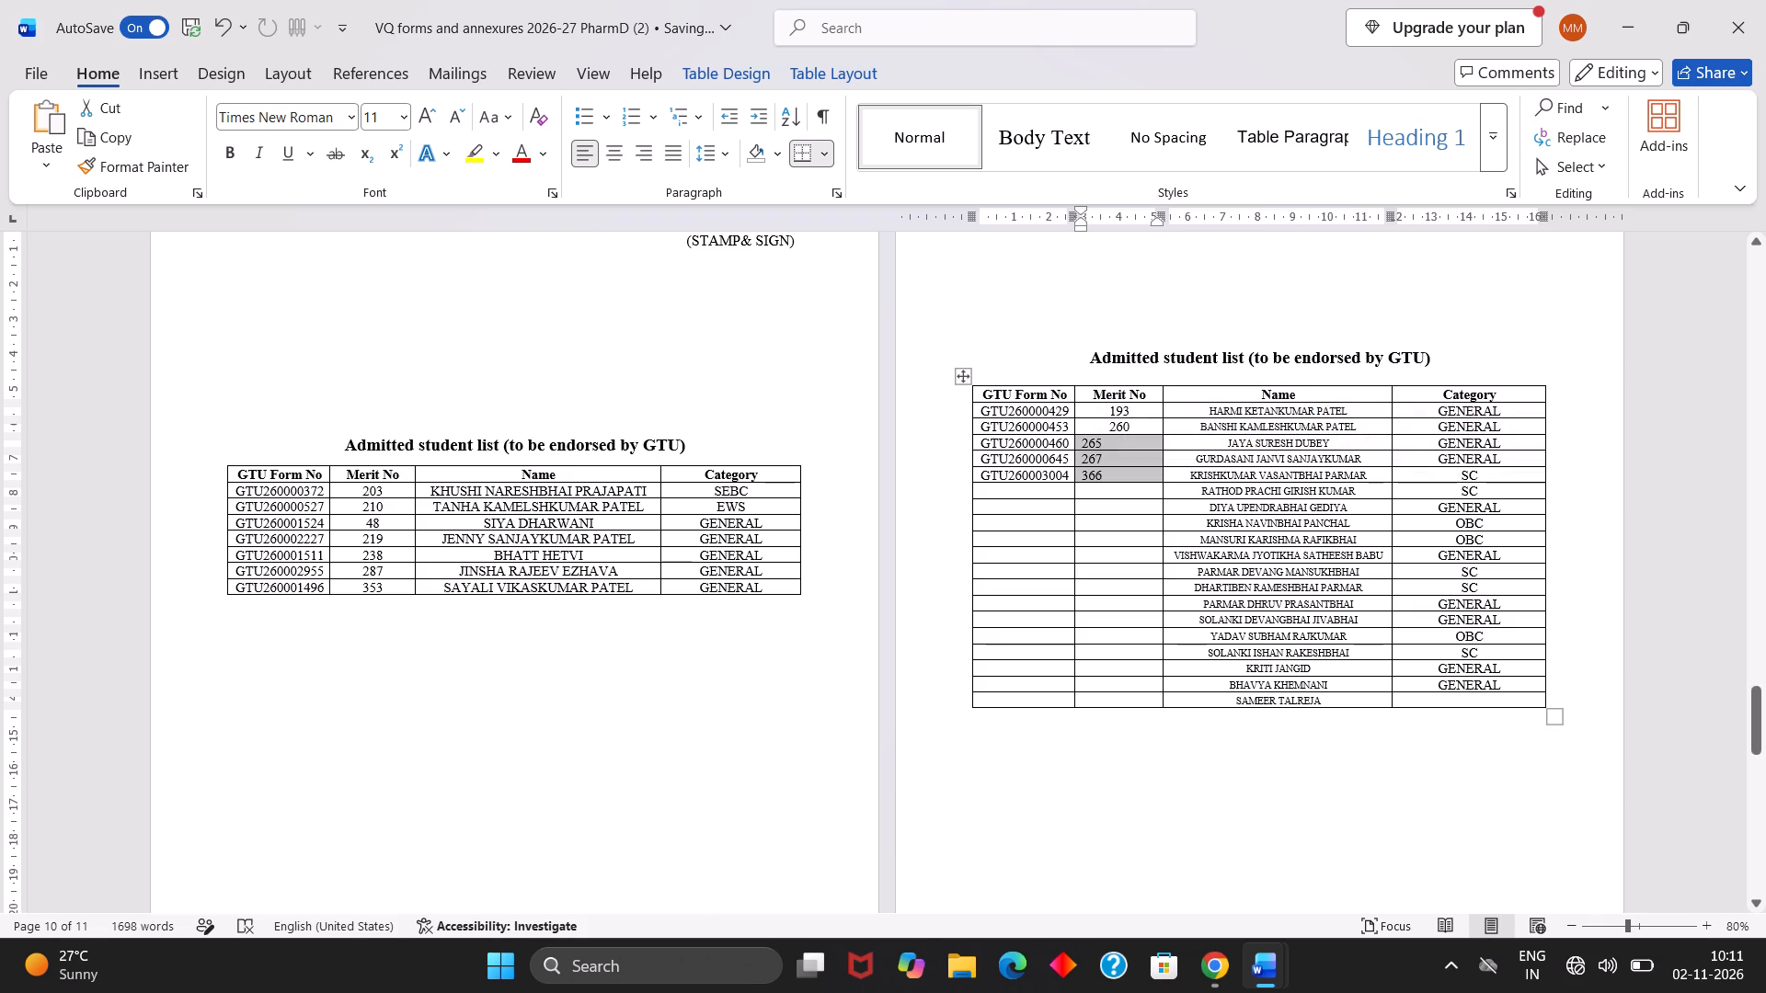
left_click(600, 151)
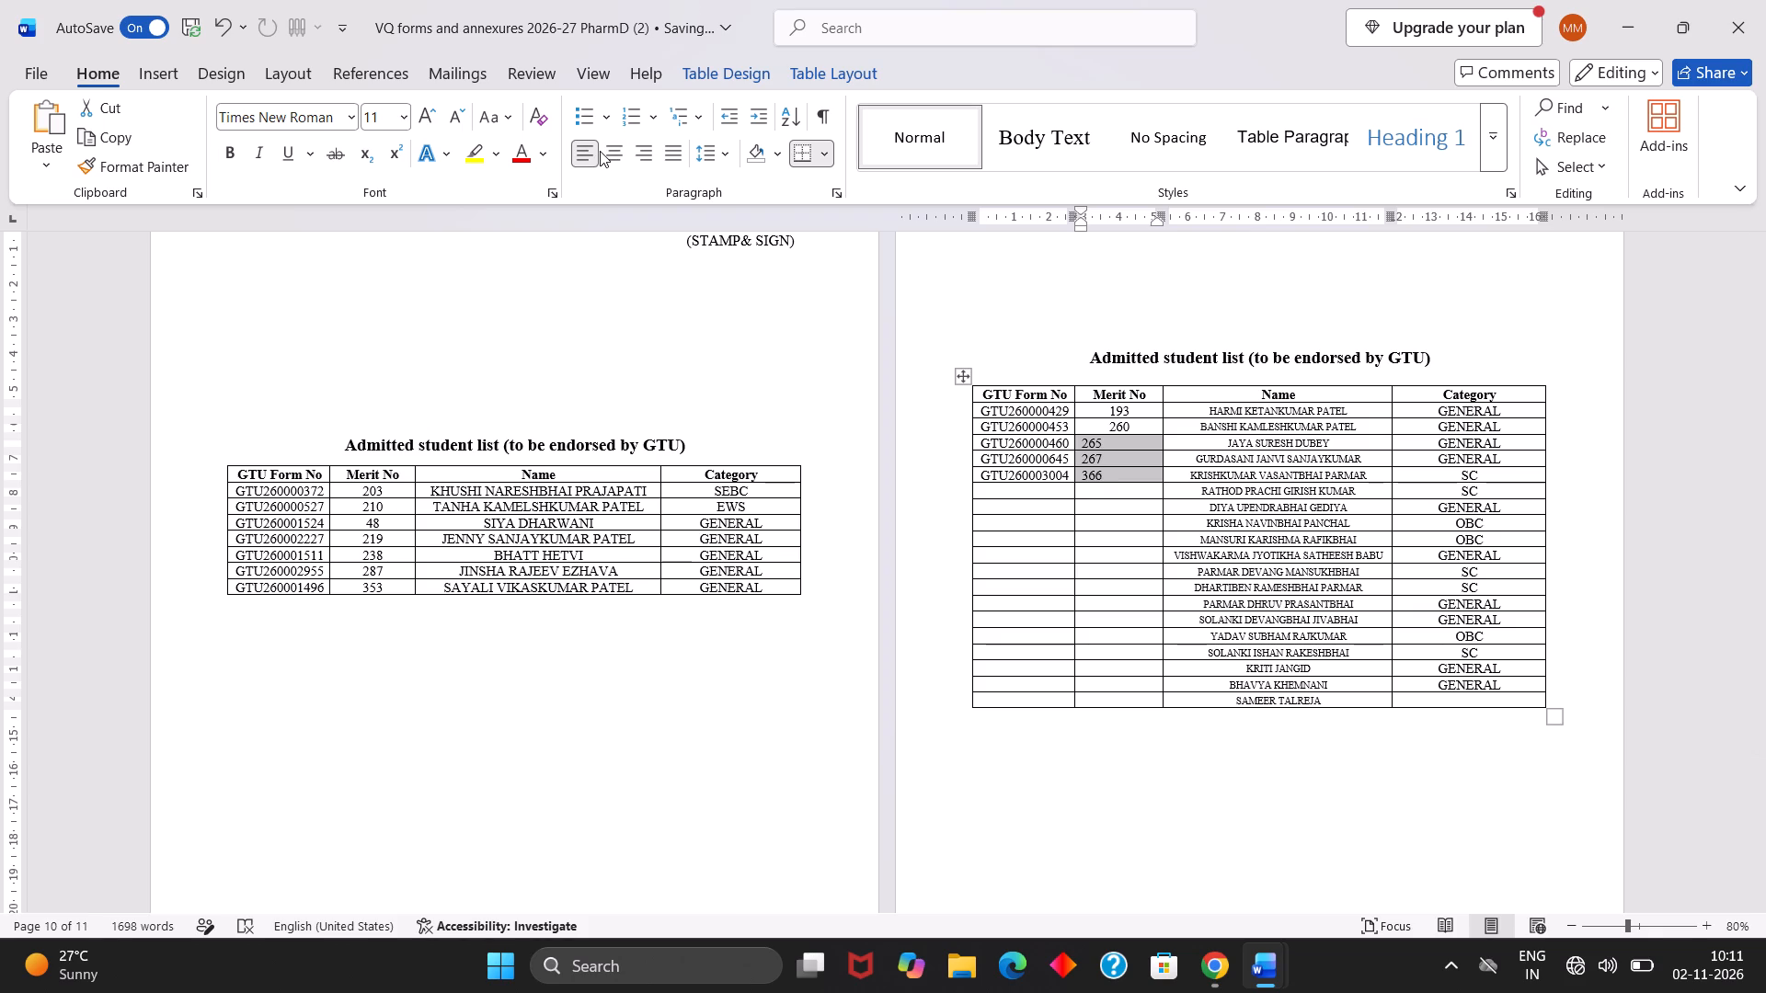
left_click(603, 151)
left_click(1095, 465)
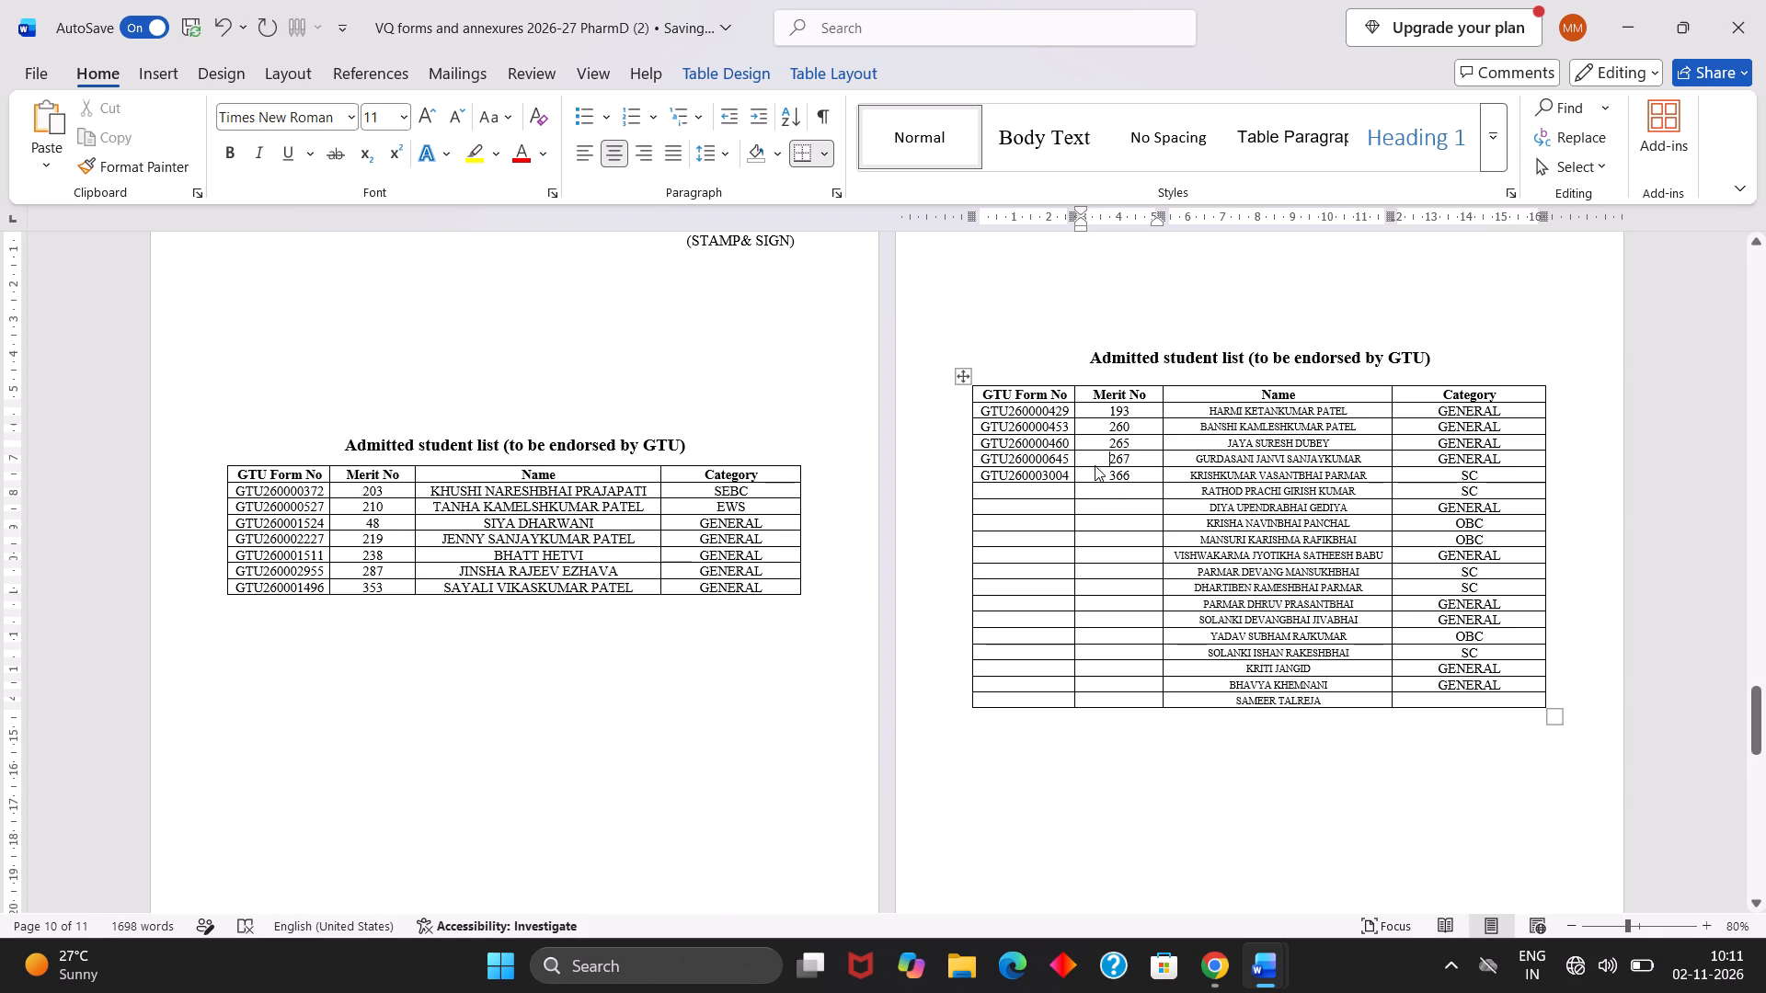
left_click_drag(1133, 474, 1125, 412)
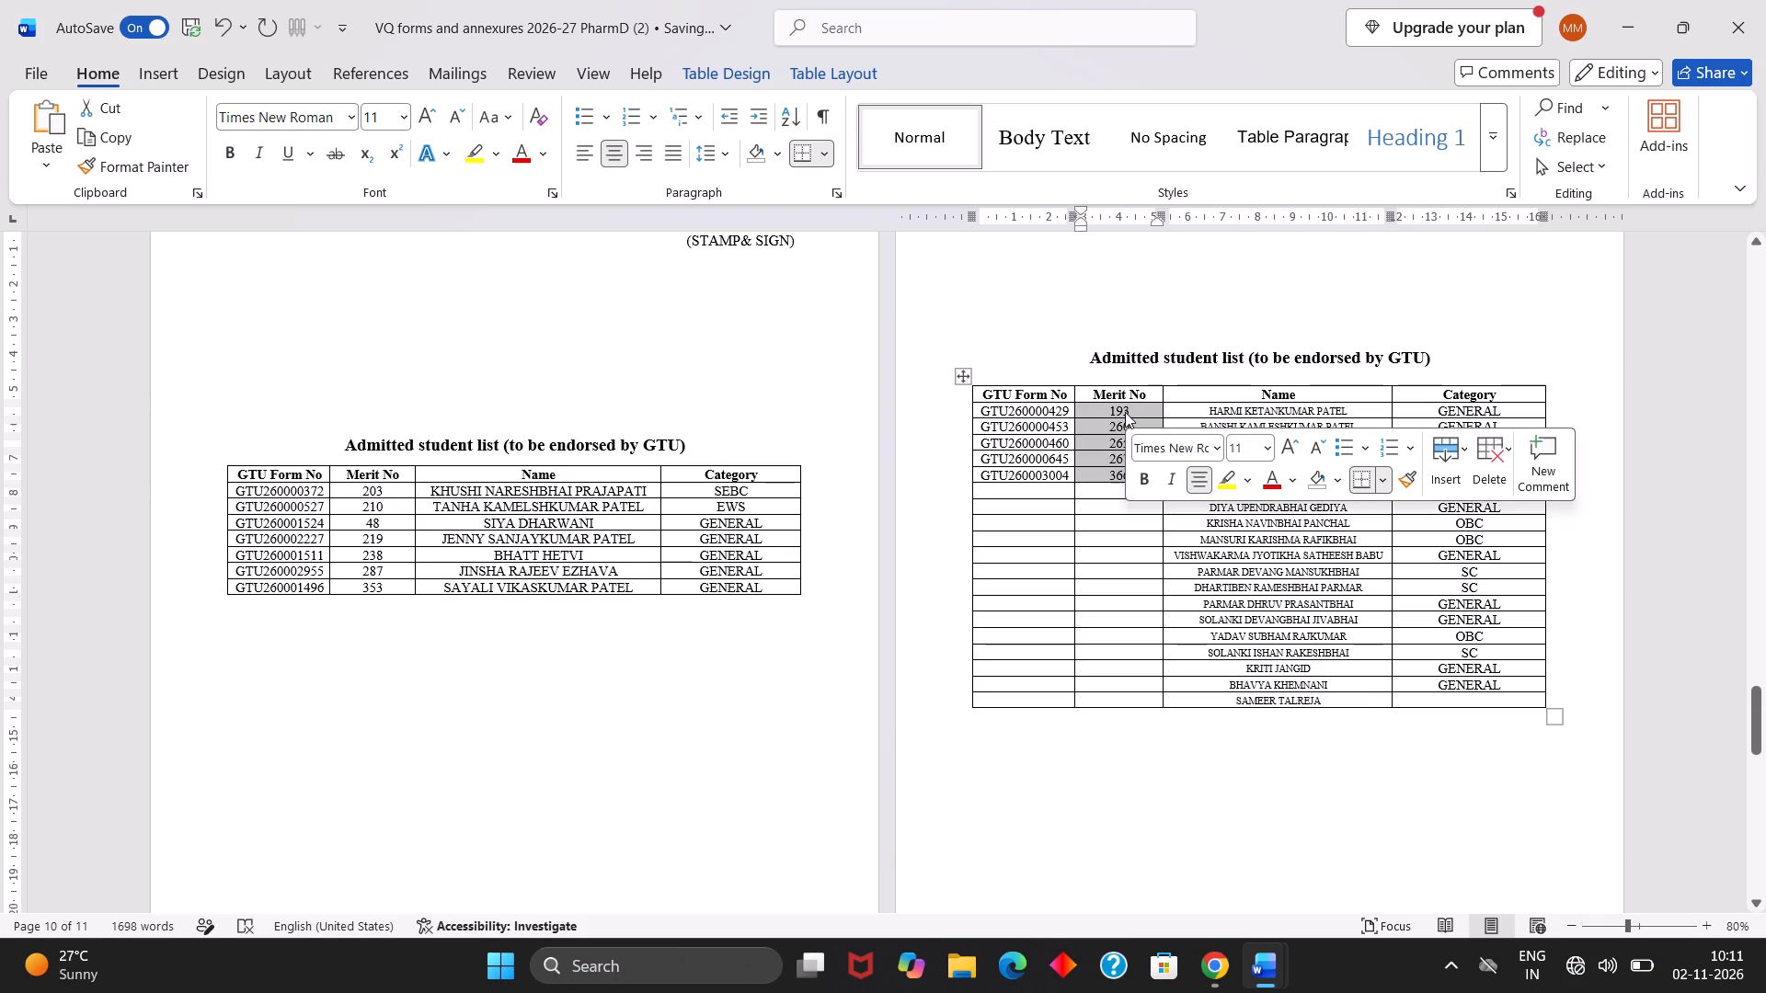
left_click(1104, 475)
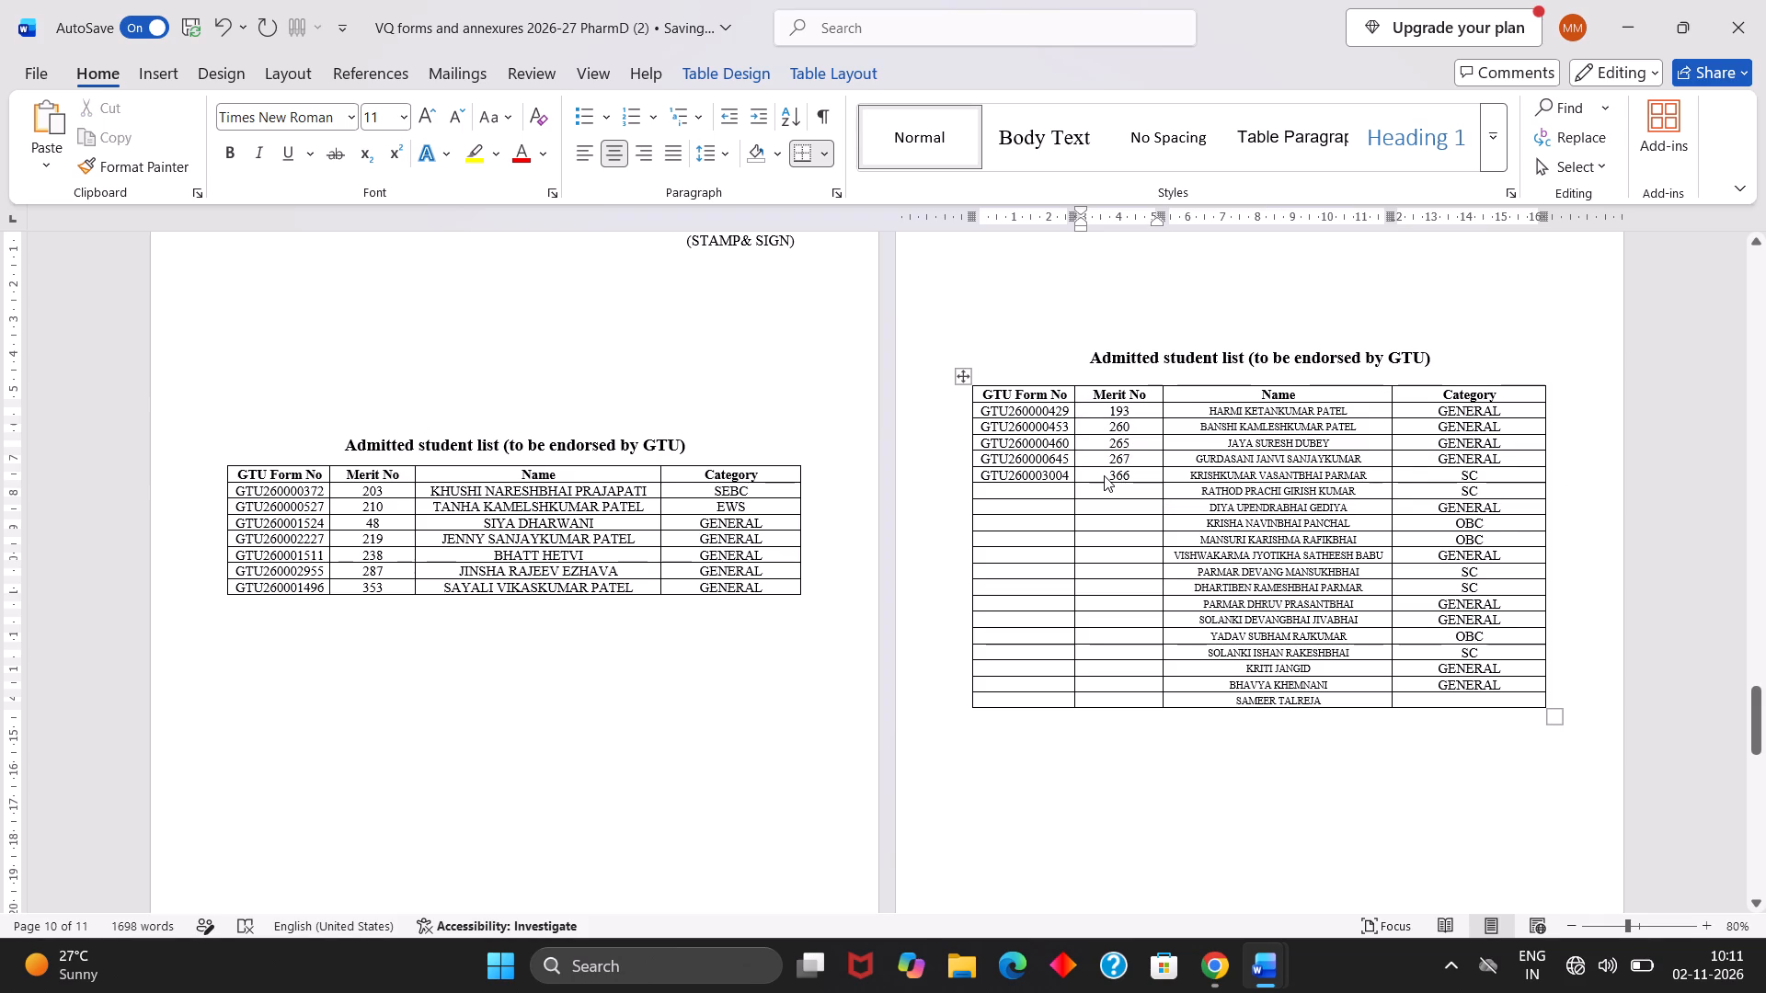
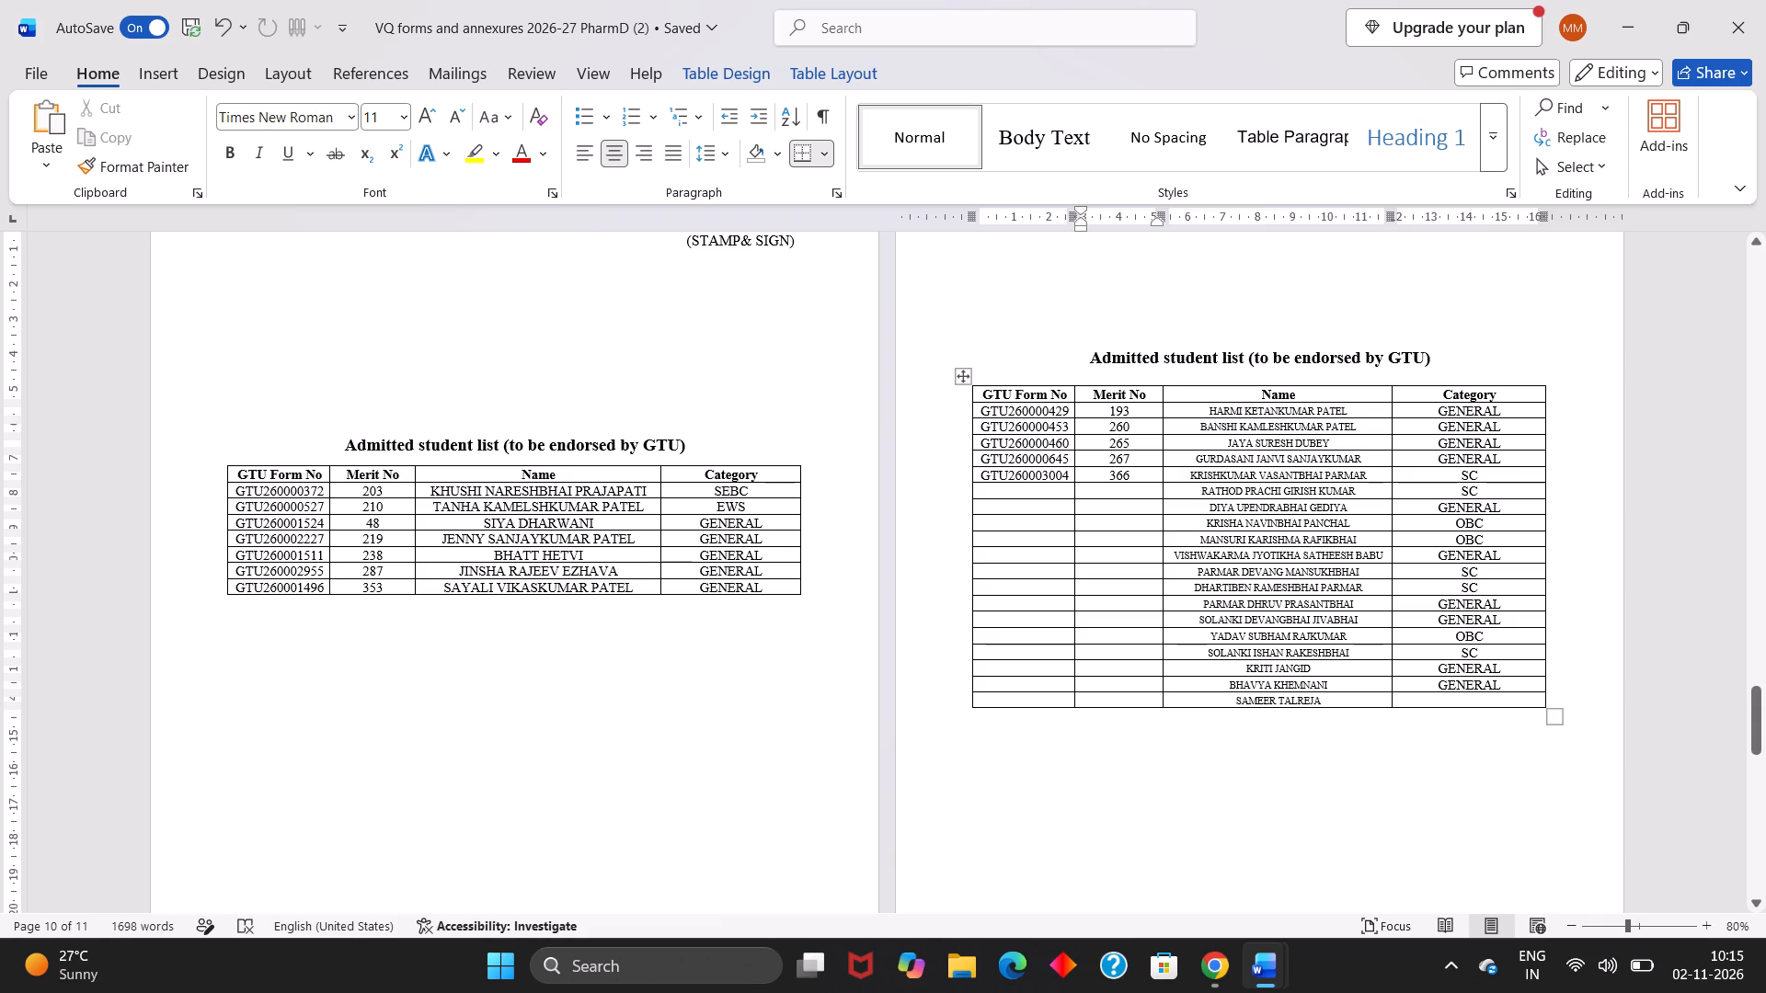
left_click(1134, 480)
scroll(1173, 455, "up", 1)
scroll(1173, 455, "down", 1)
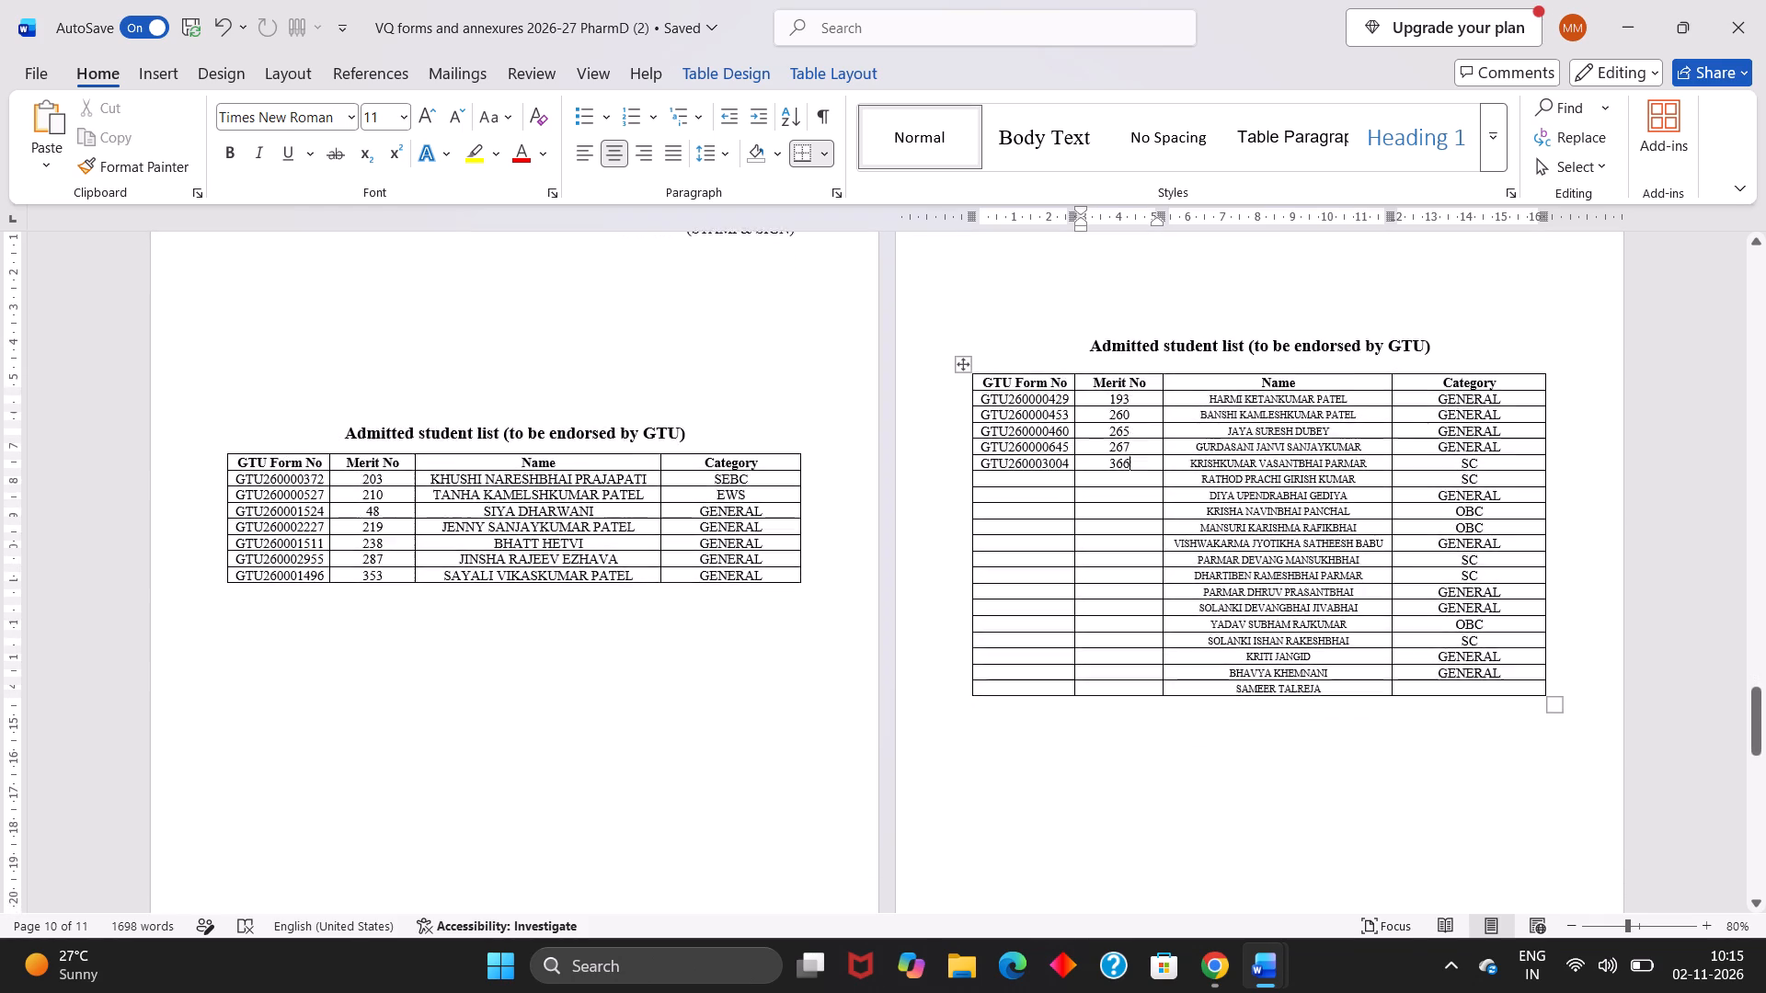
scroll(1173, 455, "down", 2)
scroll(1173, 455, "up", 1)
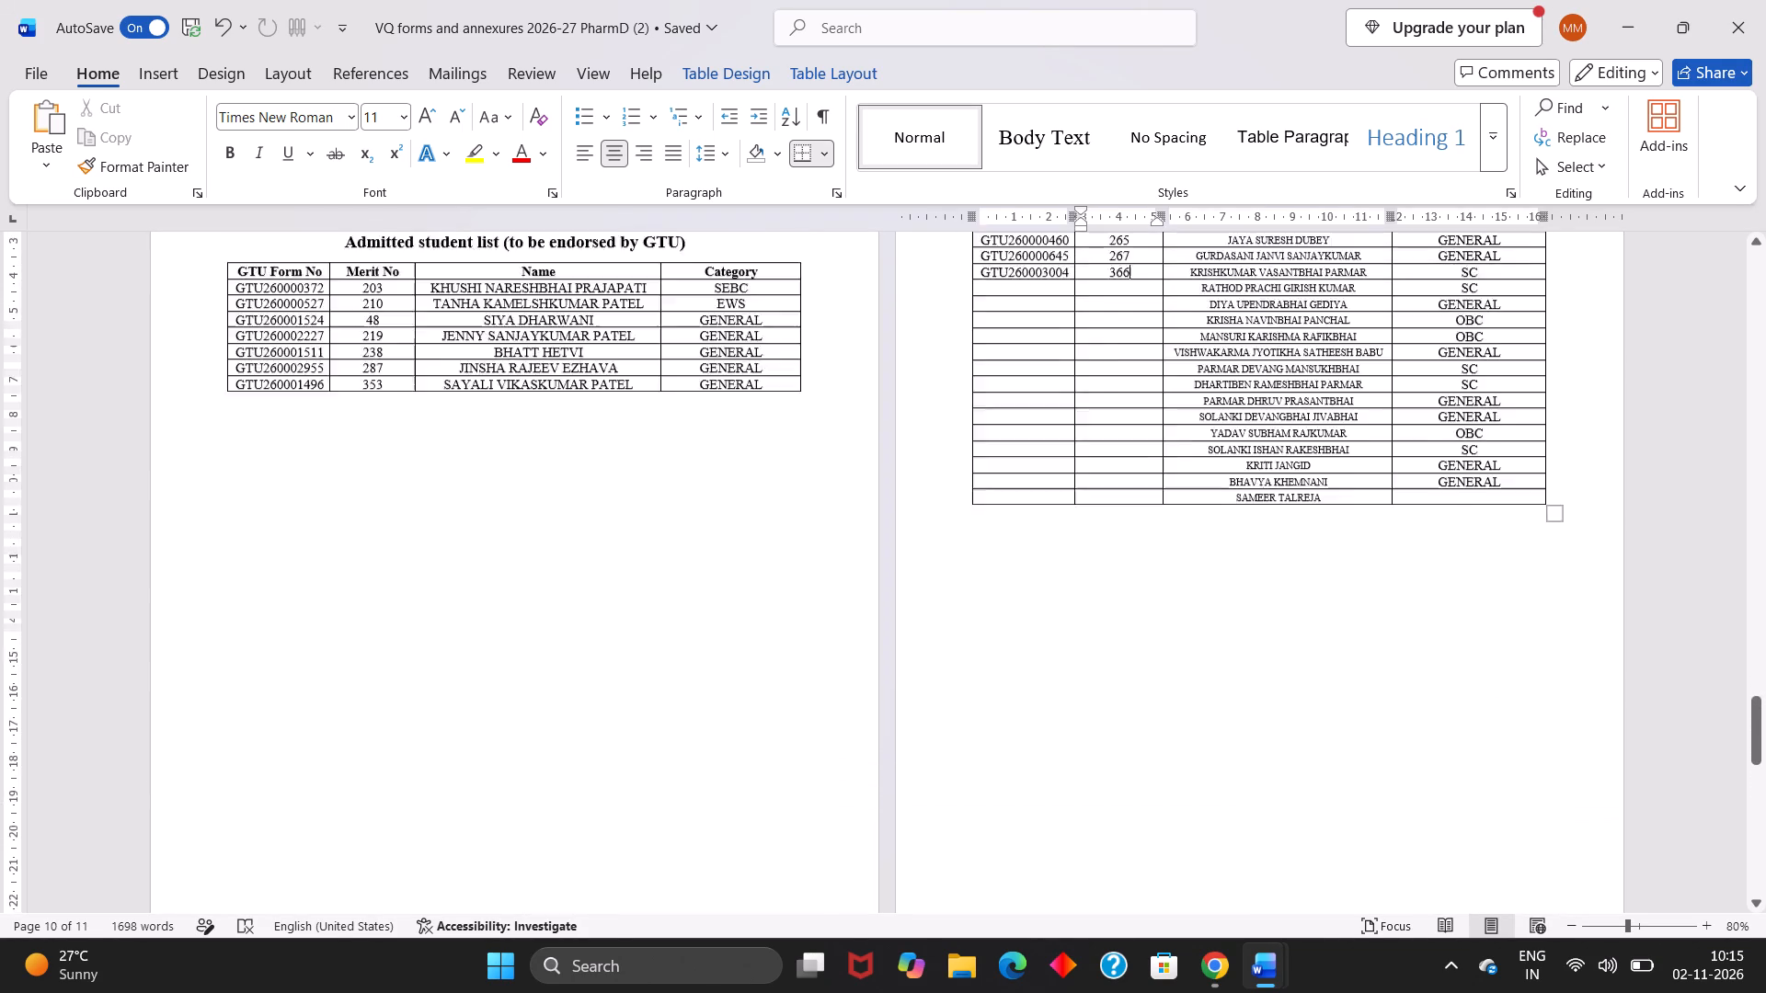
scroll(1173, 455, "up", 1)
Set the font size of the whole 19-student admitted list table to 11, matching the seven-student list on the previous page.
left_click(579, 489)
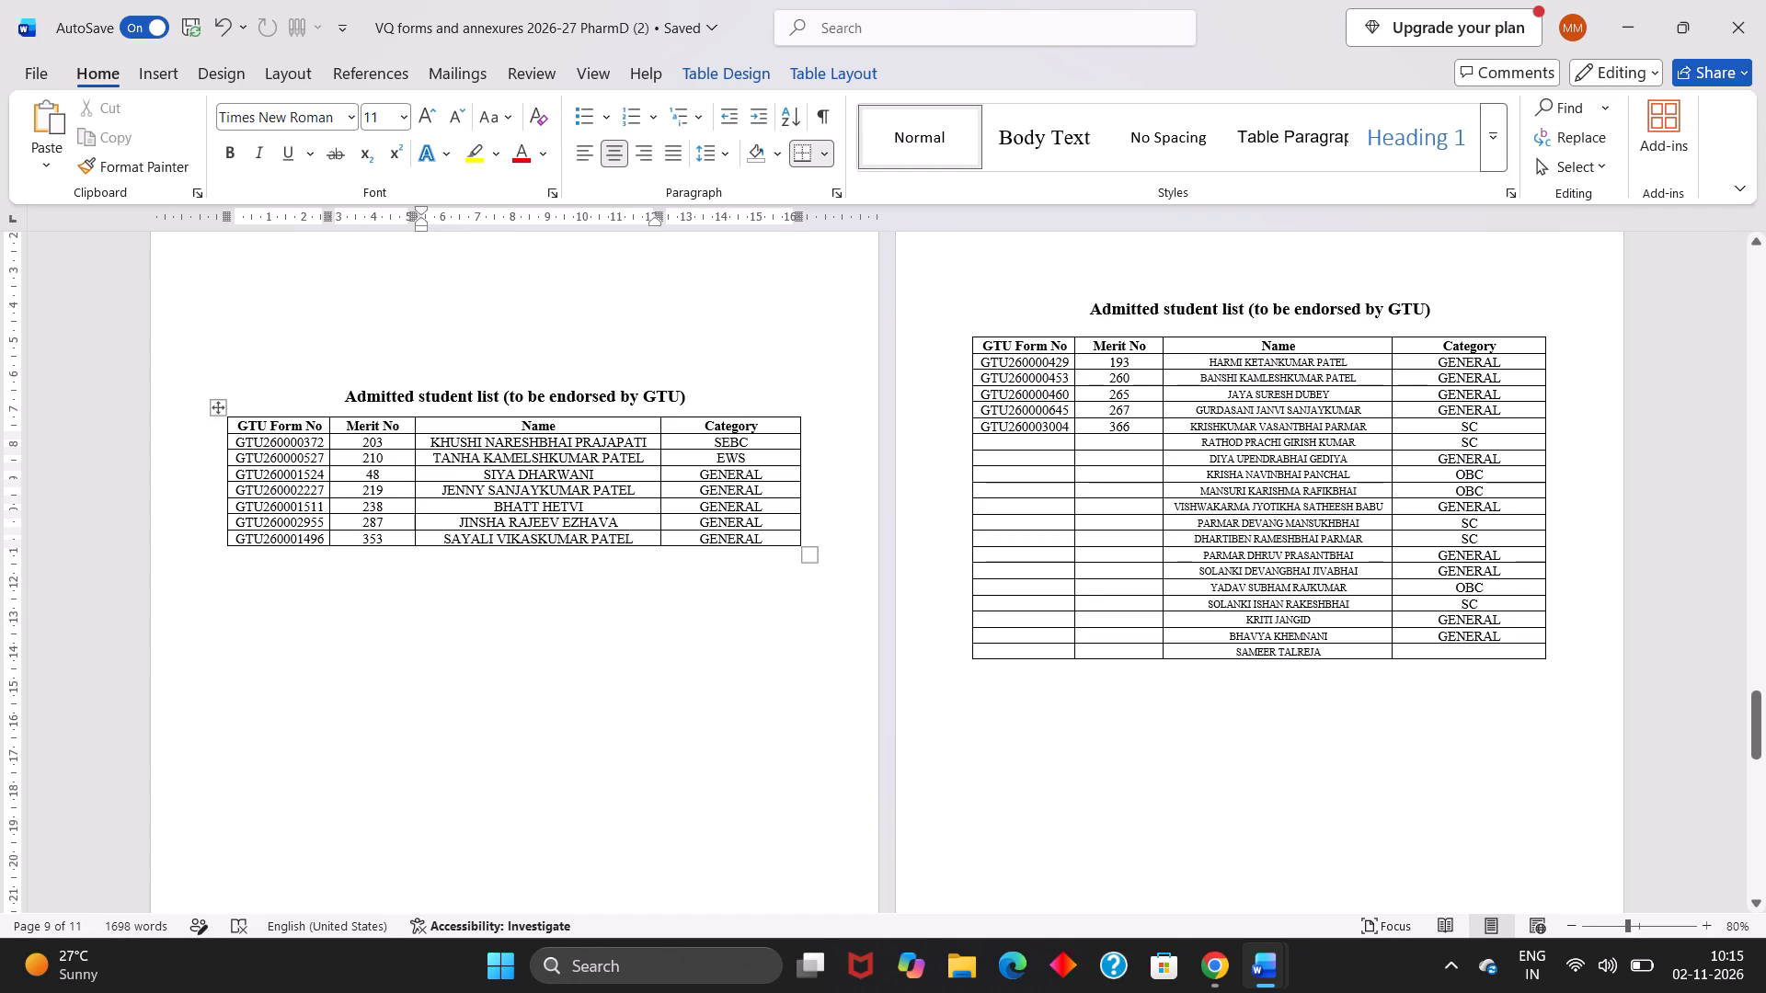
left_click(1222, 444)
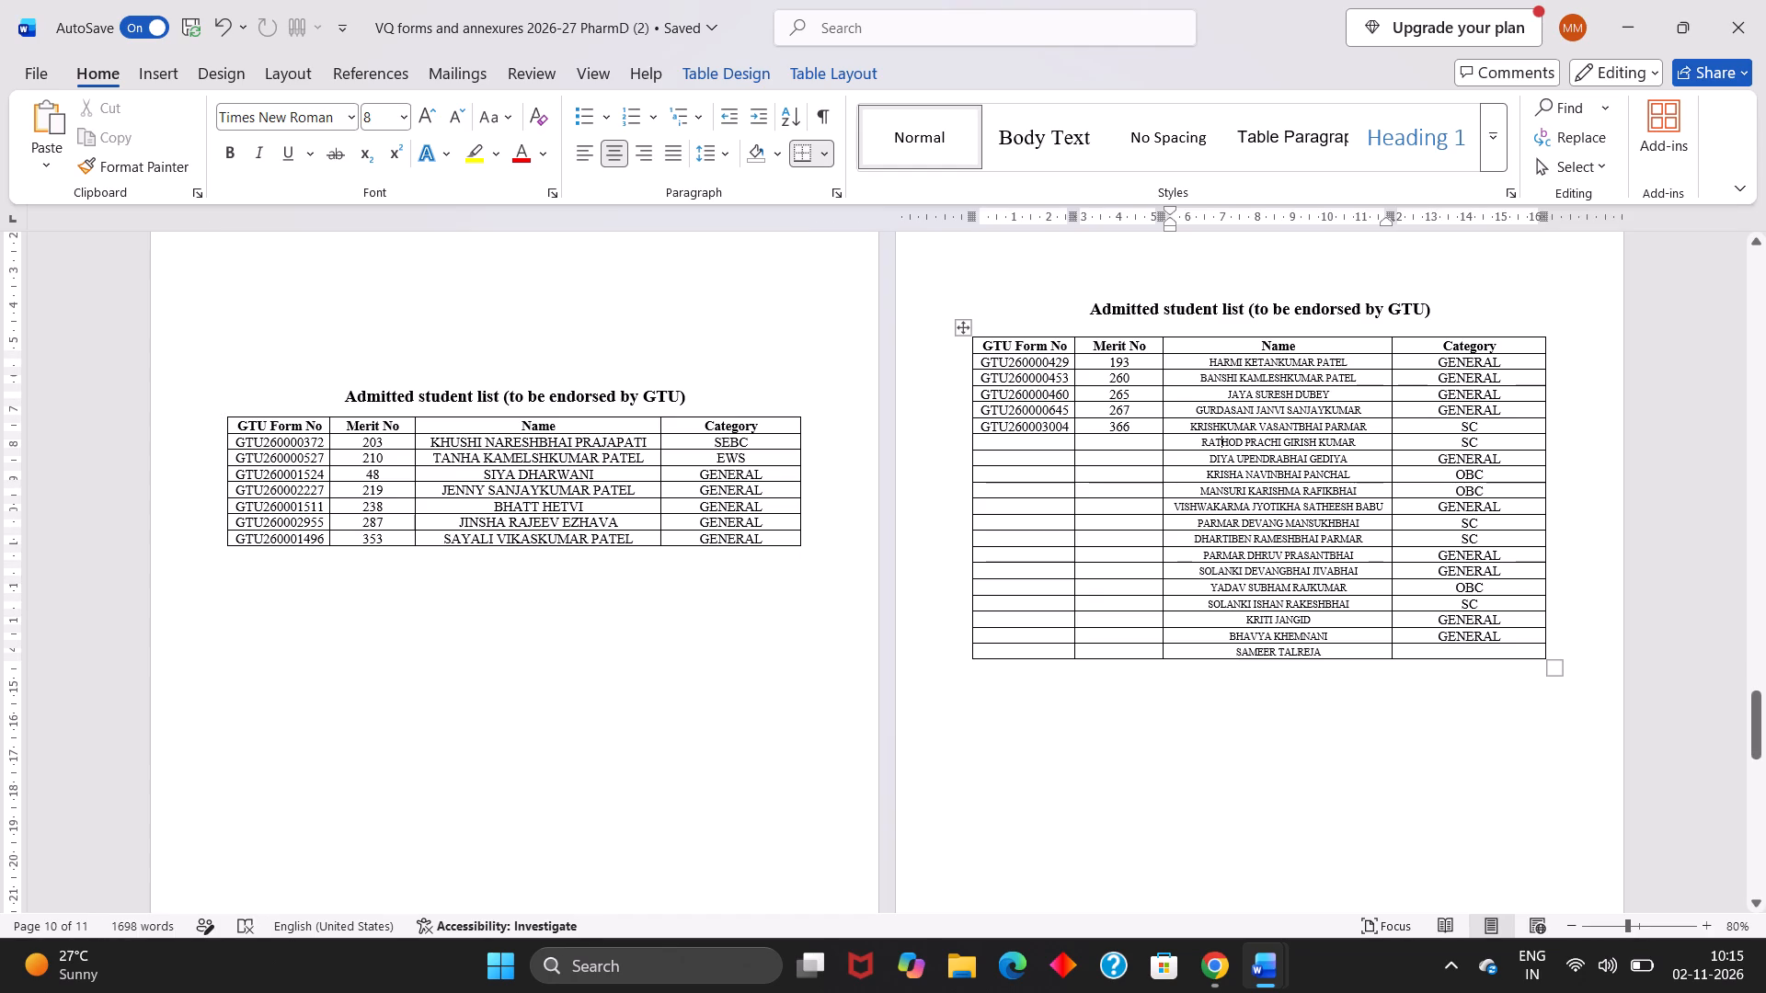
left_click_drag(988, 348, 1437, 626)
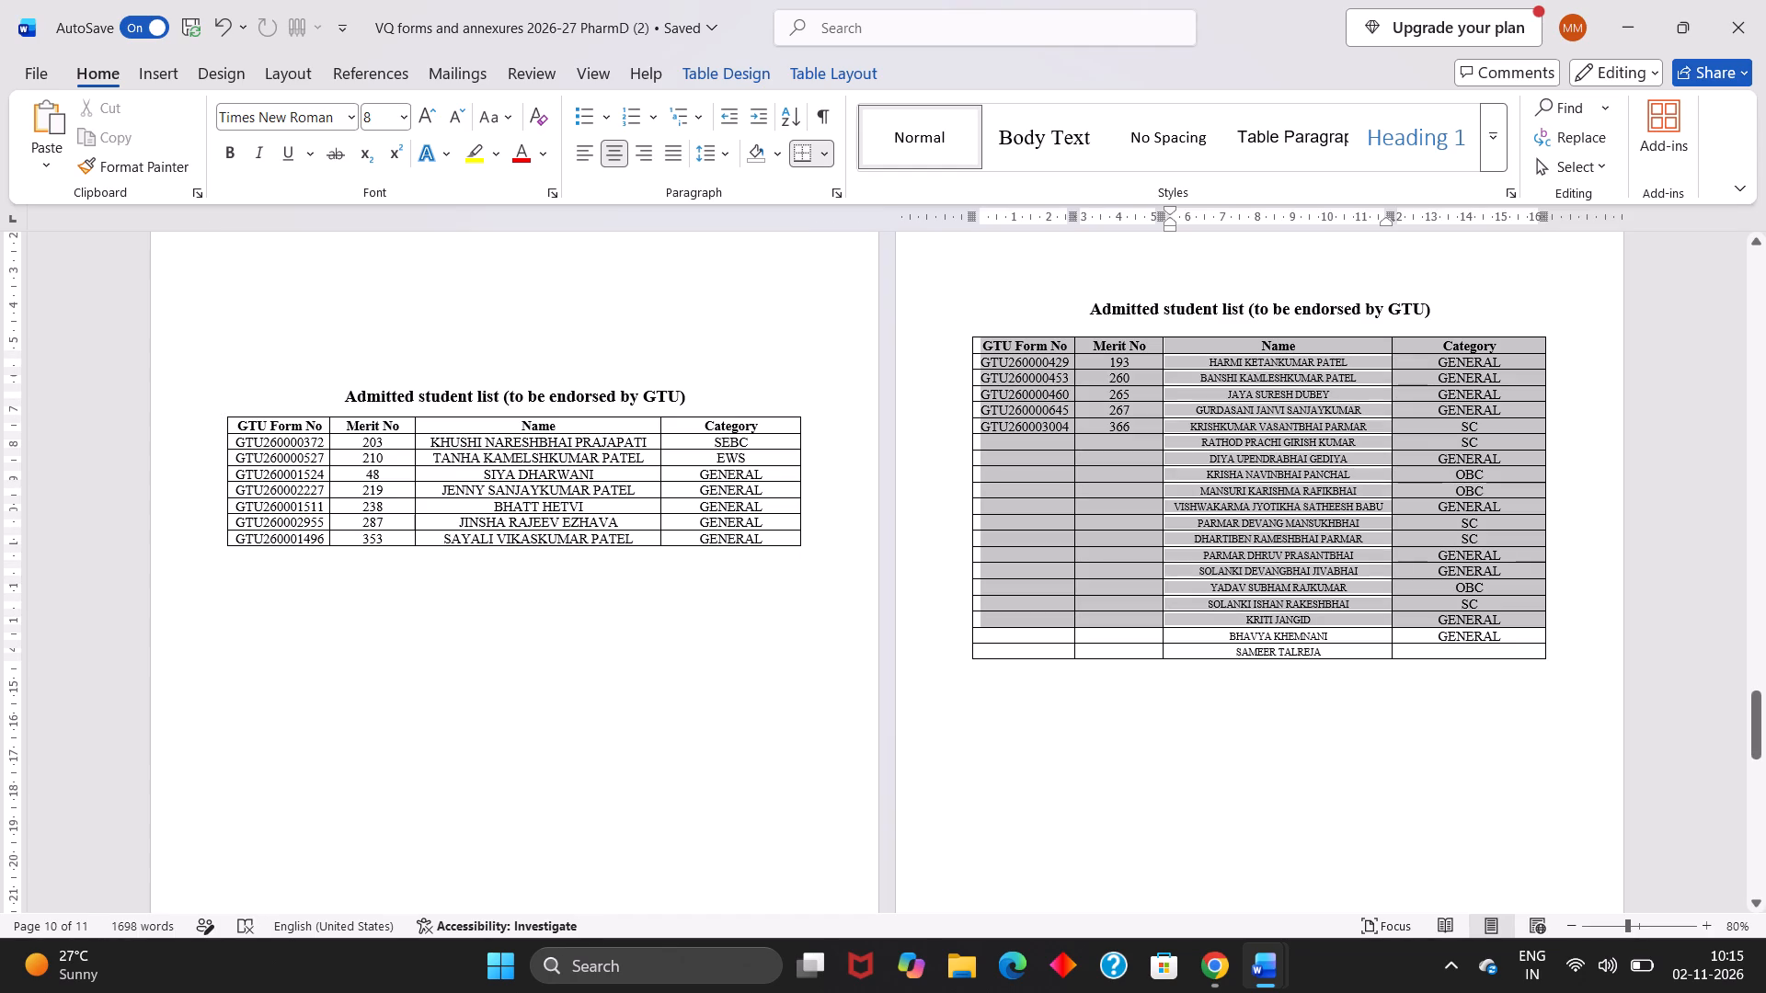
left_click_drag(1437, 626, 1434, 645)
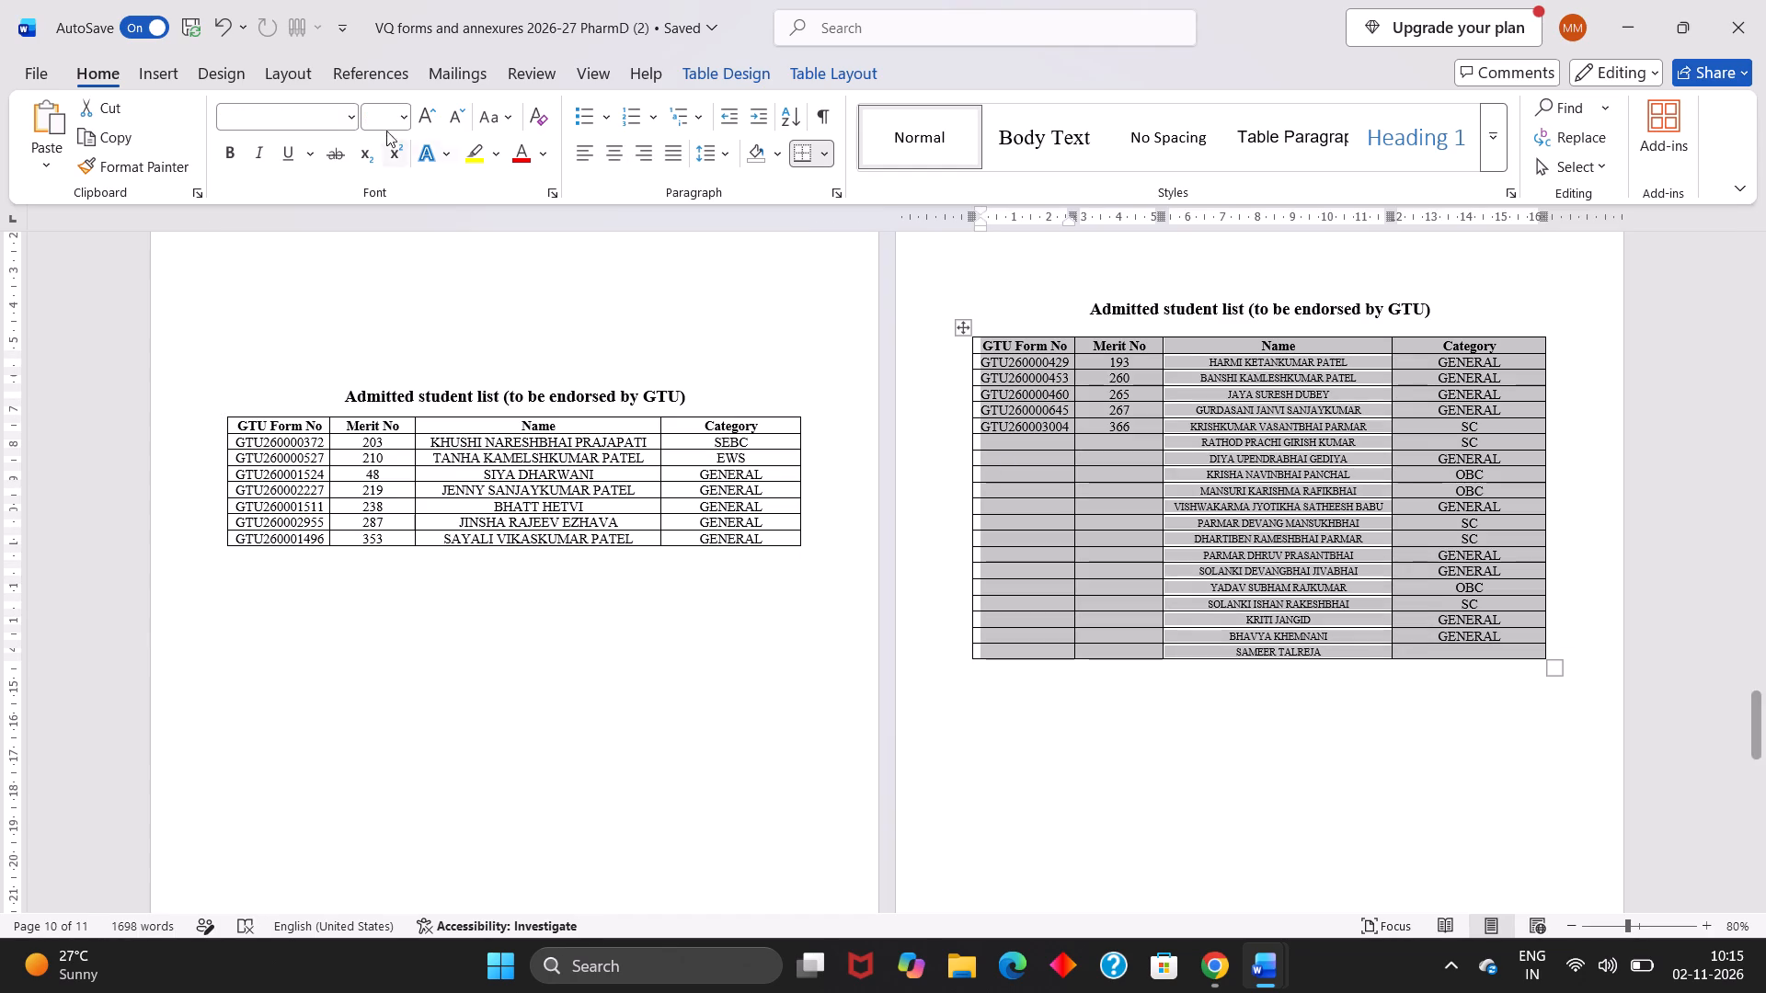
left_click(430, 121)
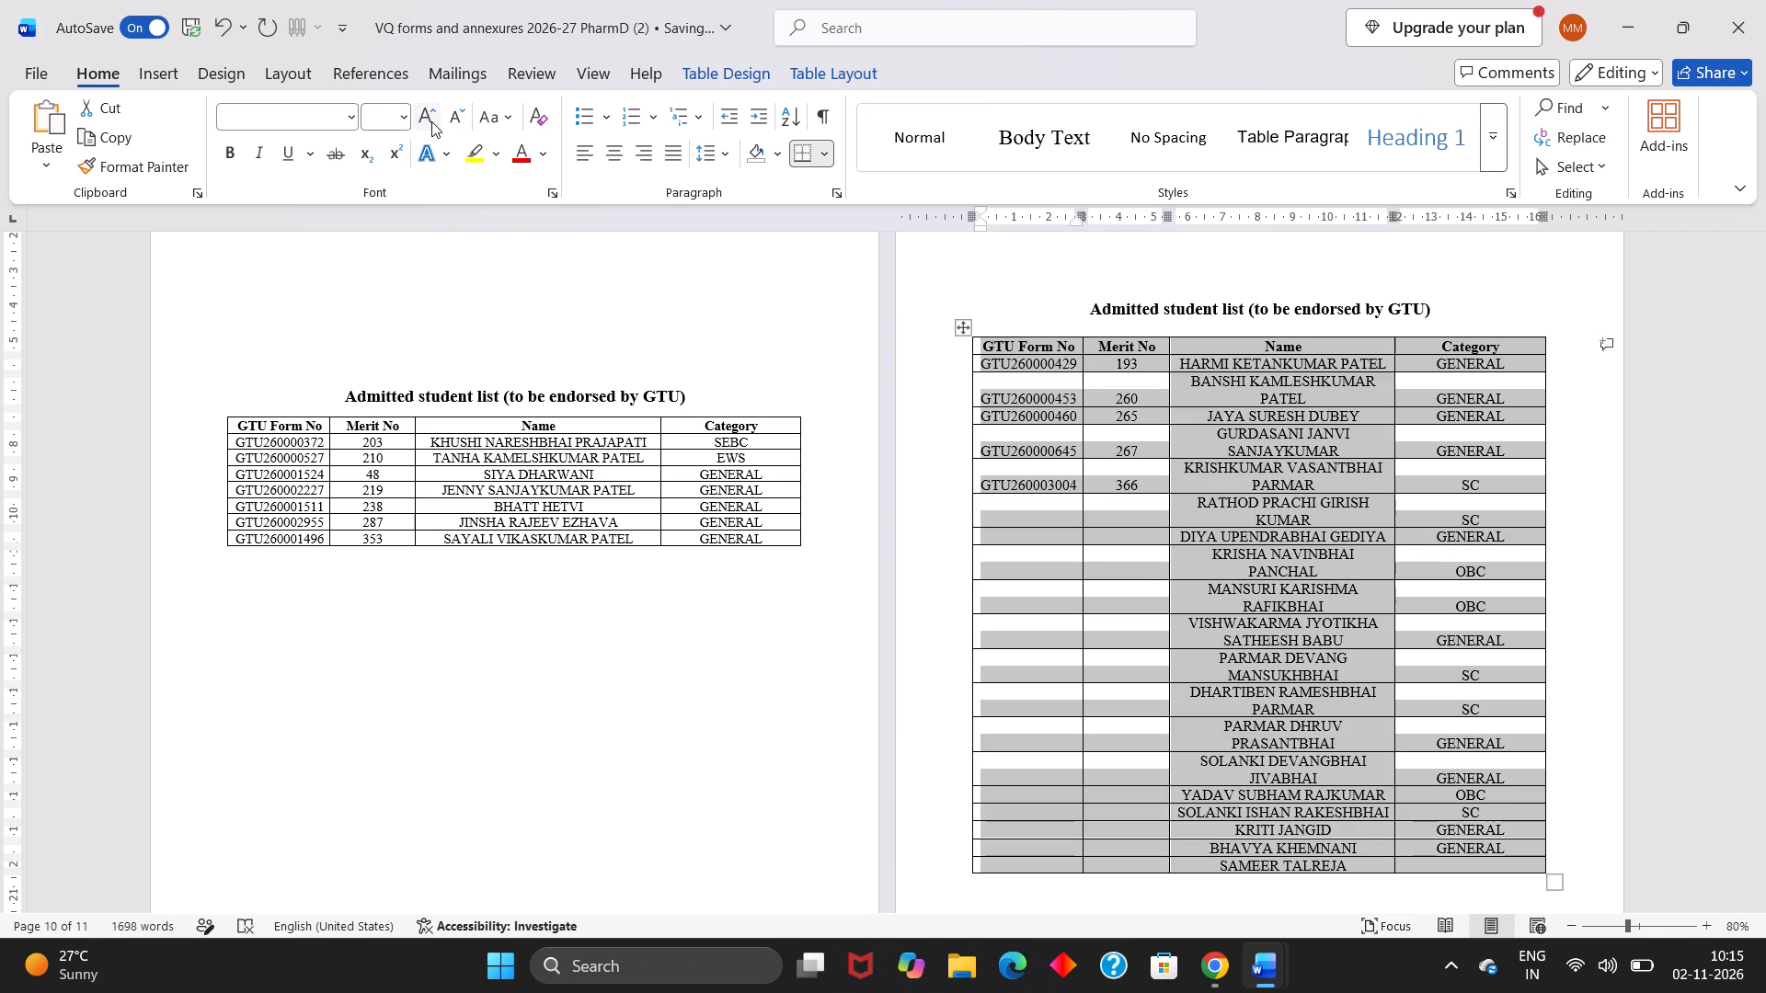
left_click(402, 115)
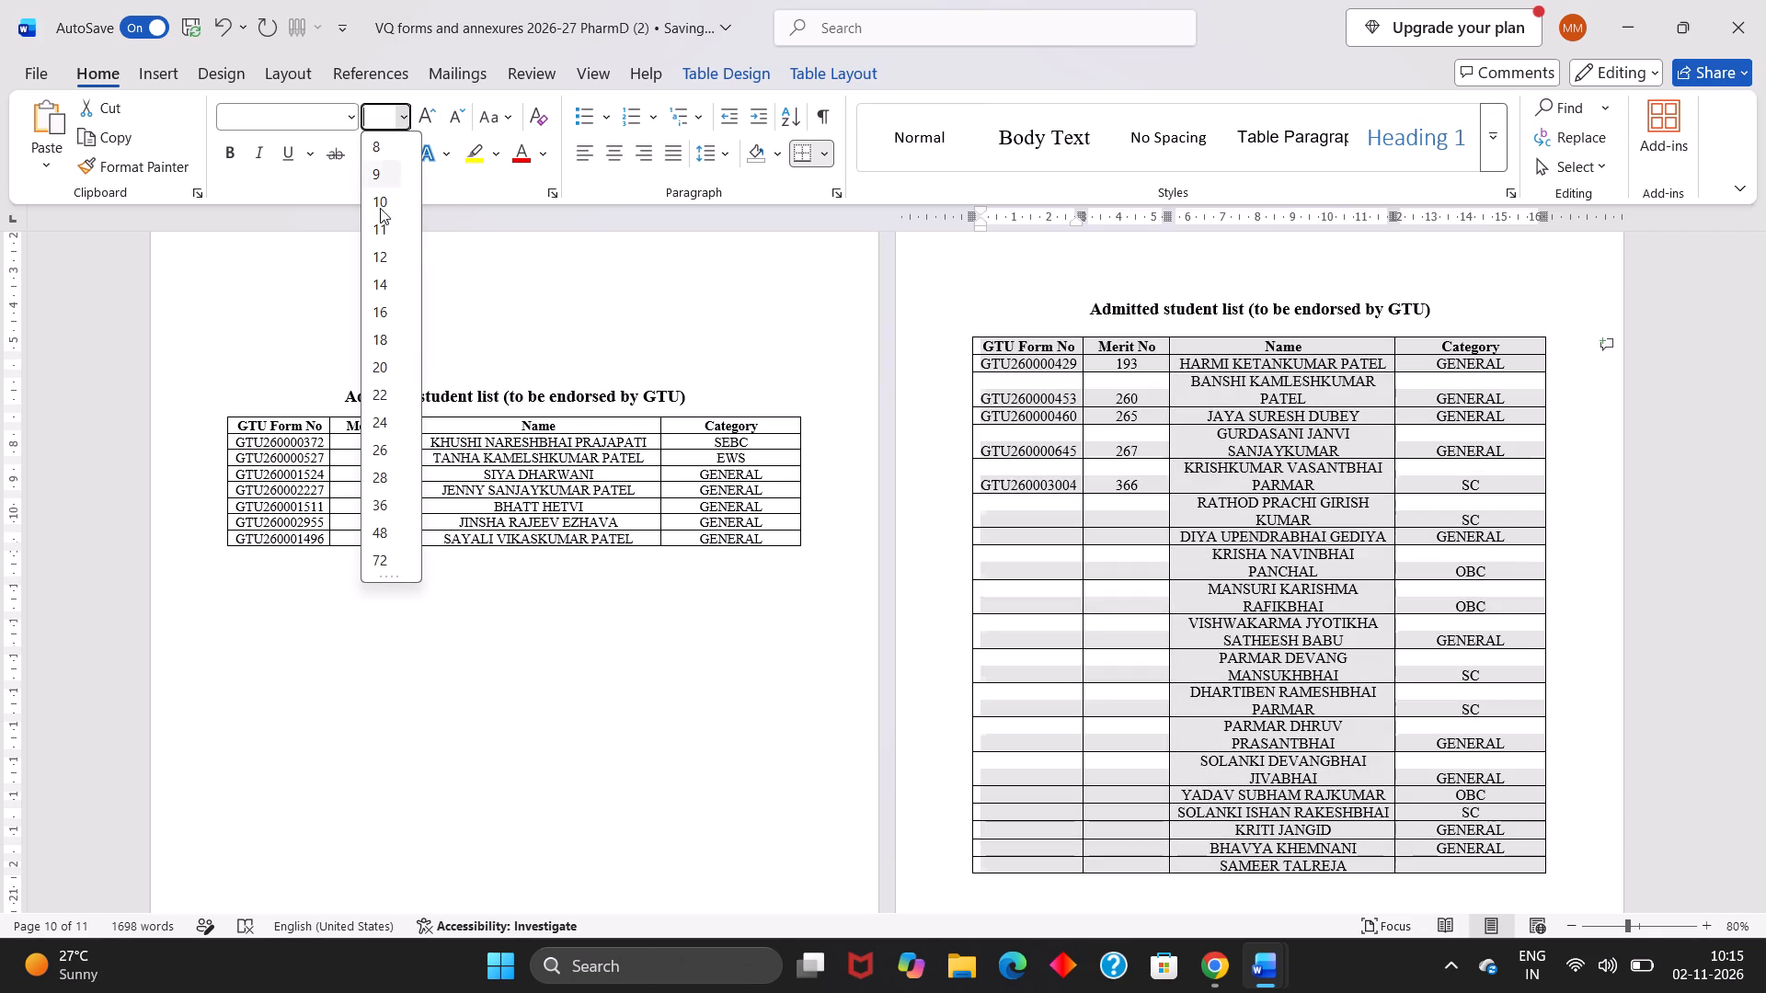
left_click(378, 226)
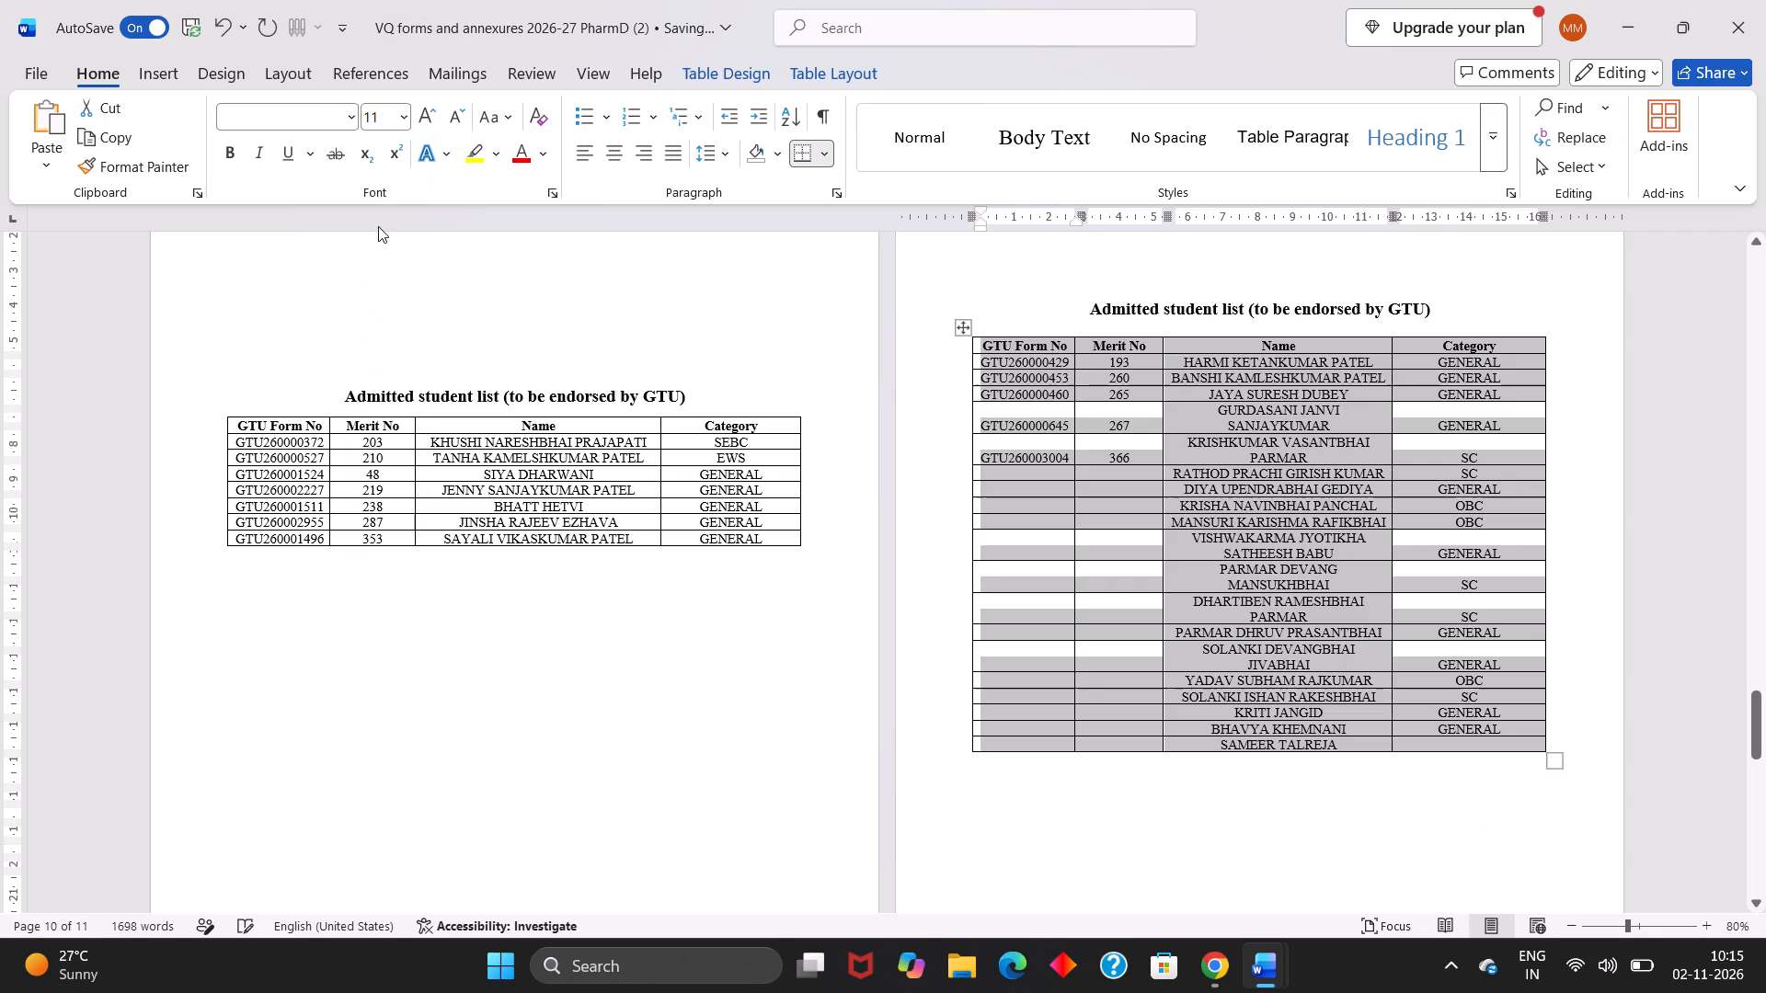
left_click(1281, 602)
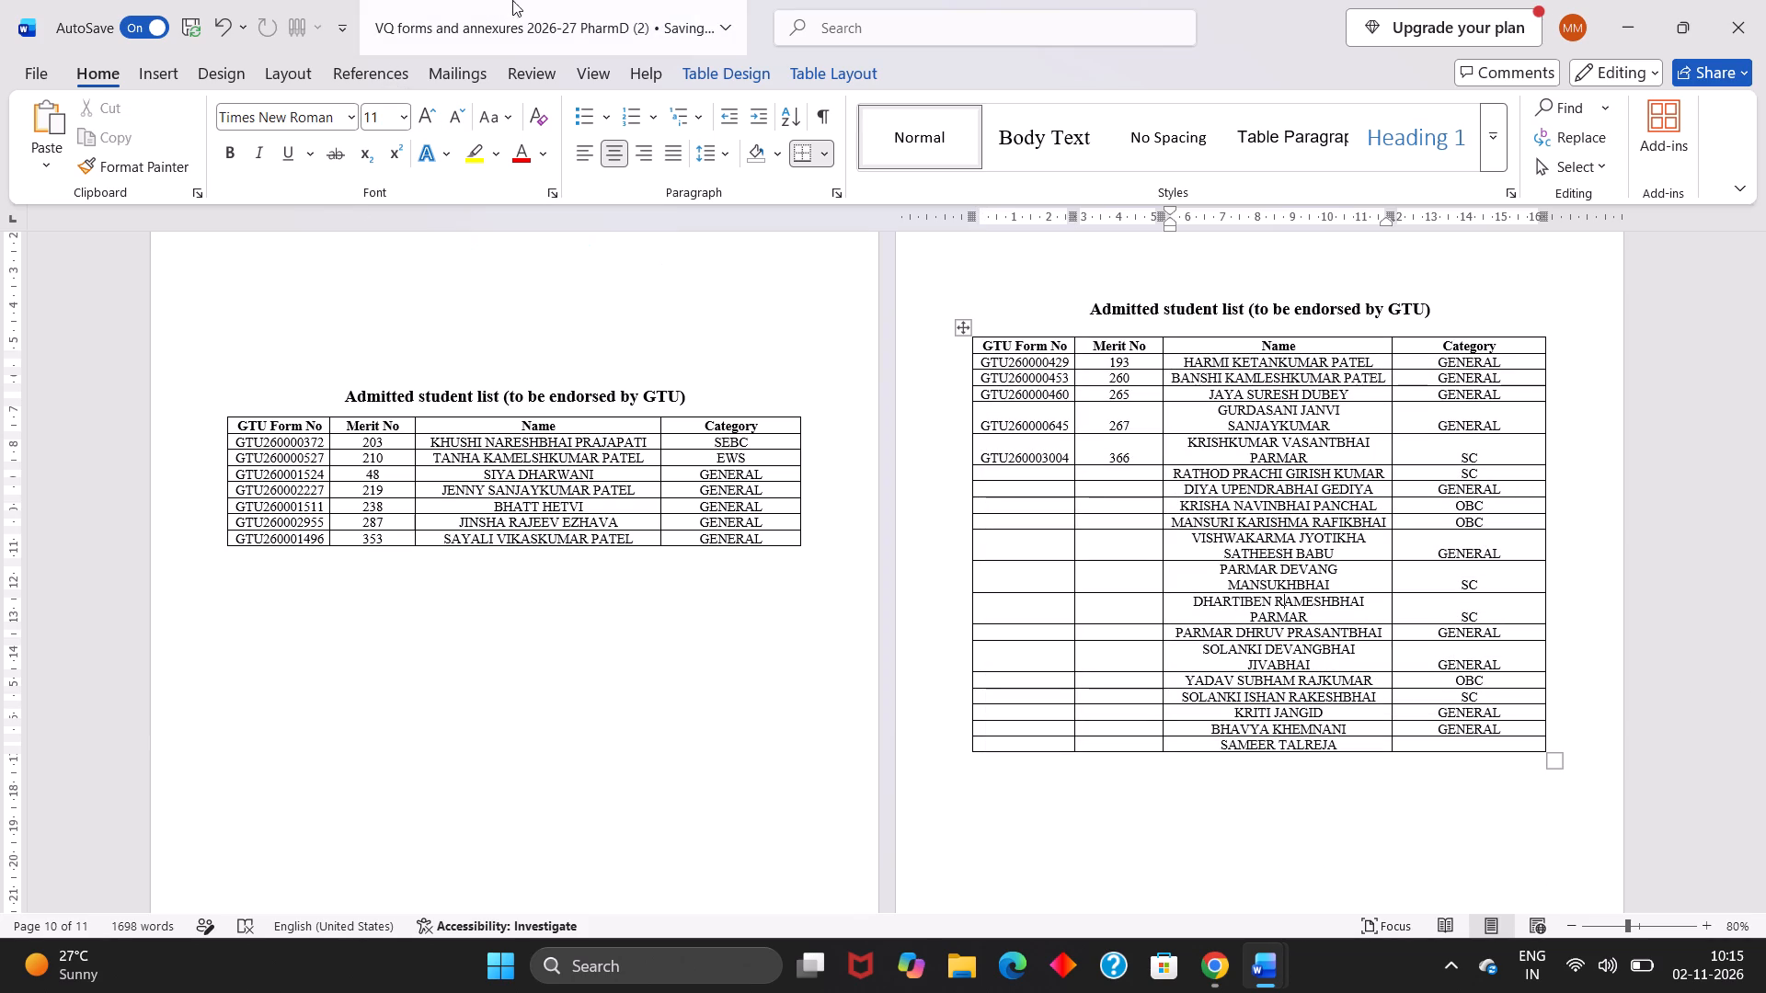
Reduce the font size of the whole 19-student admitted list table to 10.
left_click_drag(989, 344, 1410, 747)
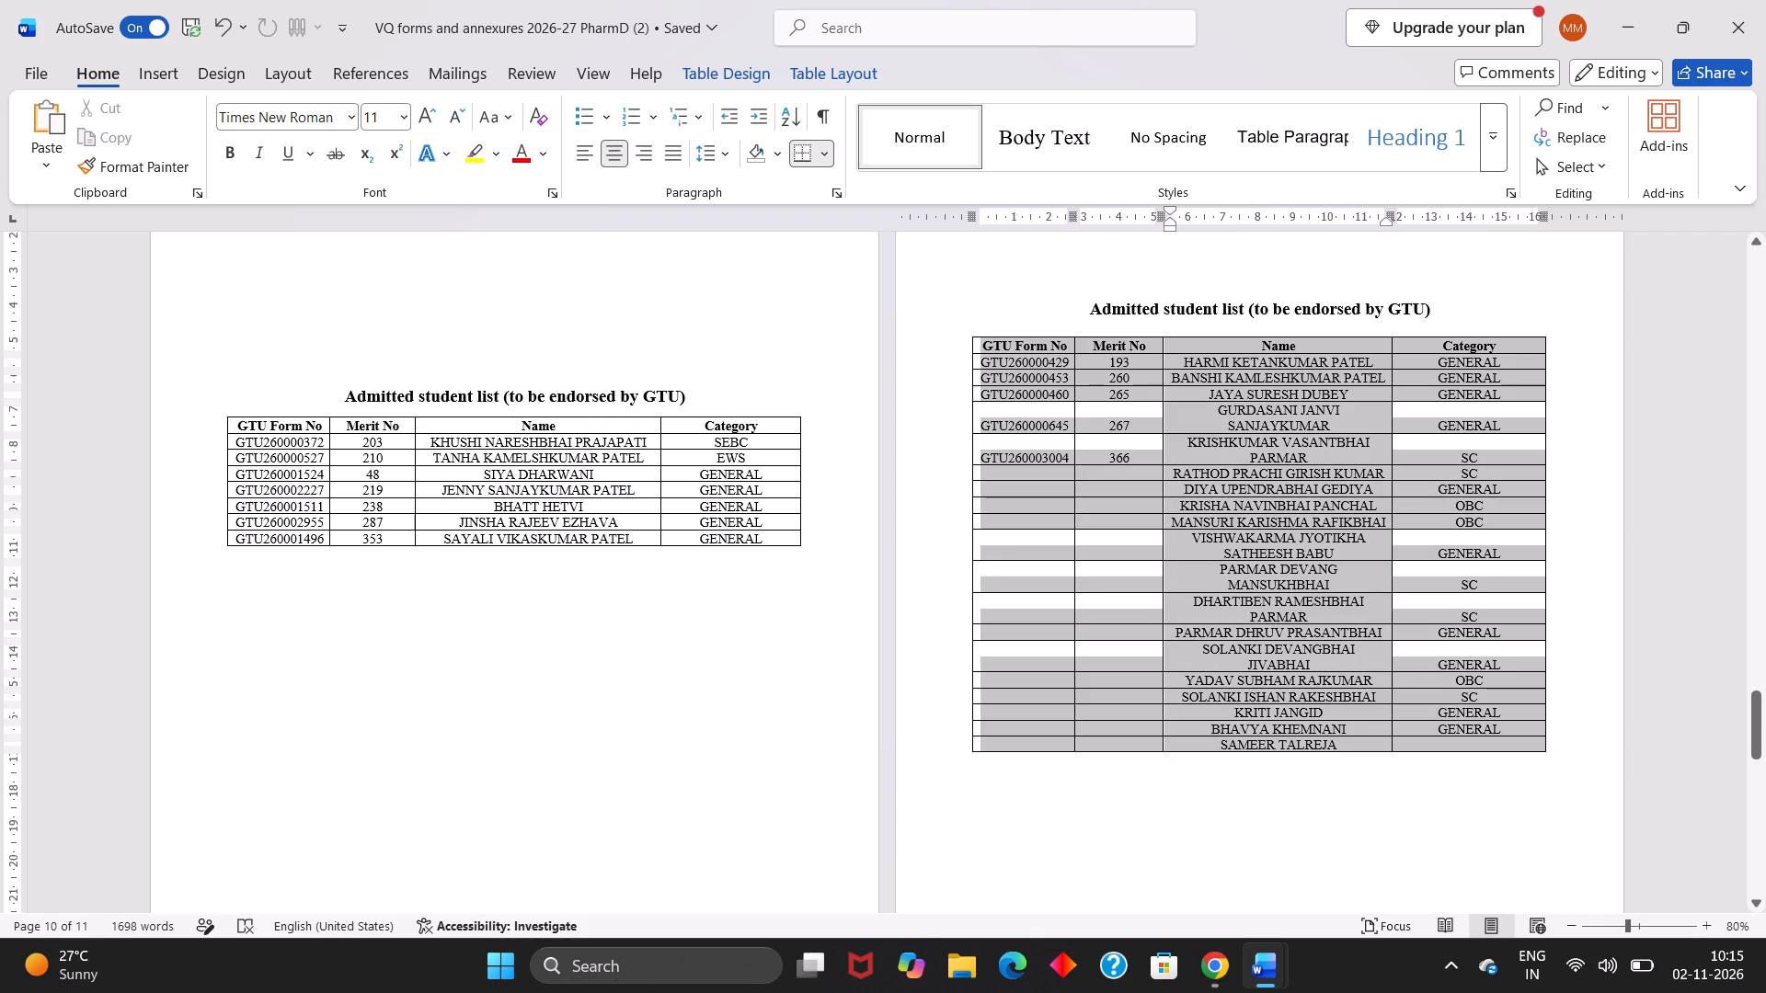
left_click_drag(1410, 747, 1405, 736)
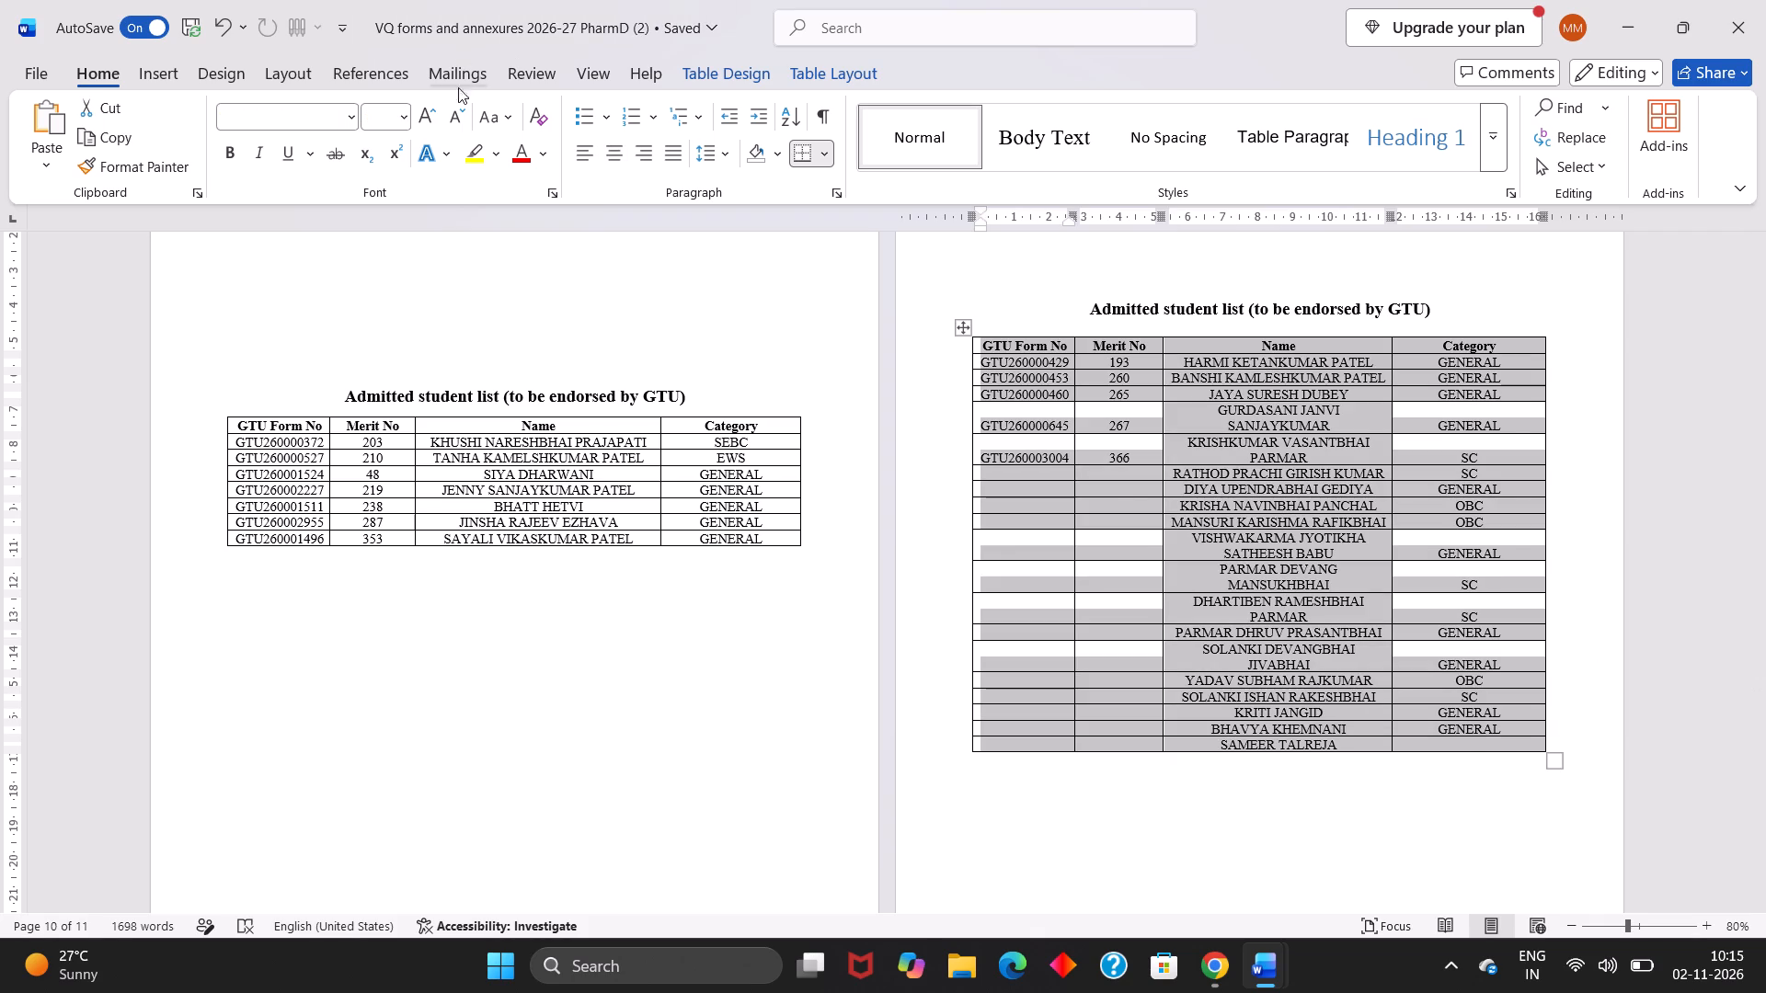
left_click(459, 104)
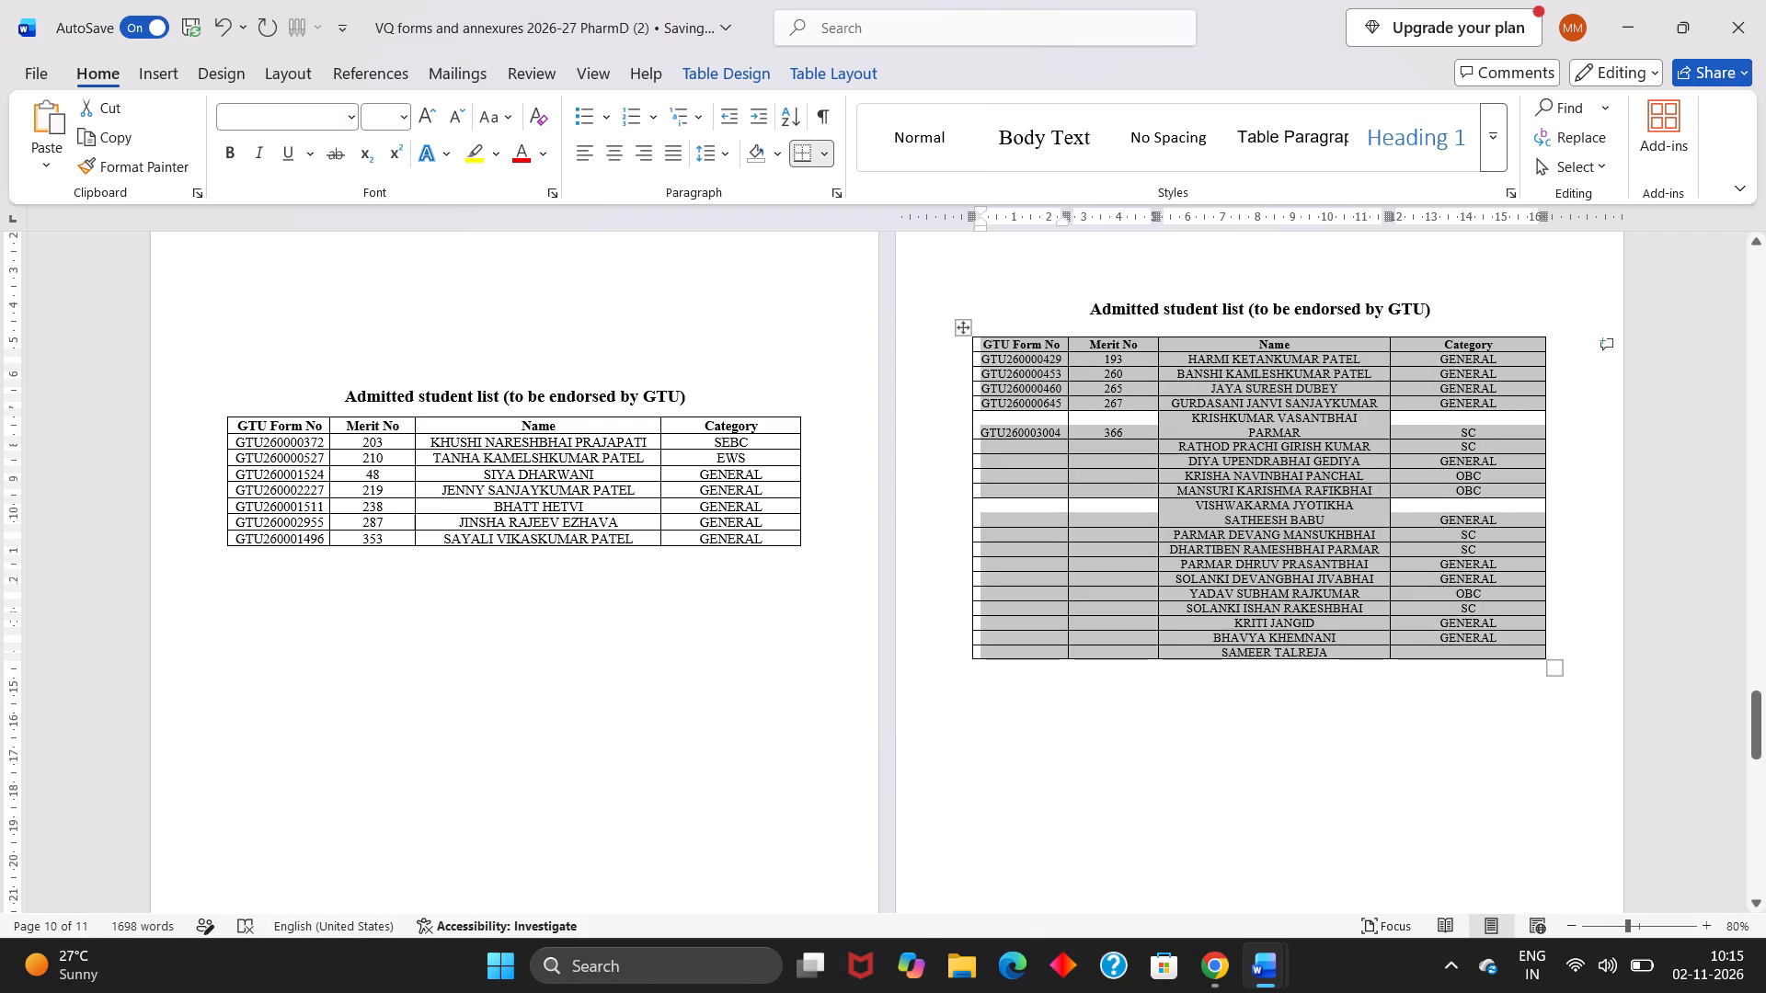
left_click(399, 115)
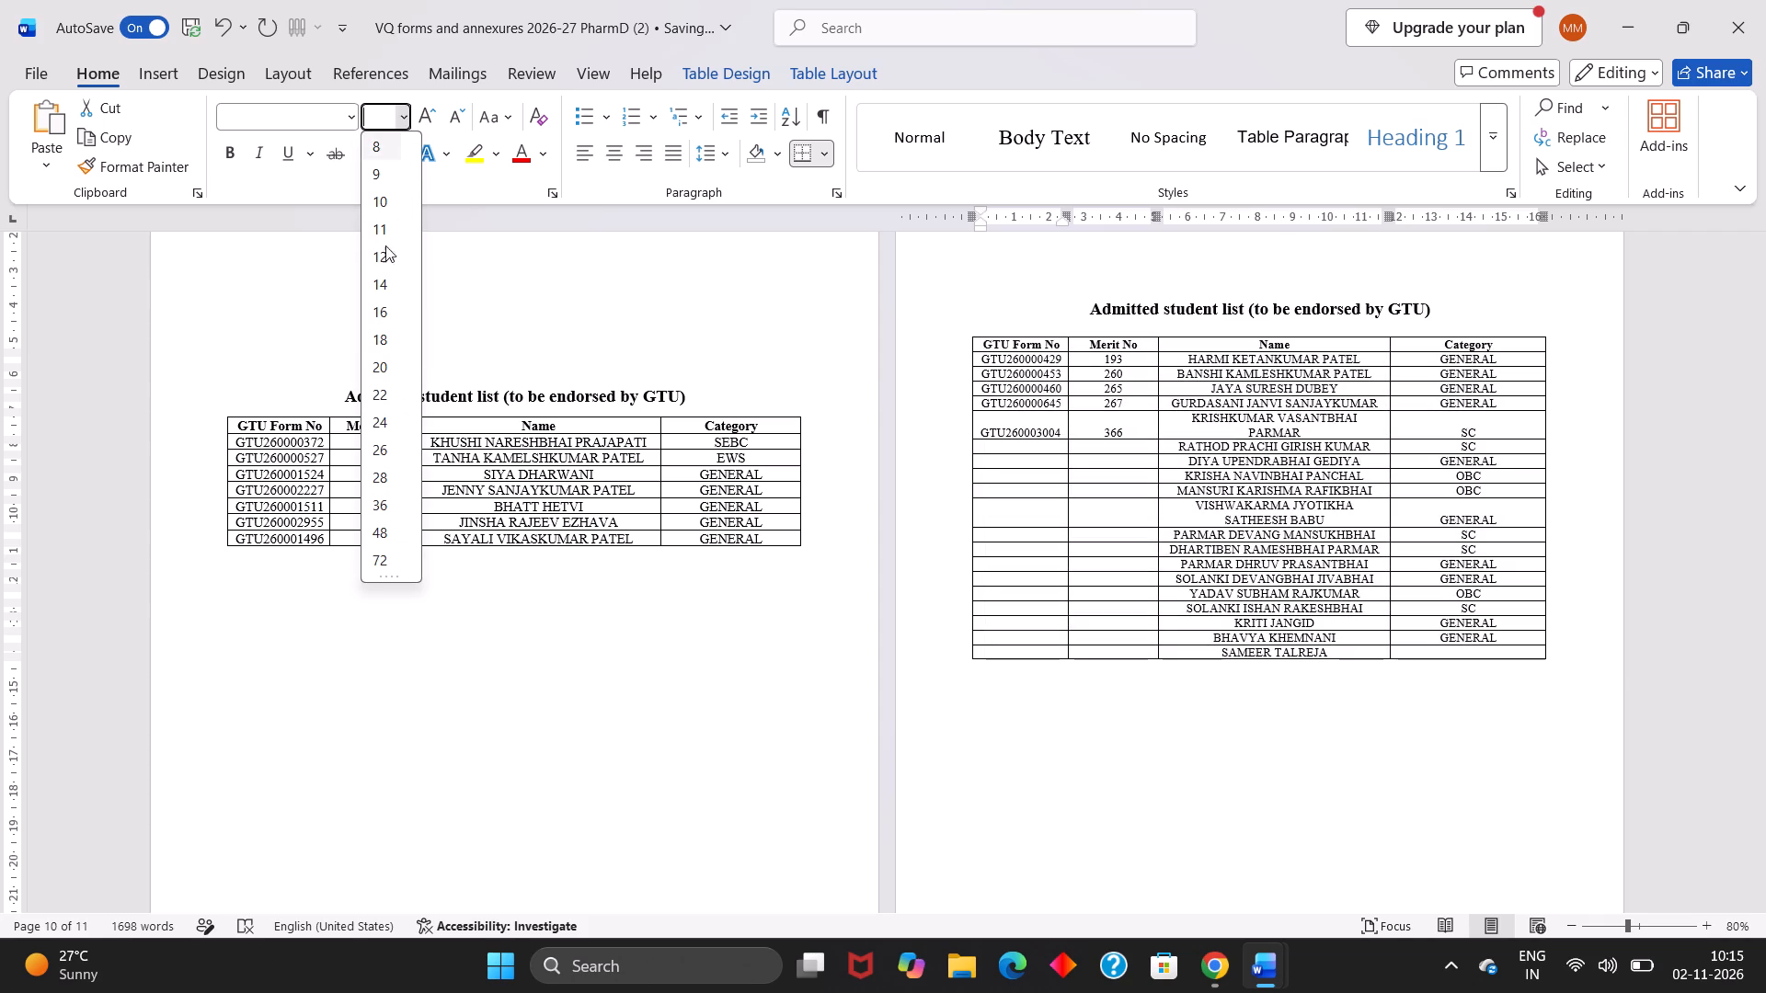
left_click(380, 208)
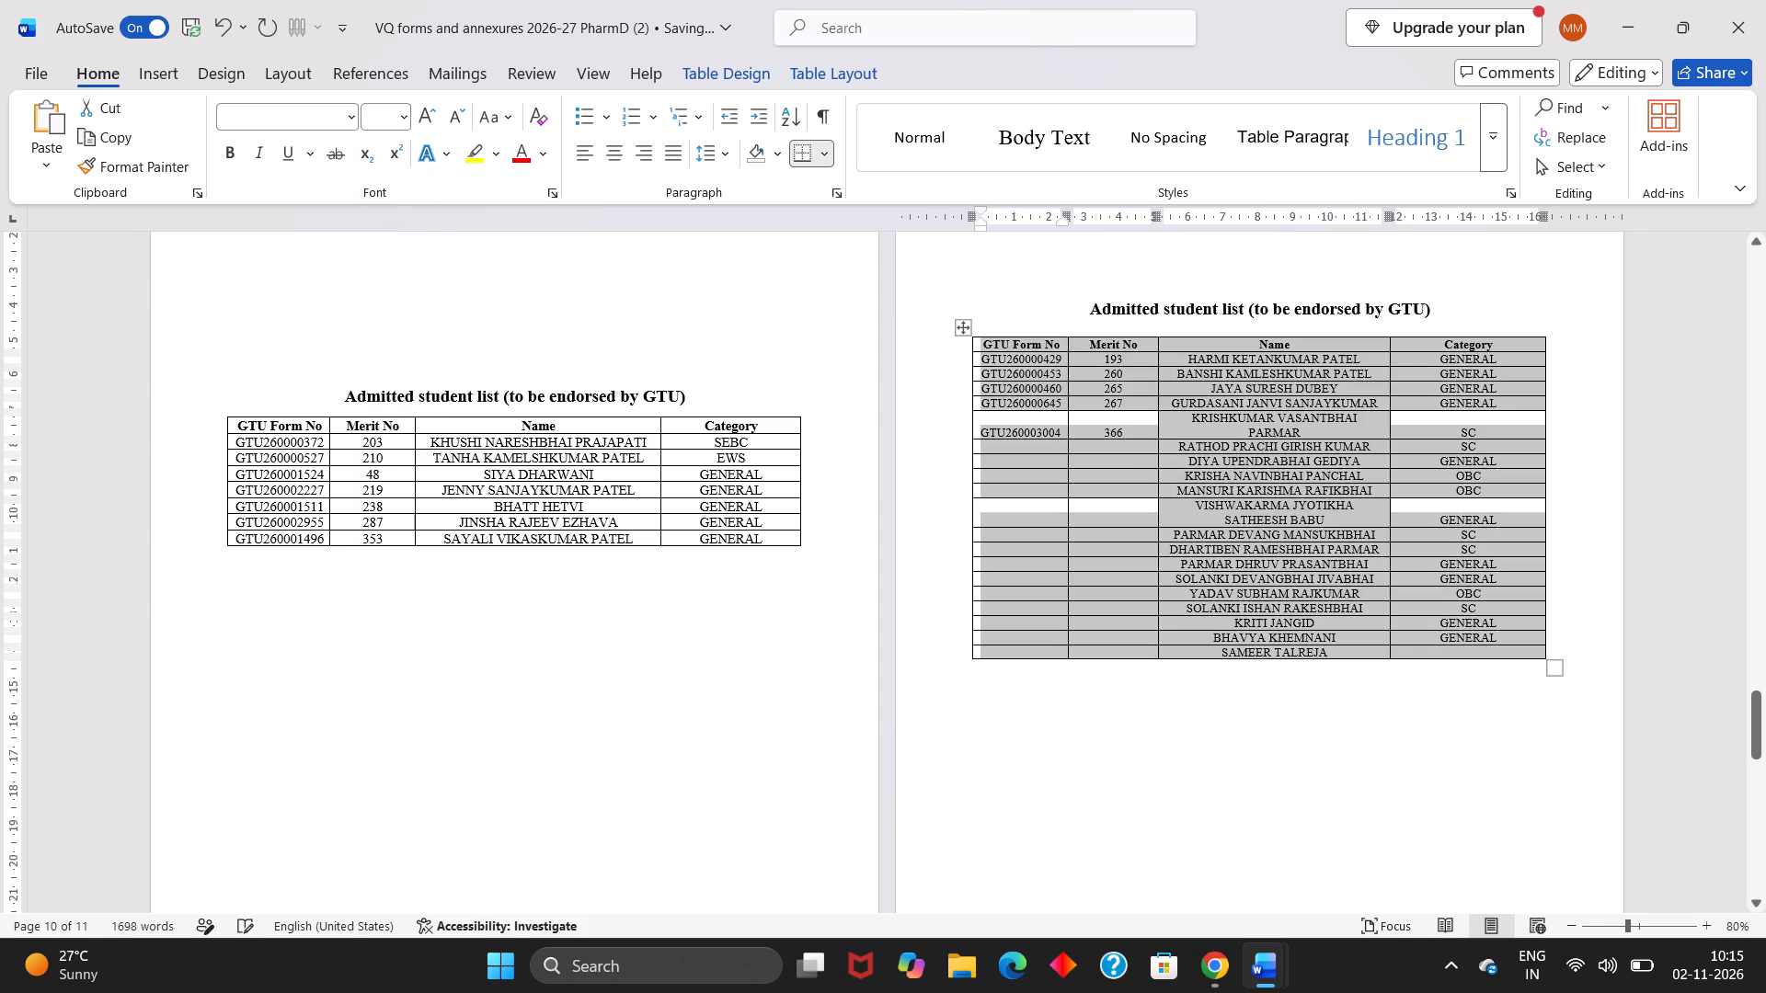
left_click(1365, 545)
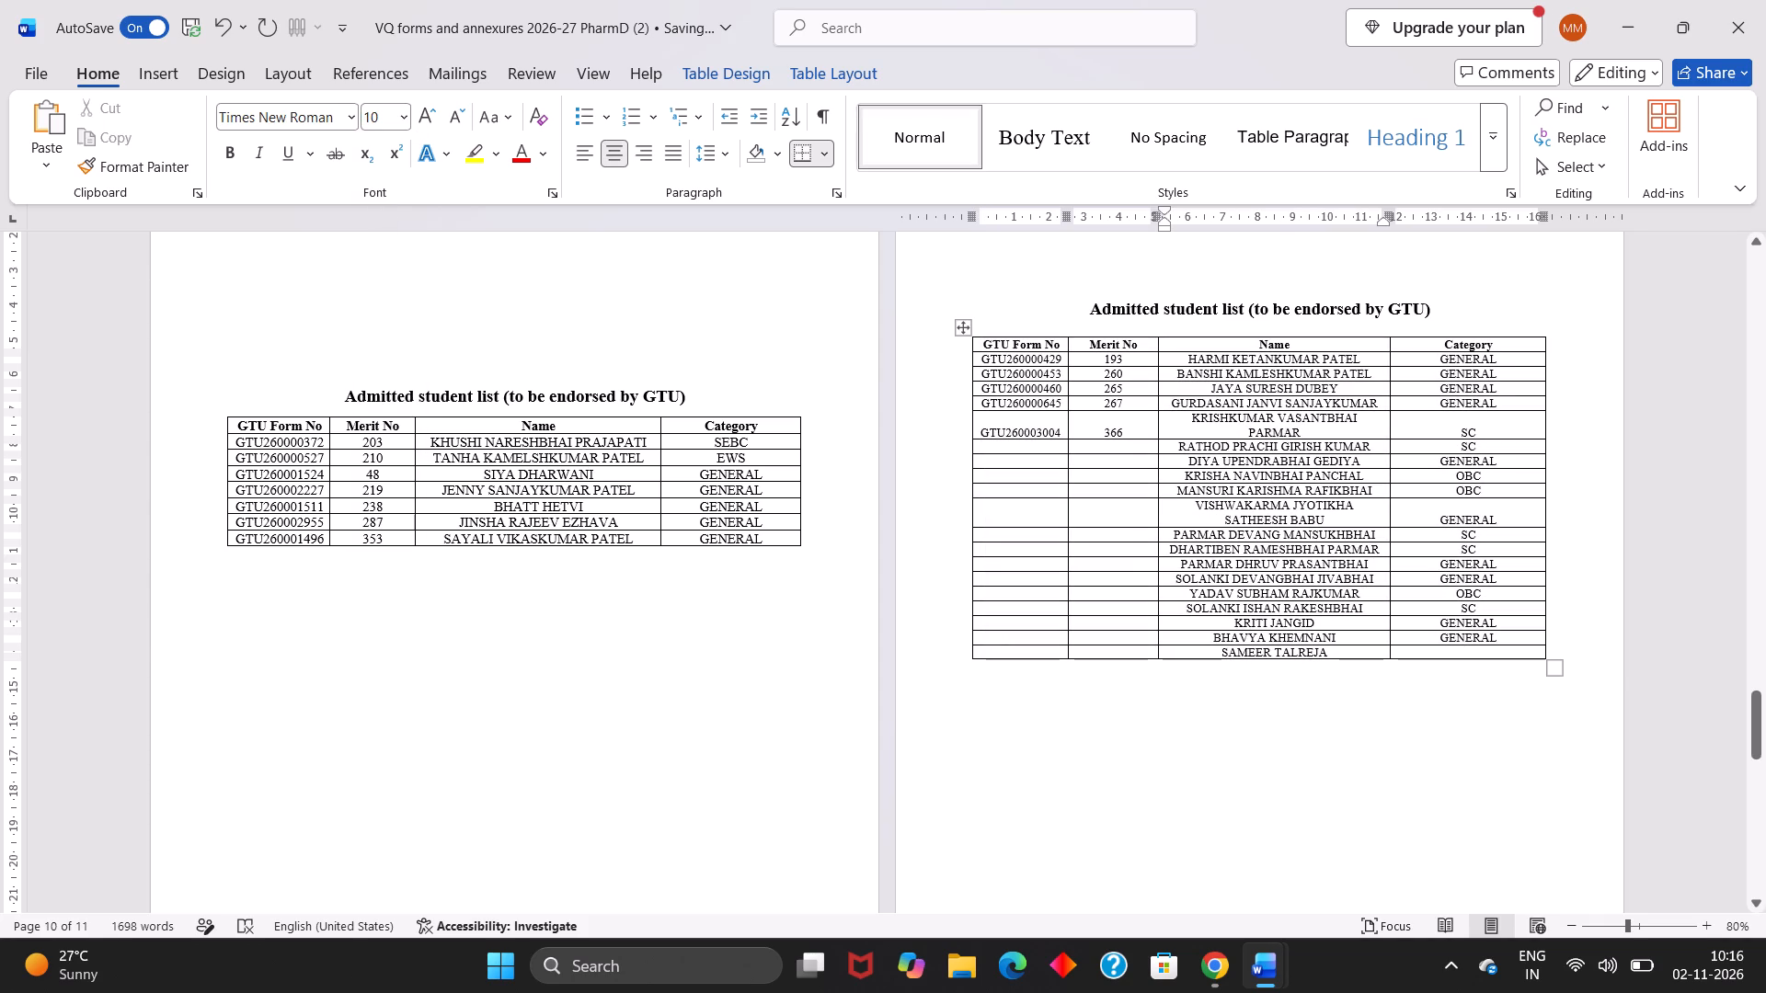
Widen the Name column of the 19-student list by narrowing the Merit No and Category columns so each name fits on one line.
left_click_drag(1159, 515, 1140, 511)
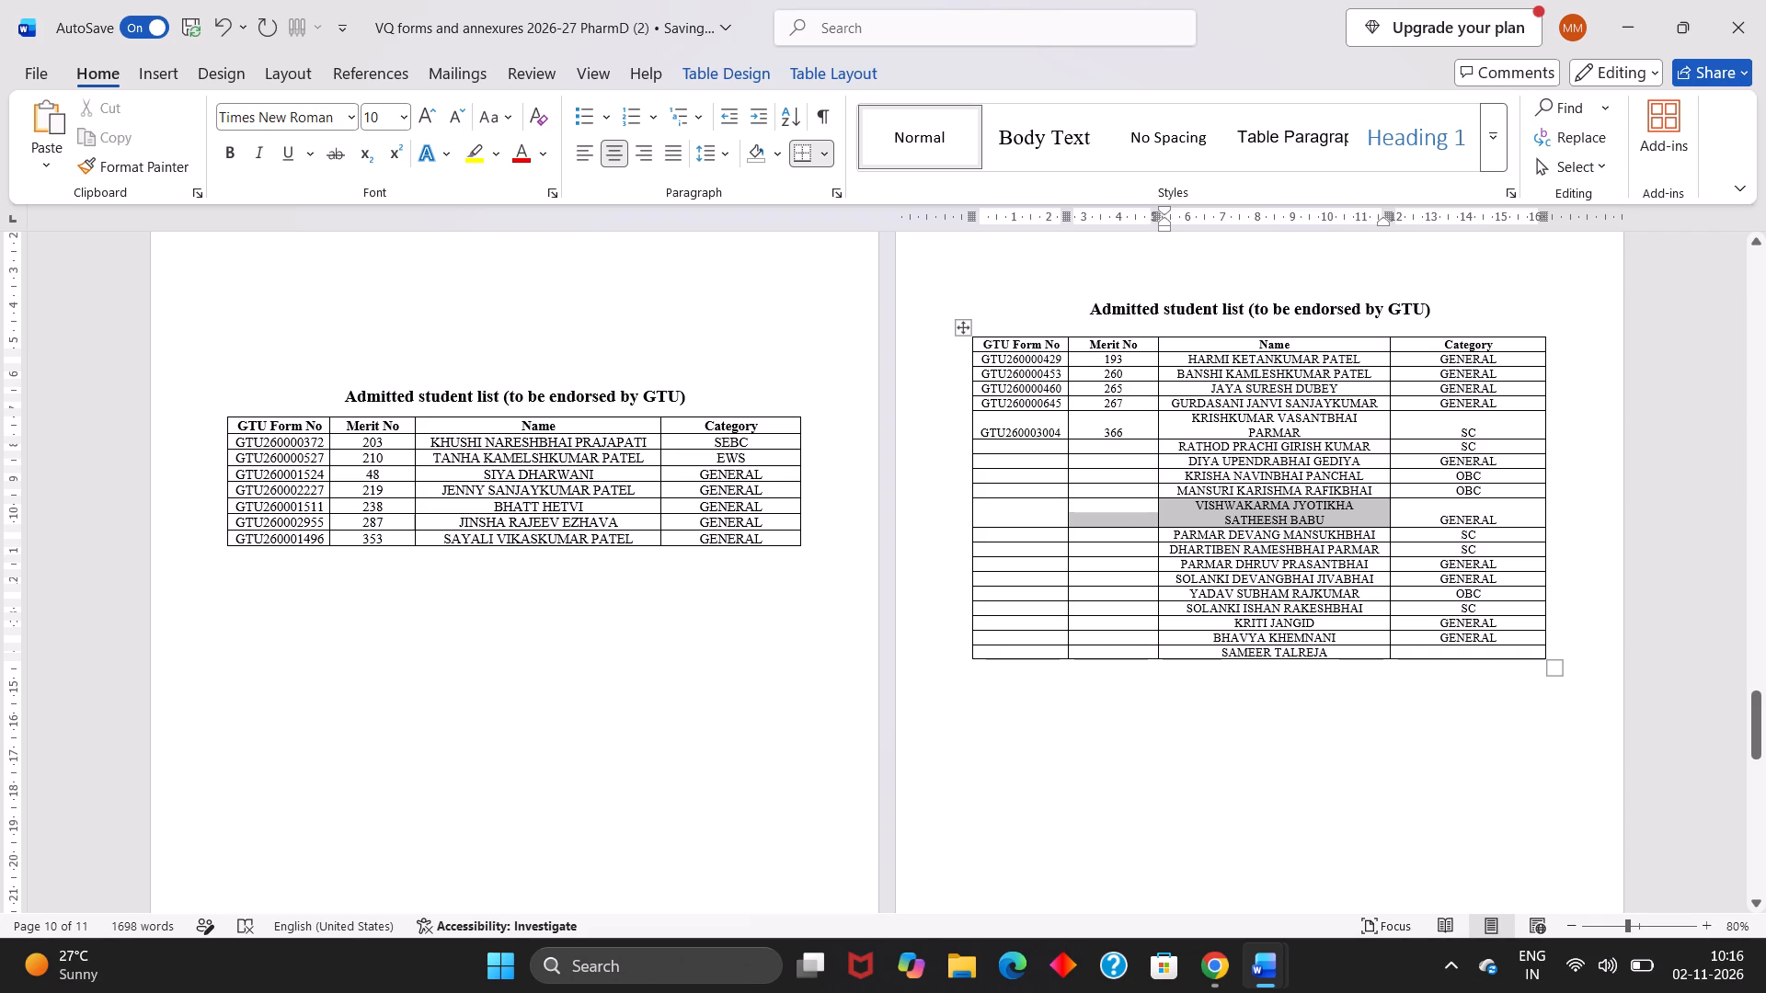
left_click_drag(1140, 511, 1130, 511)
left_click(1180, 510)
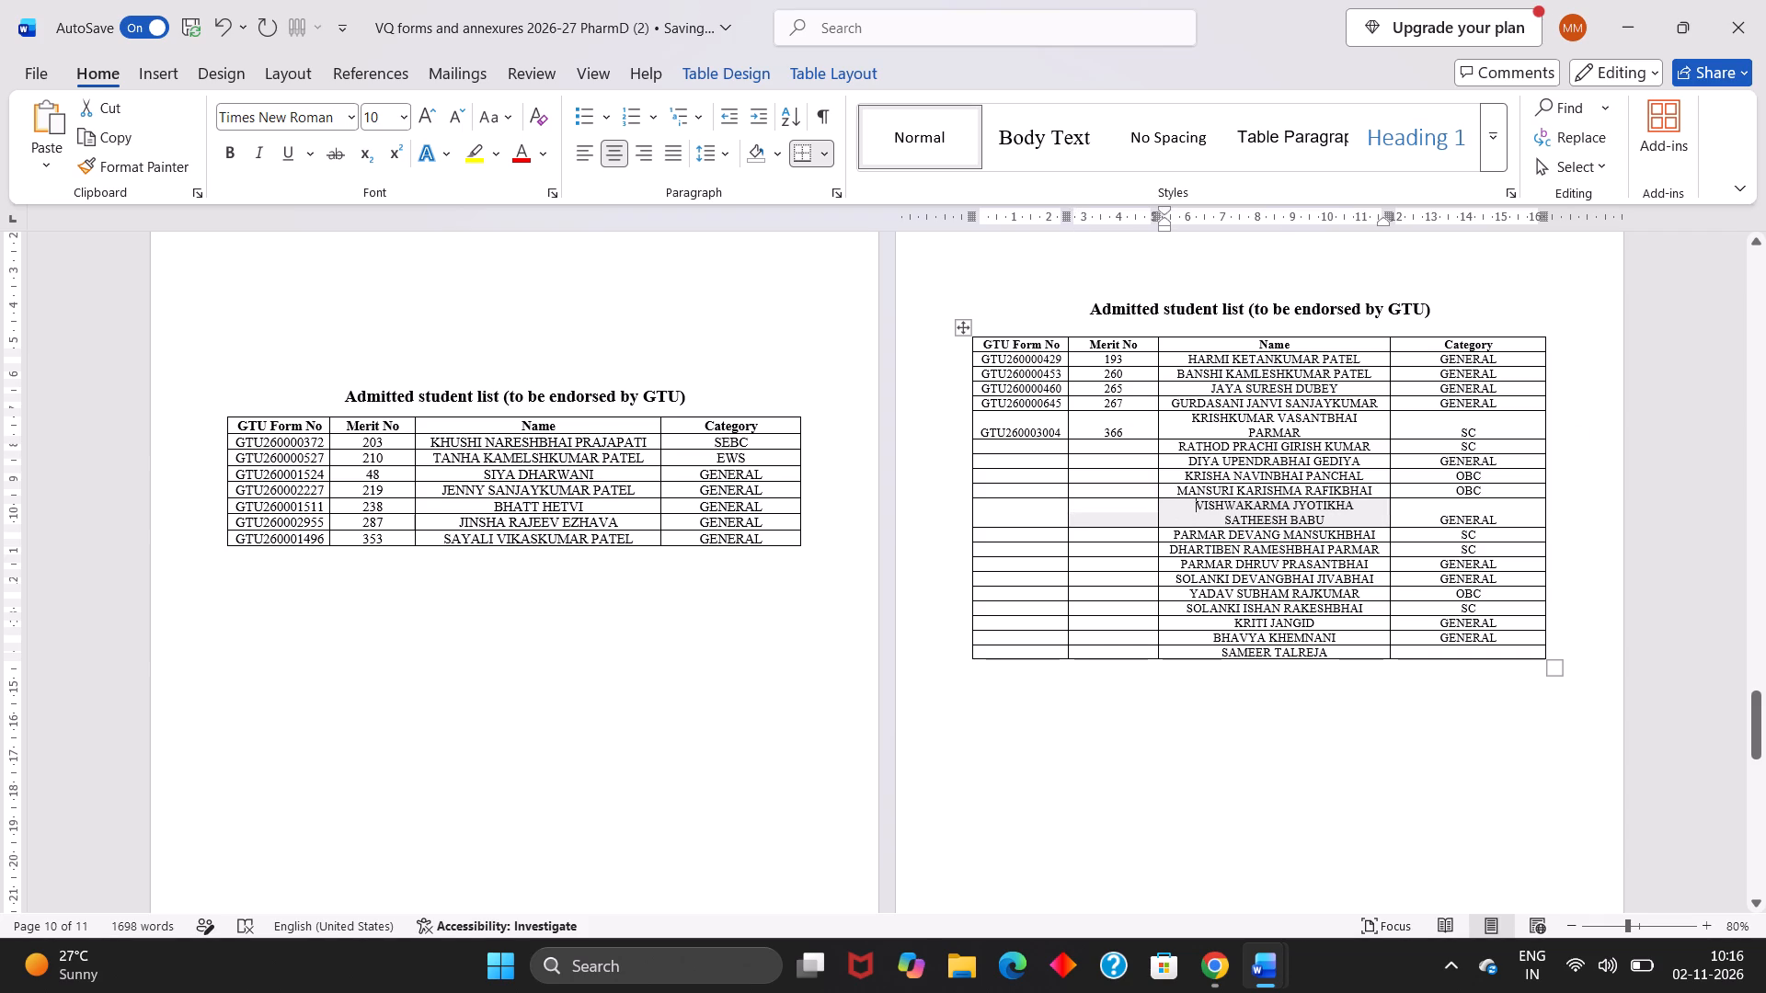
left_click_drag(1158, 493, 1133, 491)
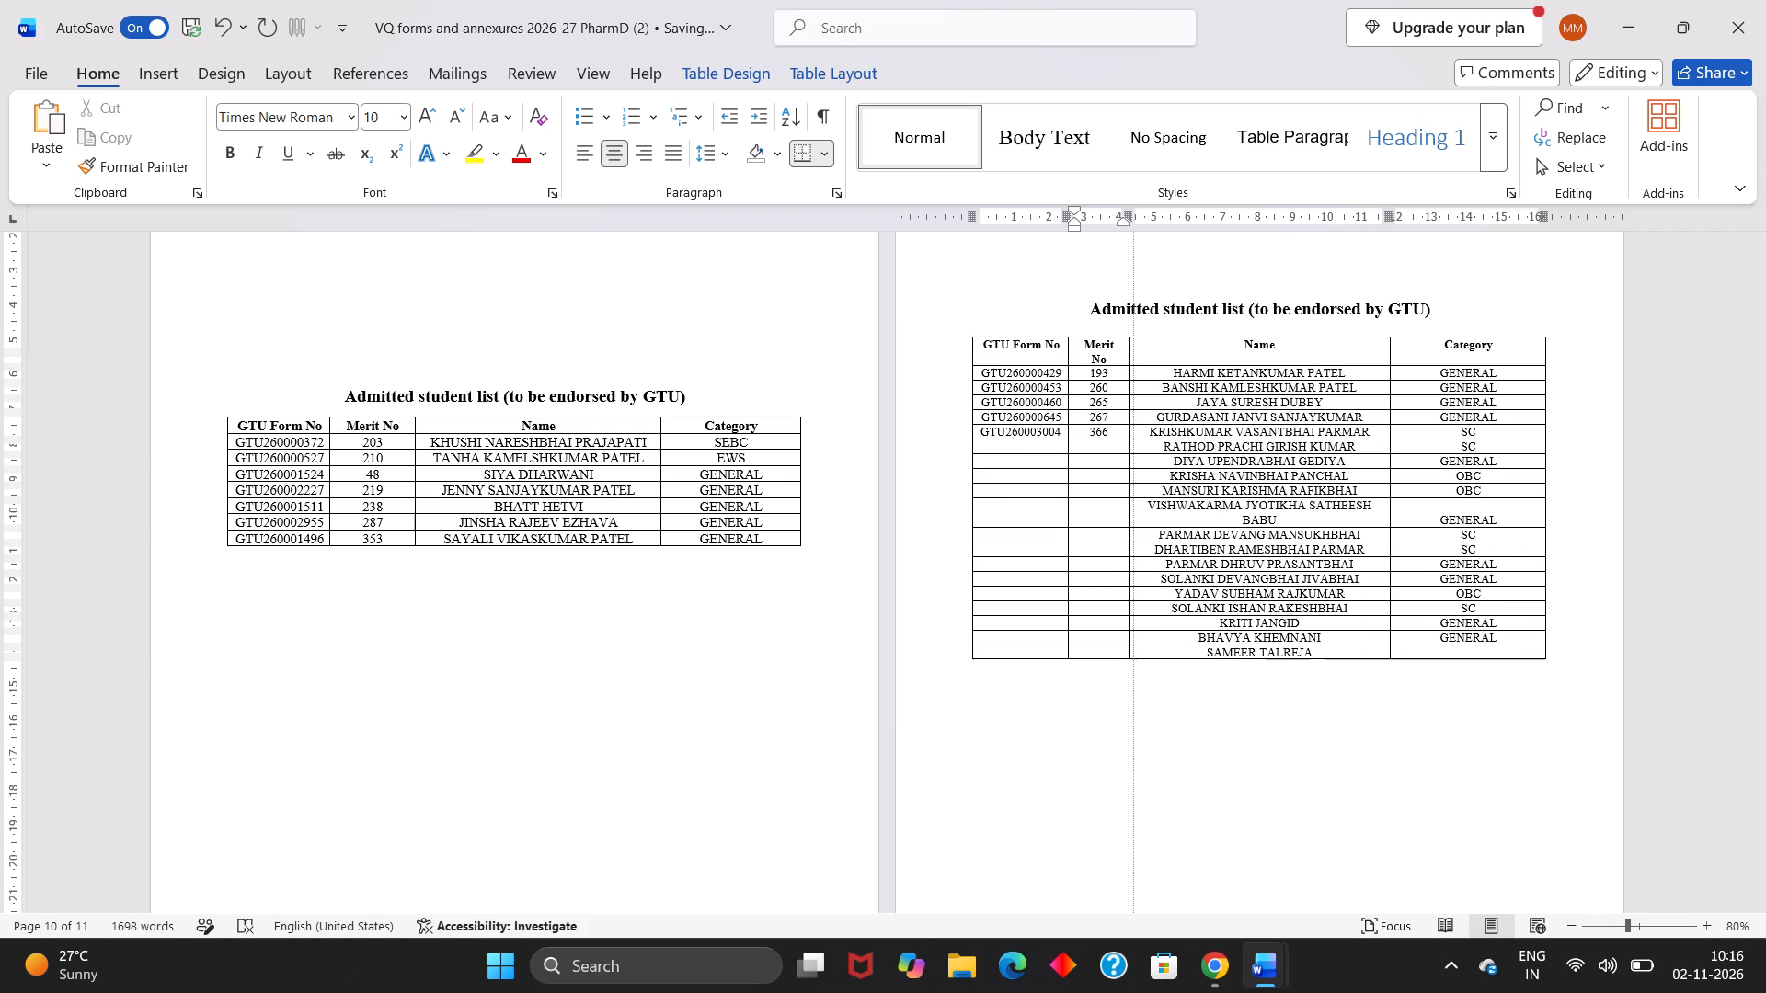
left_click_drag(1133, 491, 1122, 491)
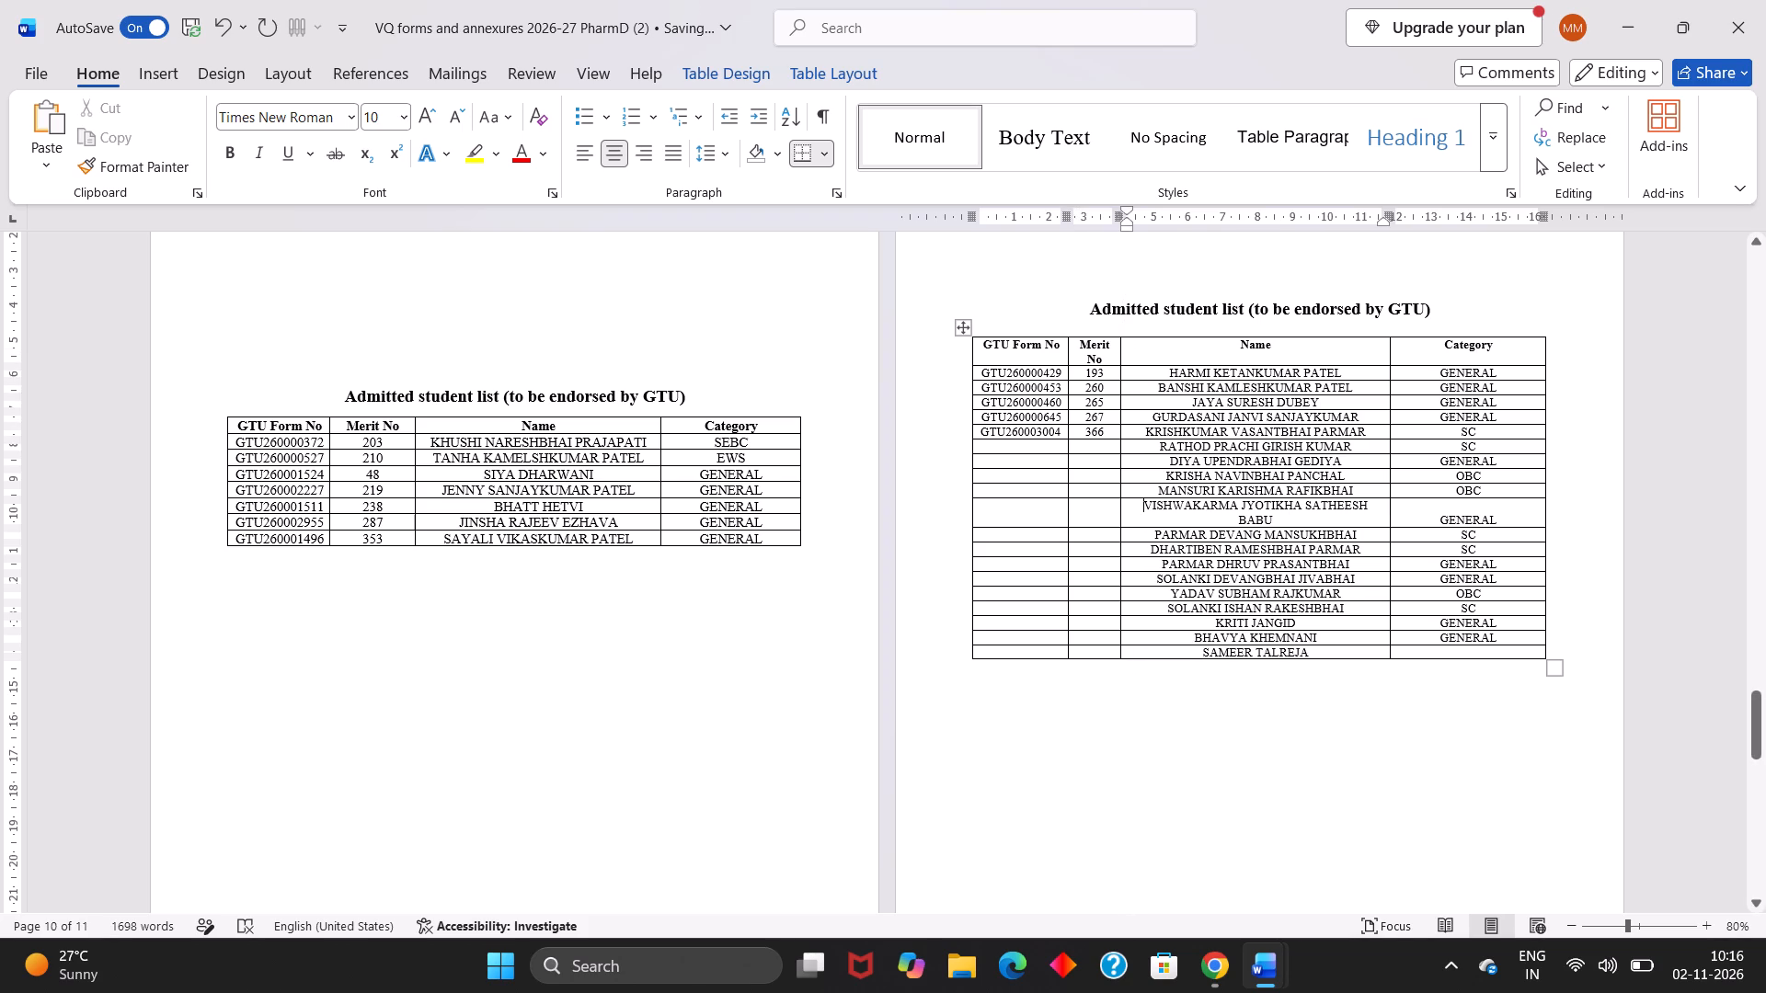
left_click_drag(1389, 473, 1422, 478)
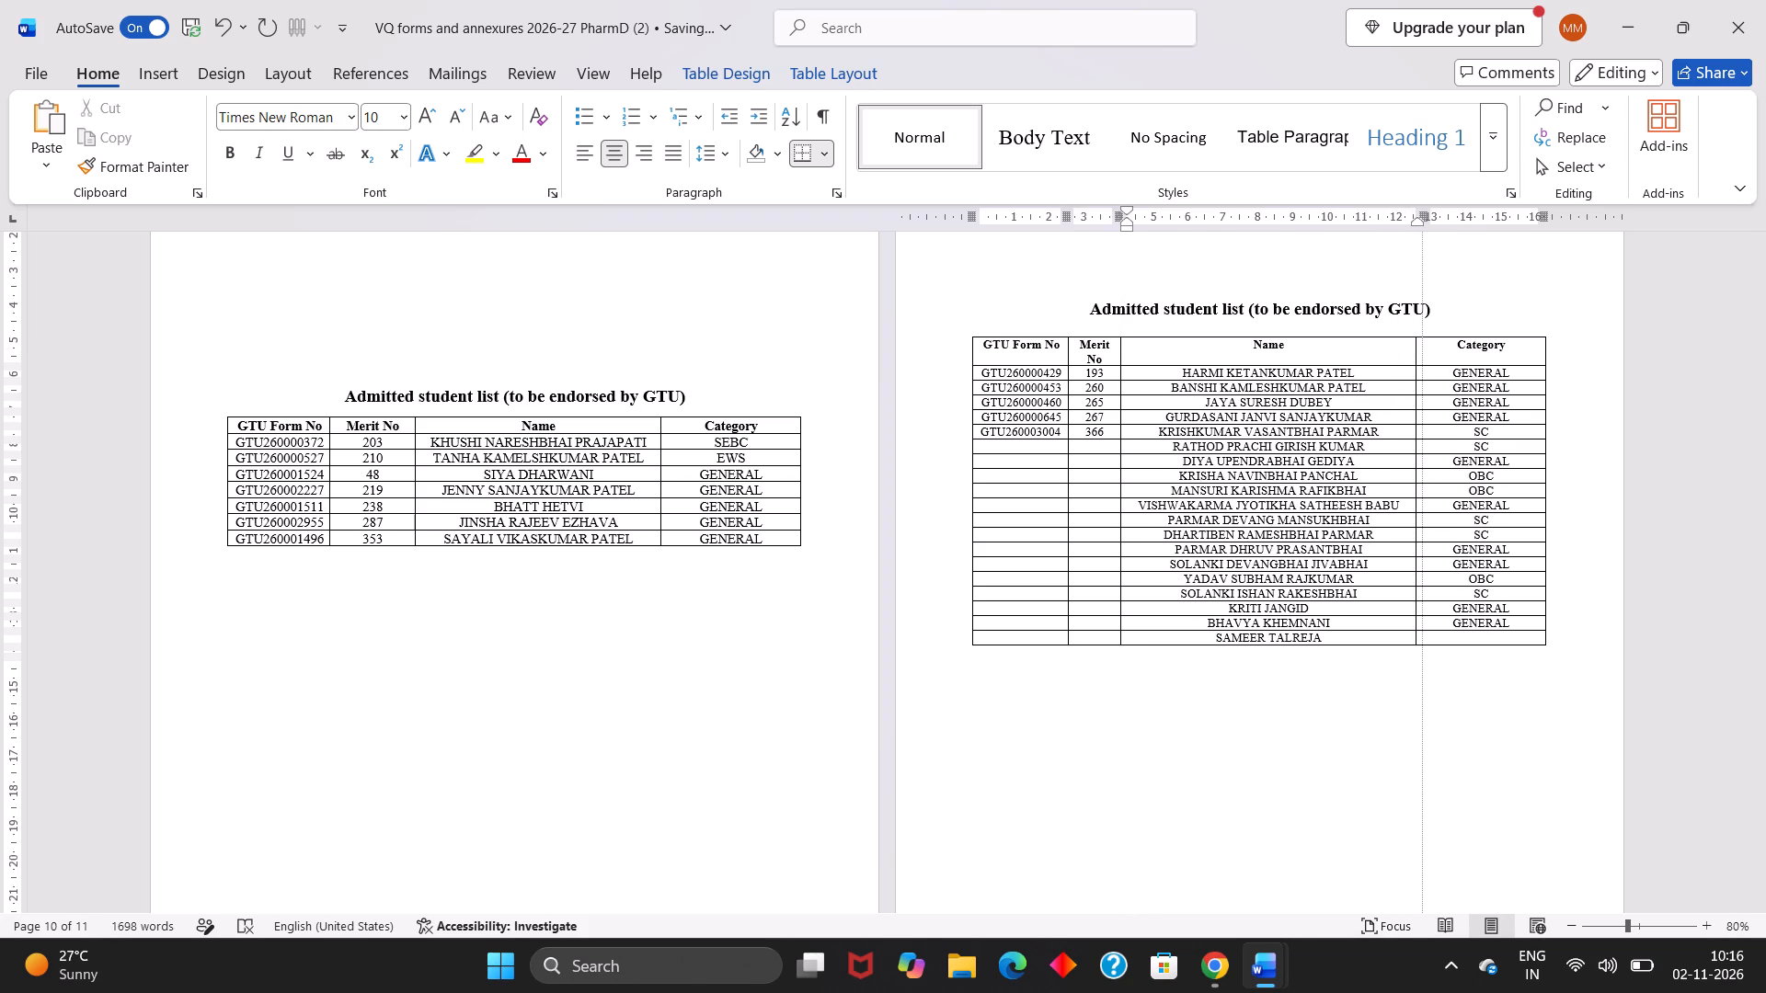
left_click_drag(1422, 478, 1421, 479)
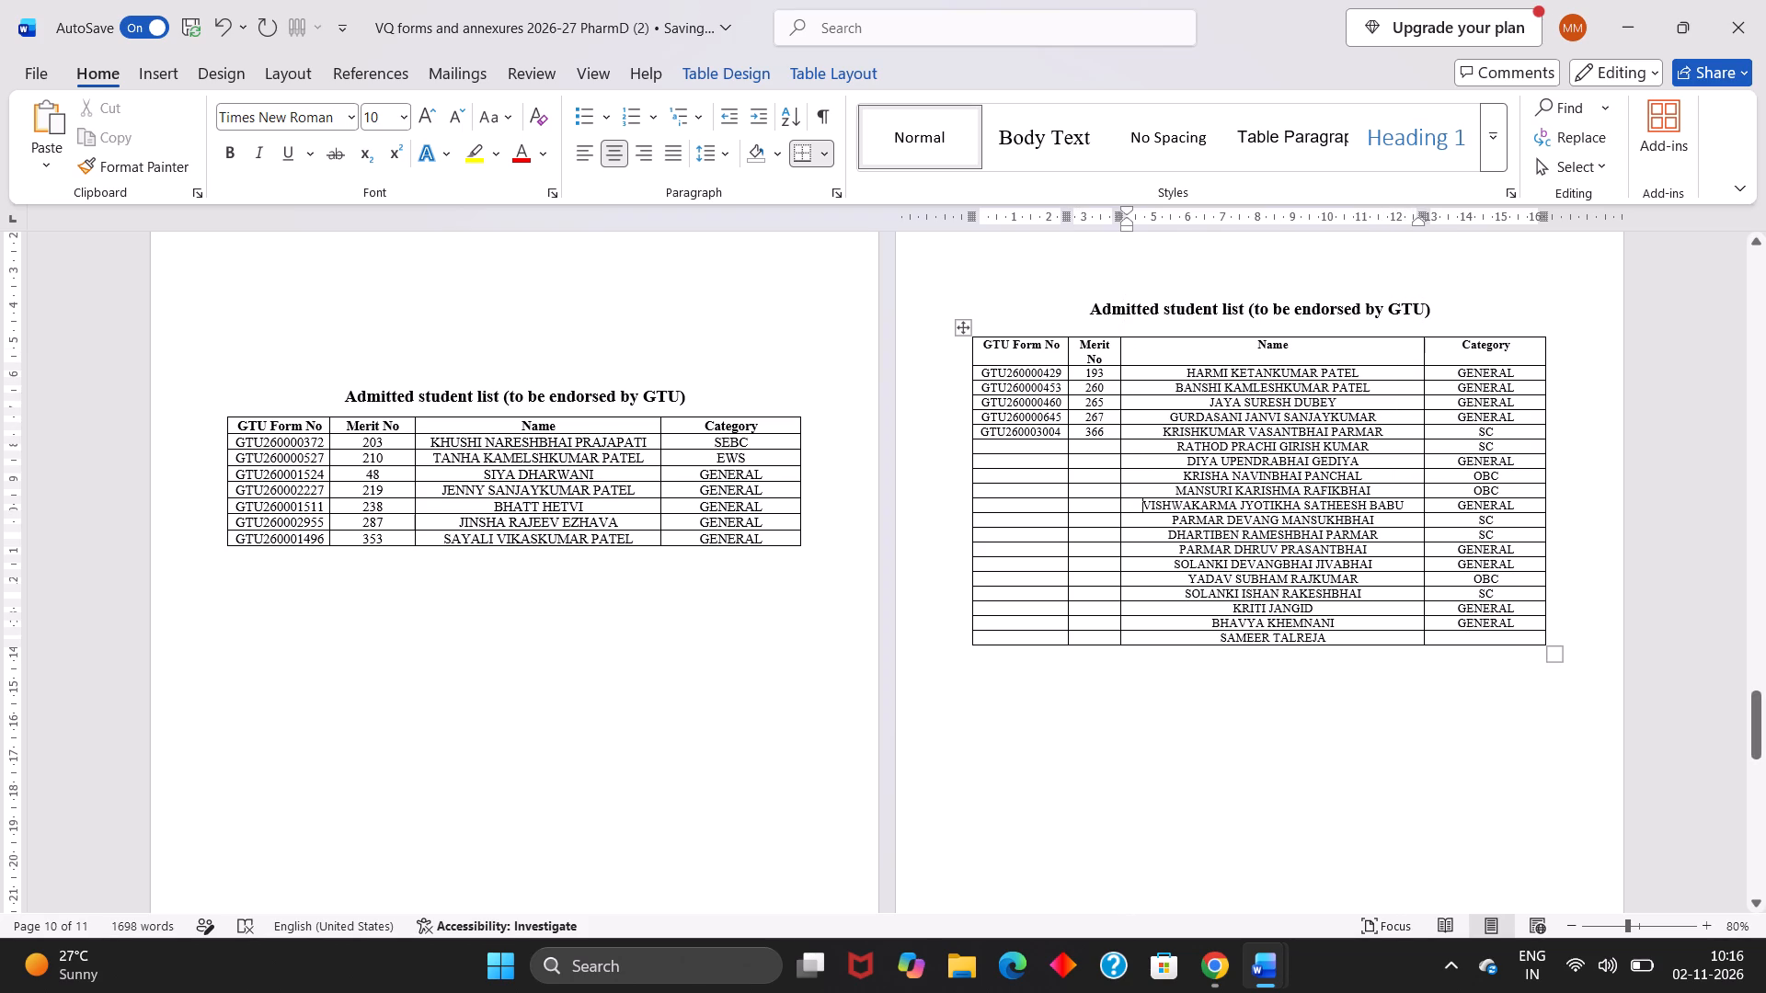
Set the font size of all text in the 19-student admitted list table to 11.
left_click_drag(1003, 347, 1481, 648)
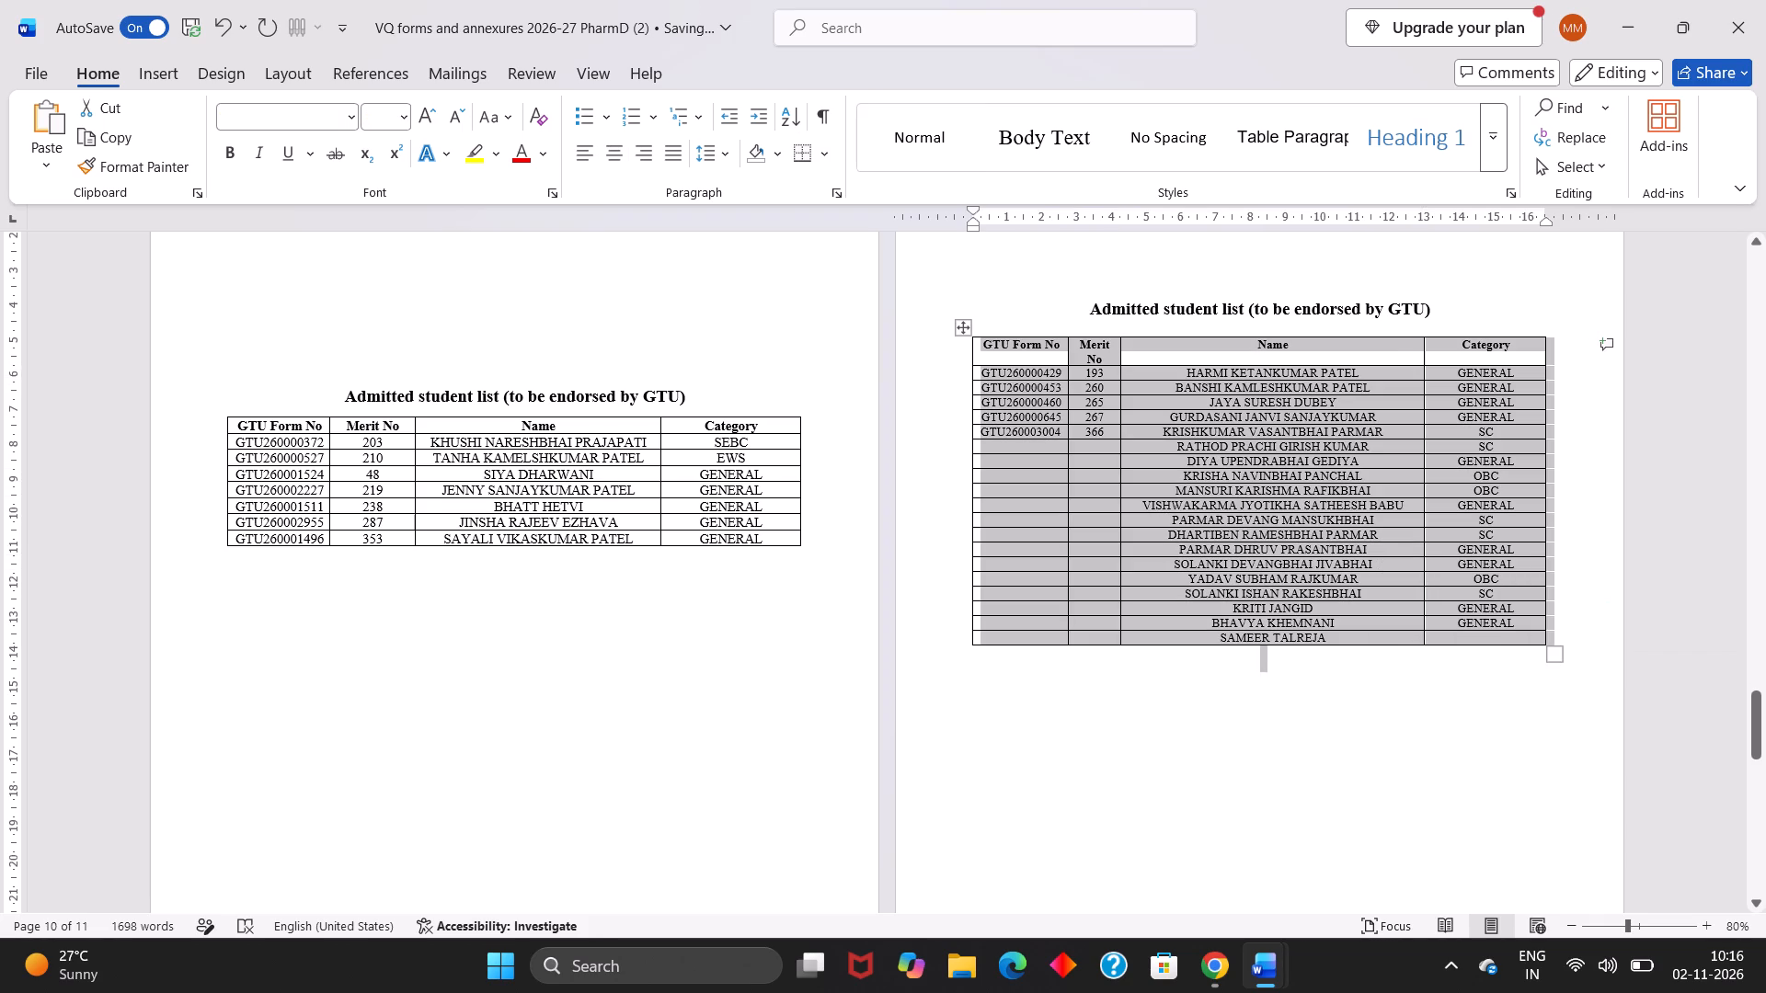
left_click(404, 120)
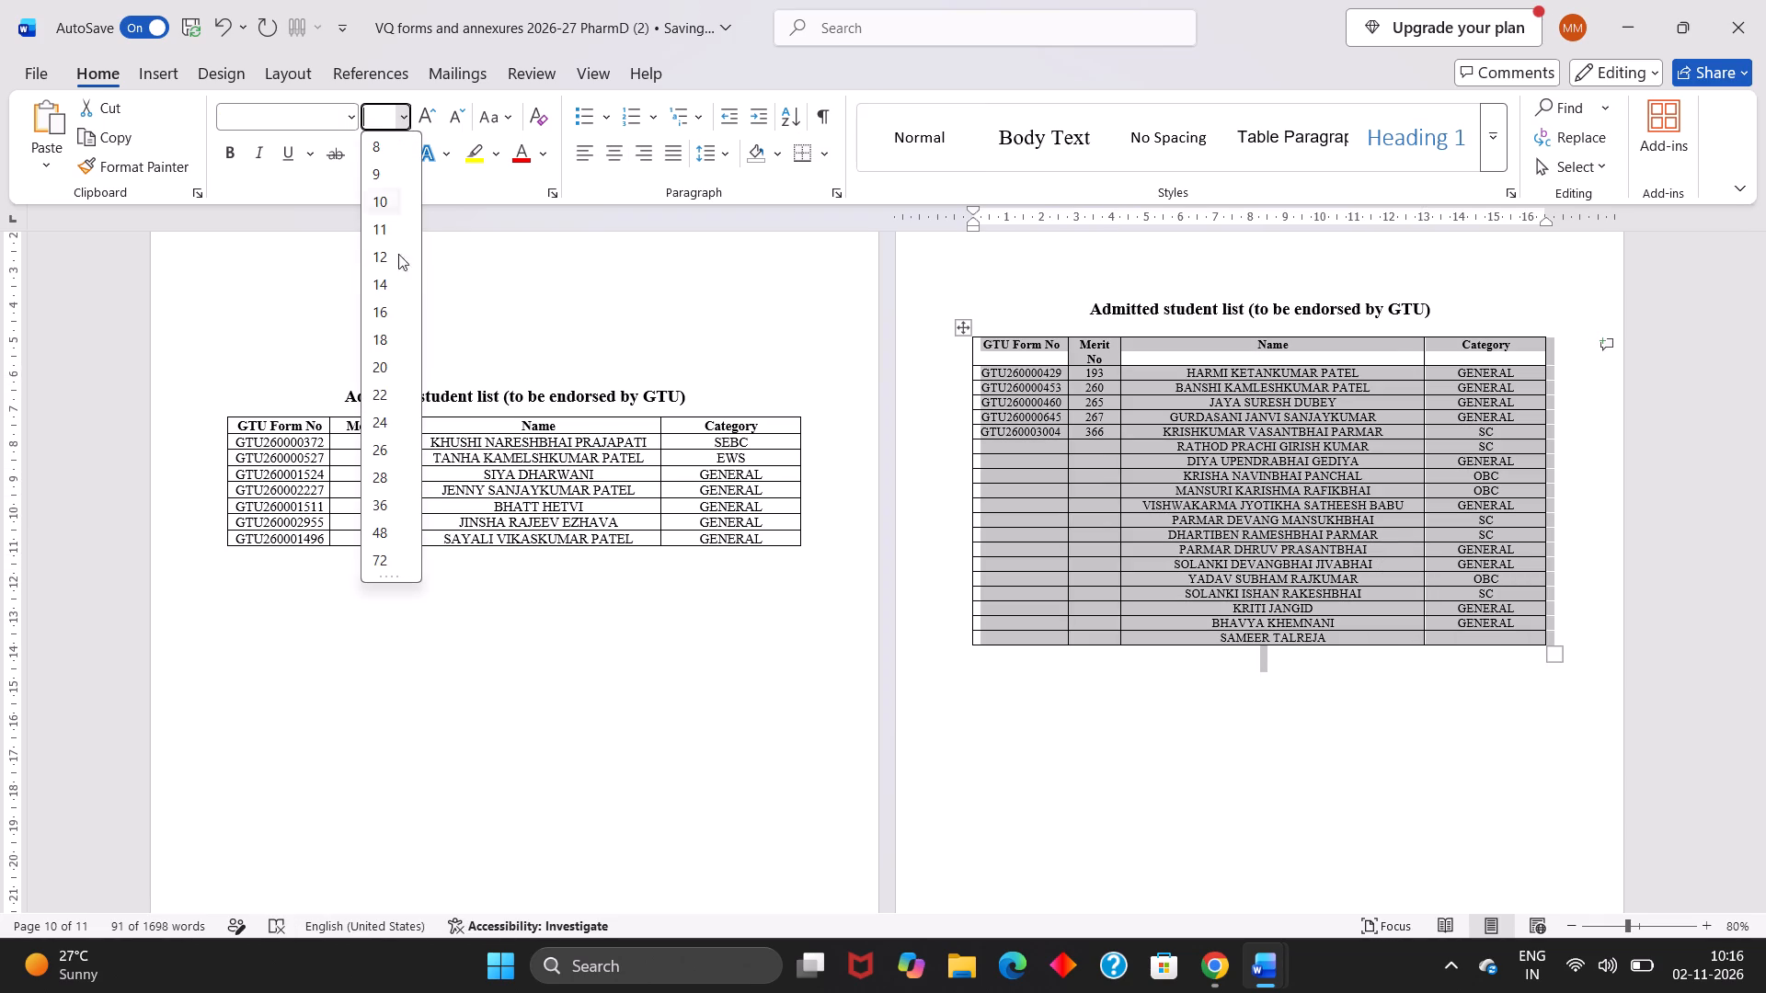
left_click(378, 227)
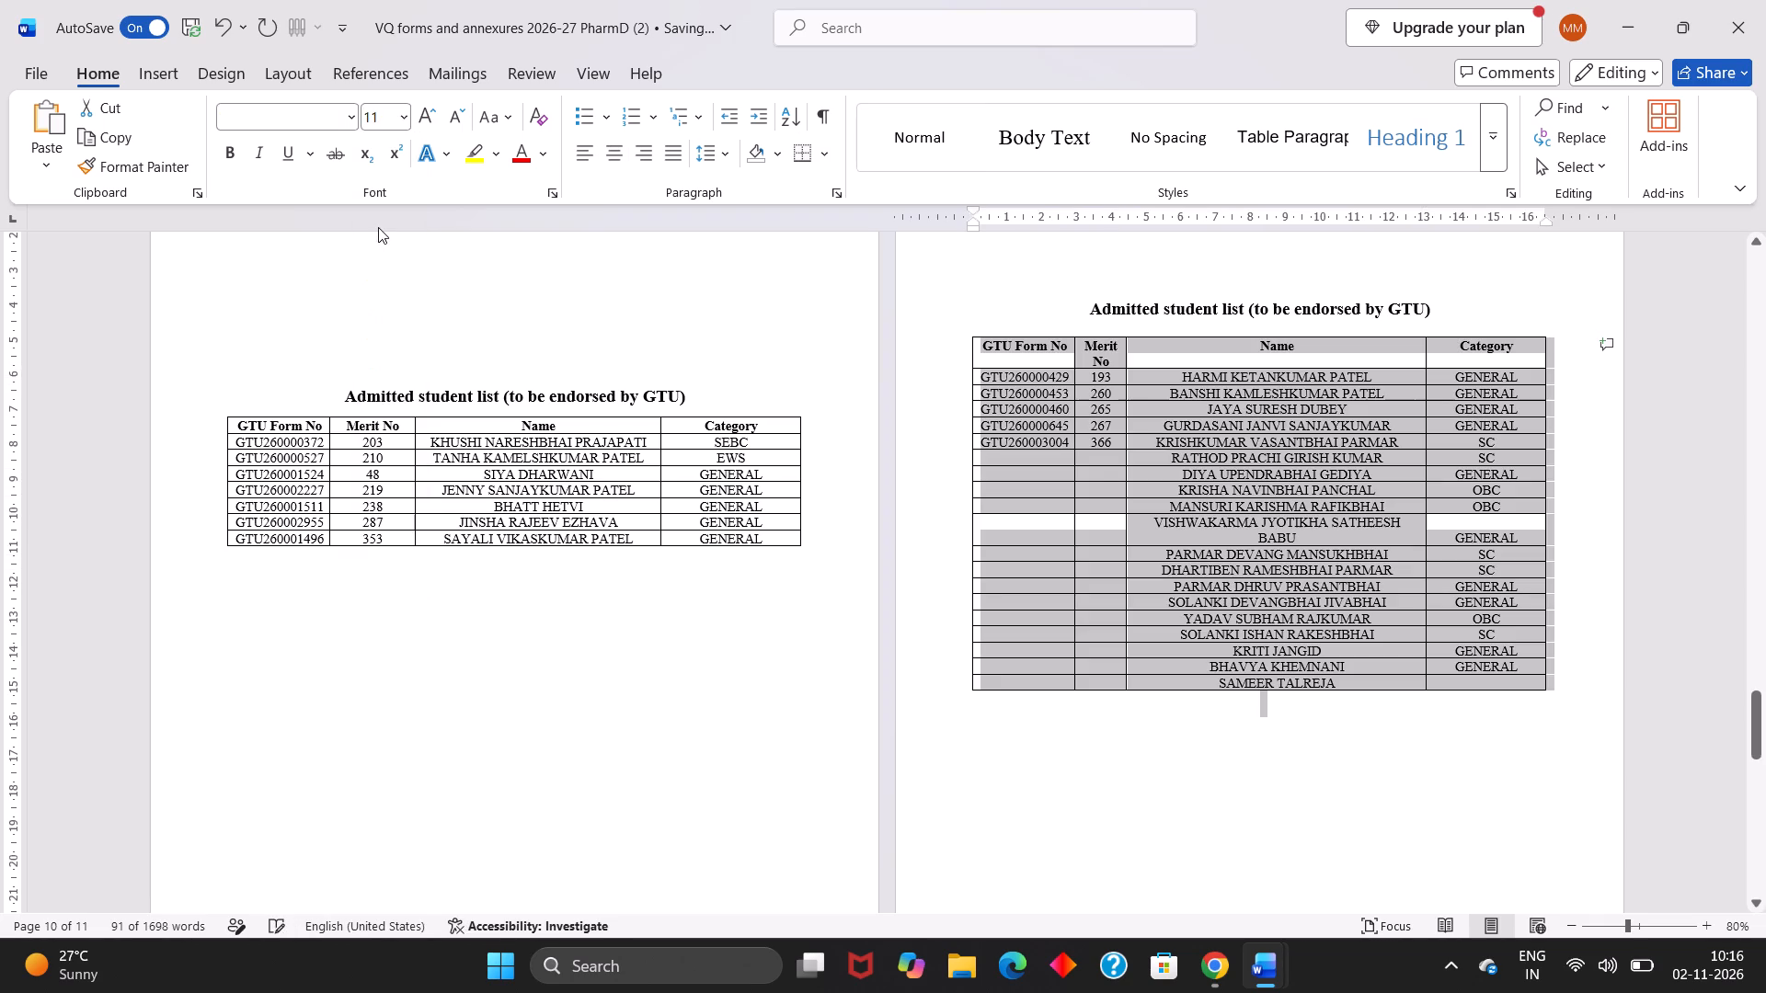
left_click(1271, 597)
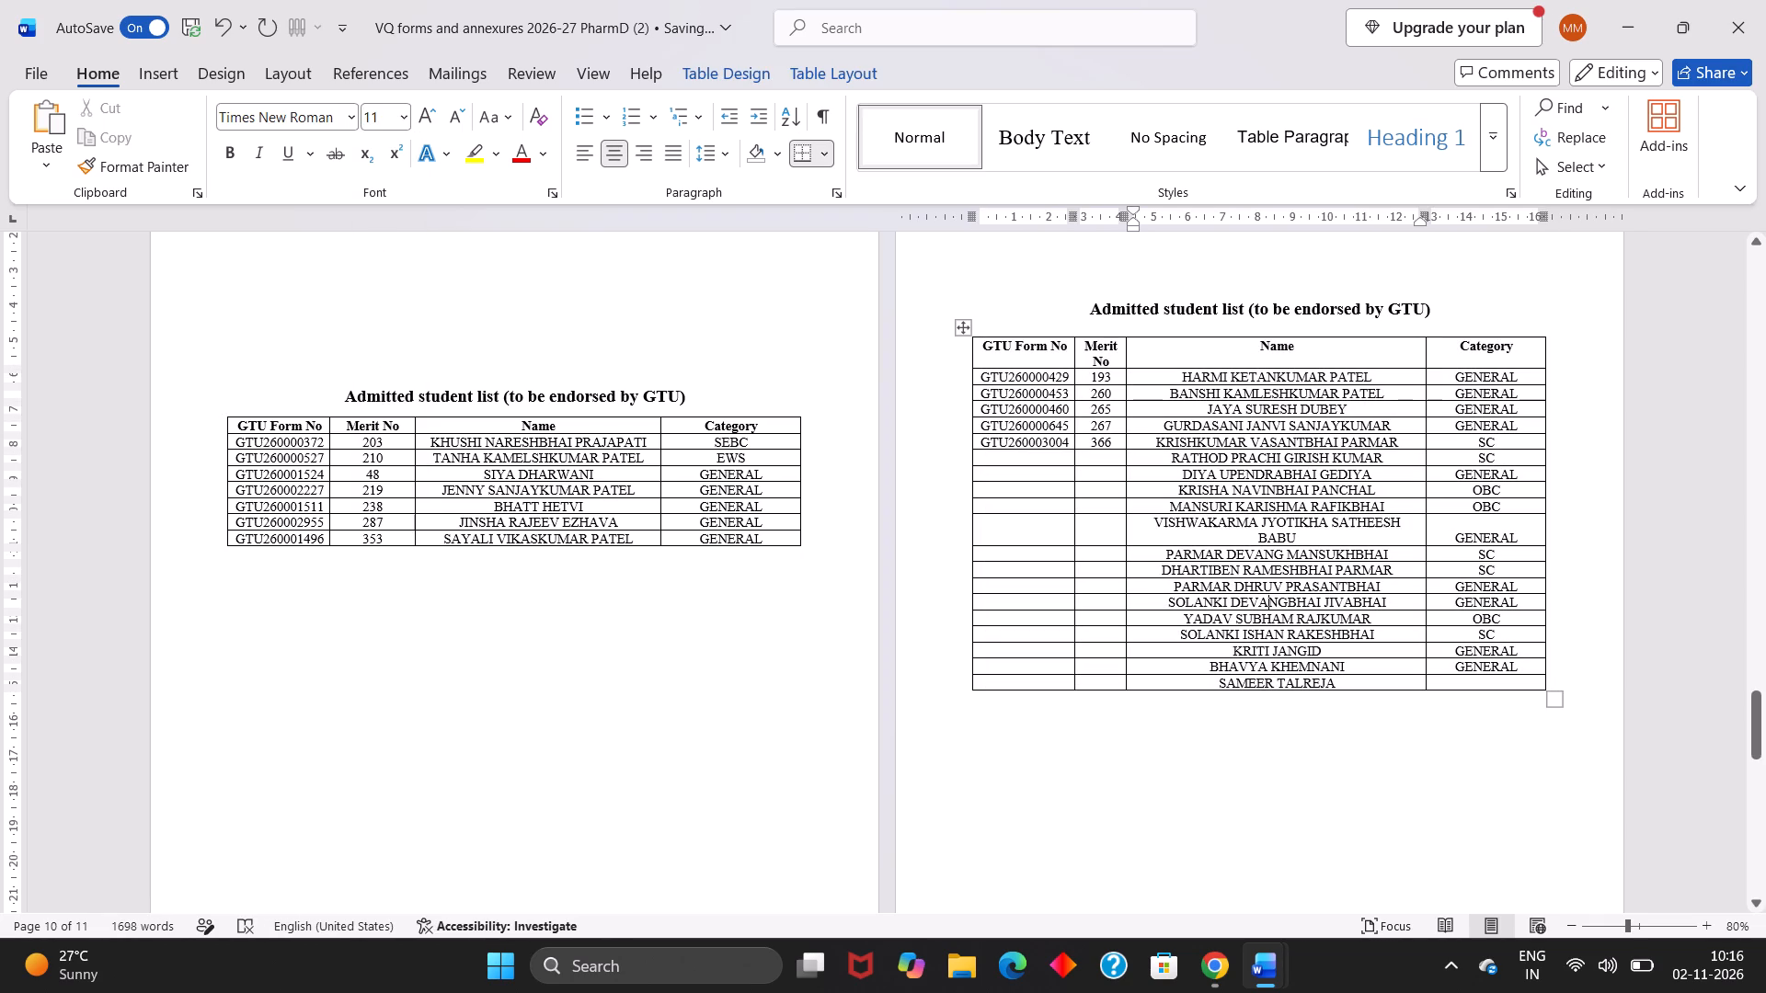
Widen the Name column further into the Category column so the longest name fits on one line.
left_click_drag(1426, 531, 1443, 531)
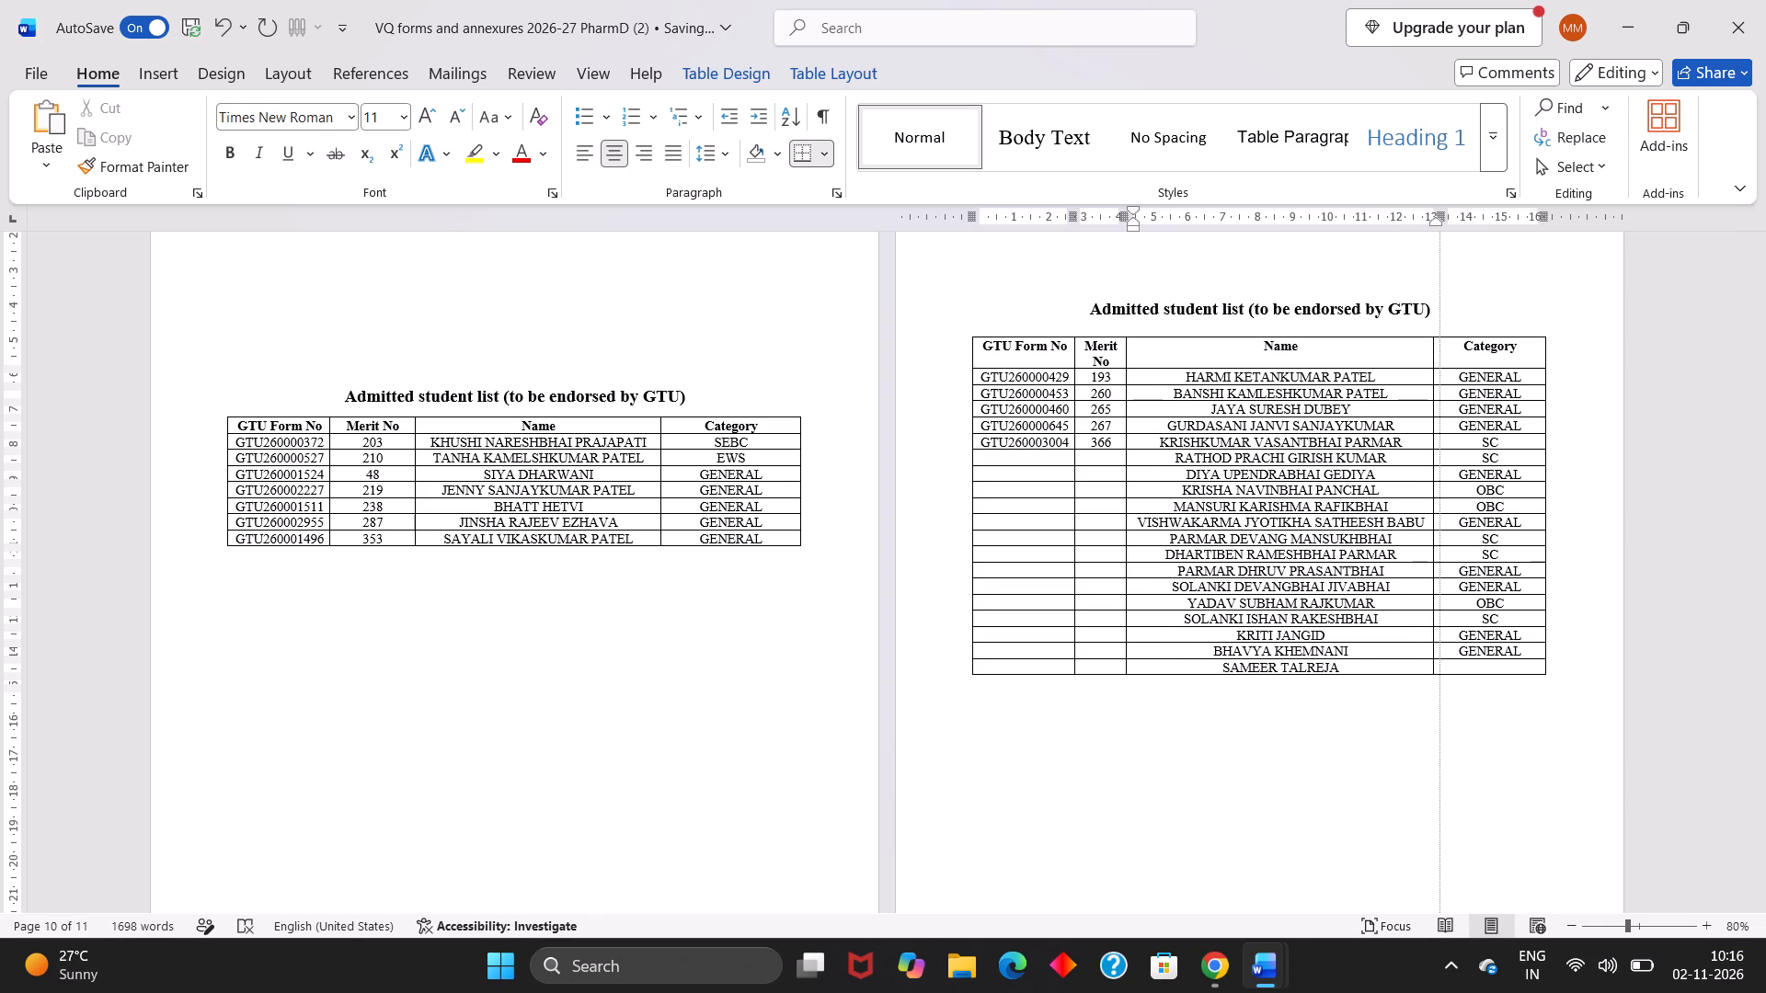
left_click_drag(1443, 531, 1442, 532)
left_click(1268, 569)
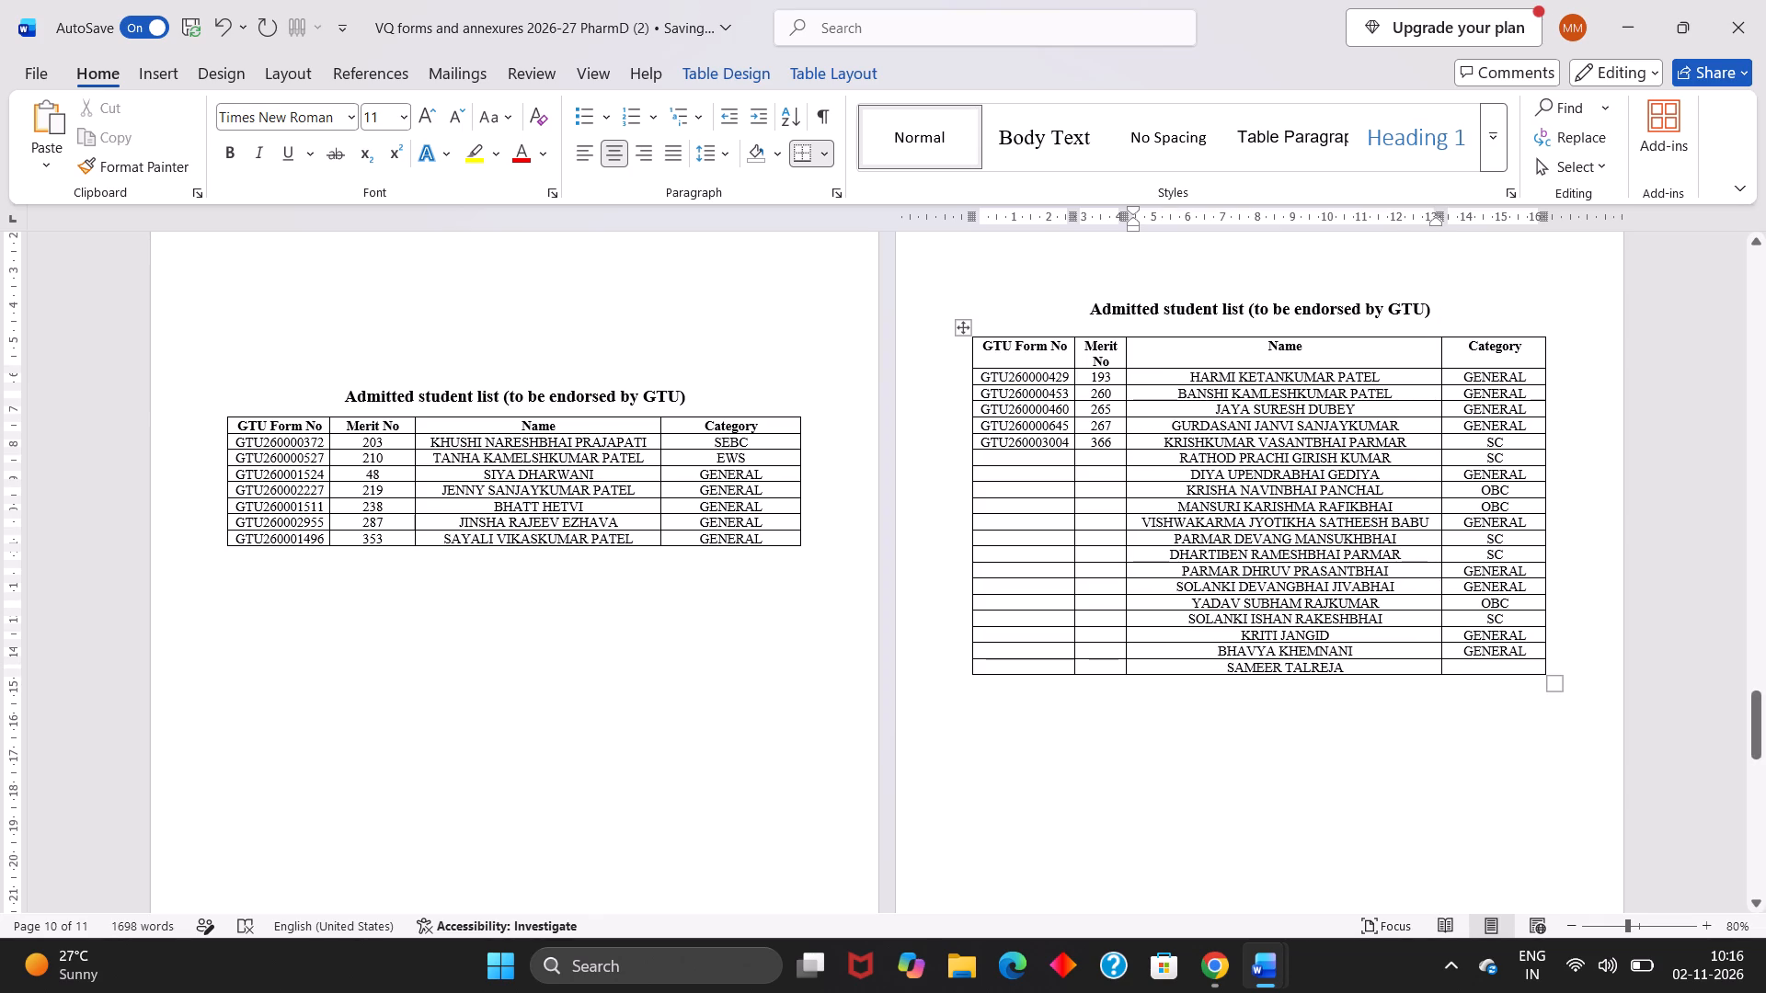
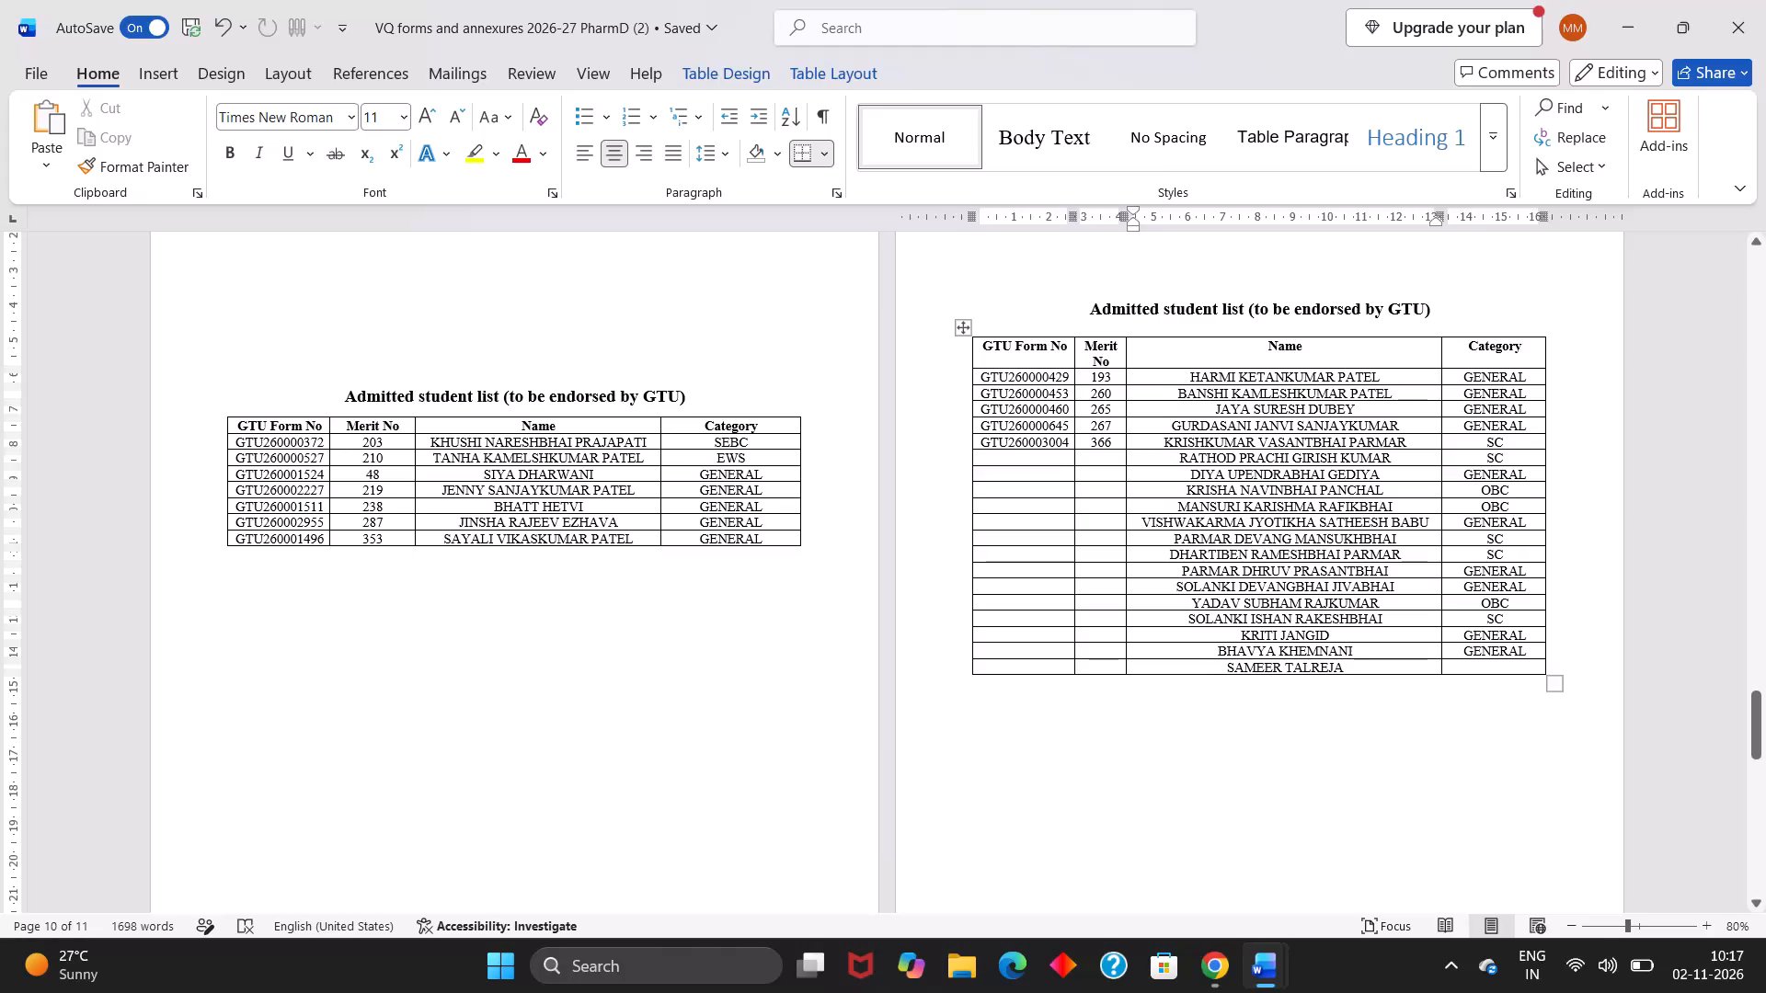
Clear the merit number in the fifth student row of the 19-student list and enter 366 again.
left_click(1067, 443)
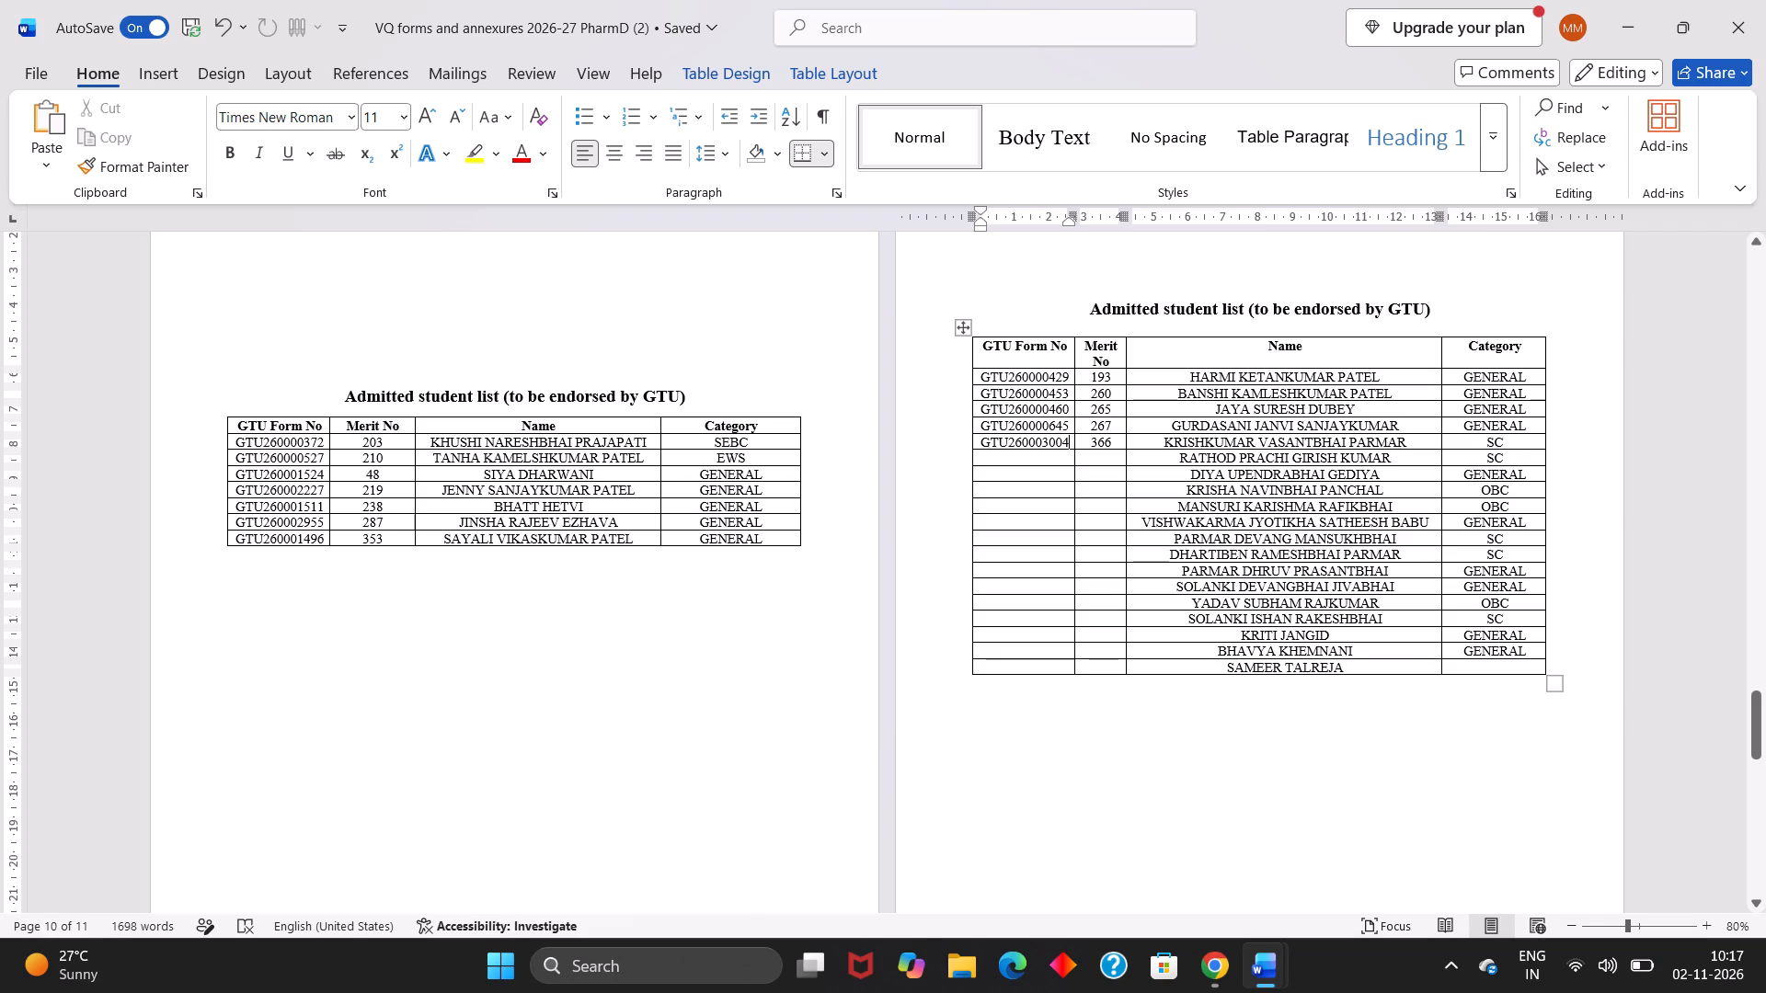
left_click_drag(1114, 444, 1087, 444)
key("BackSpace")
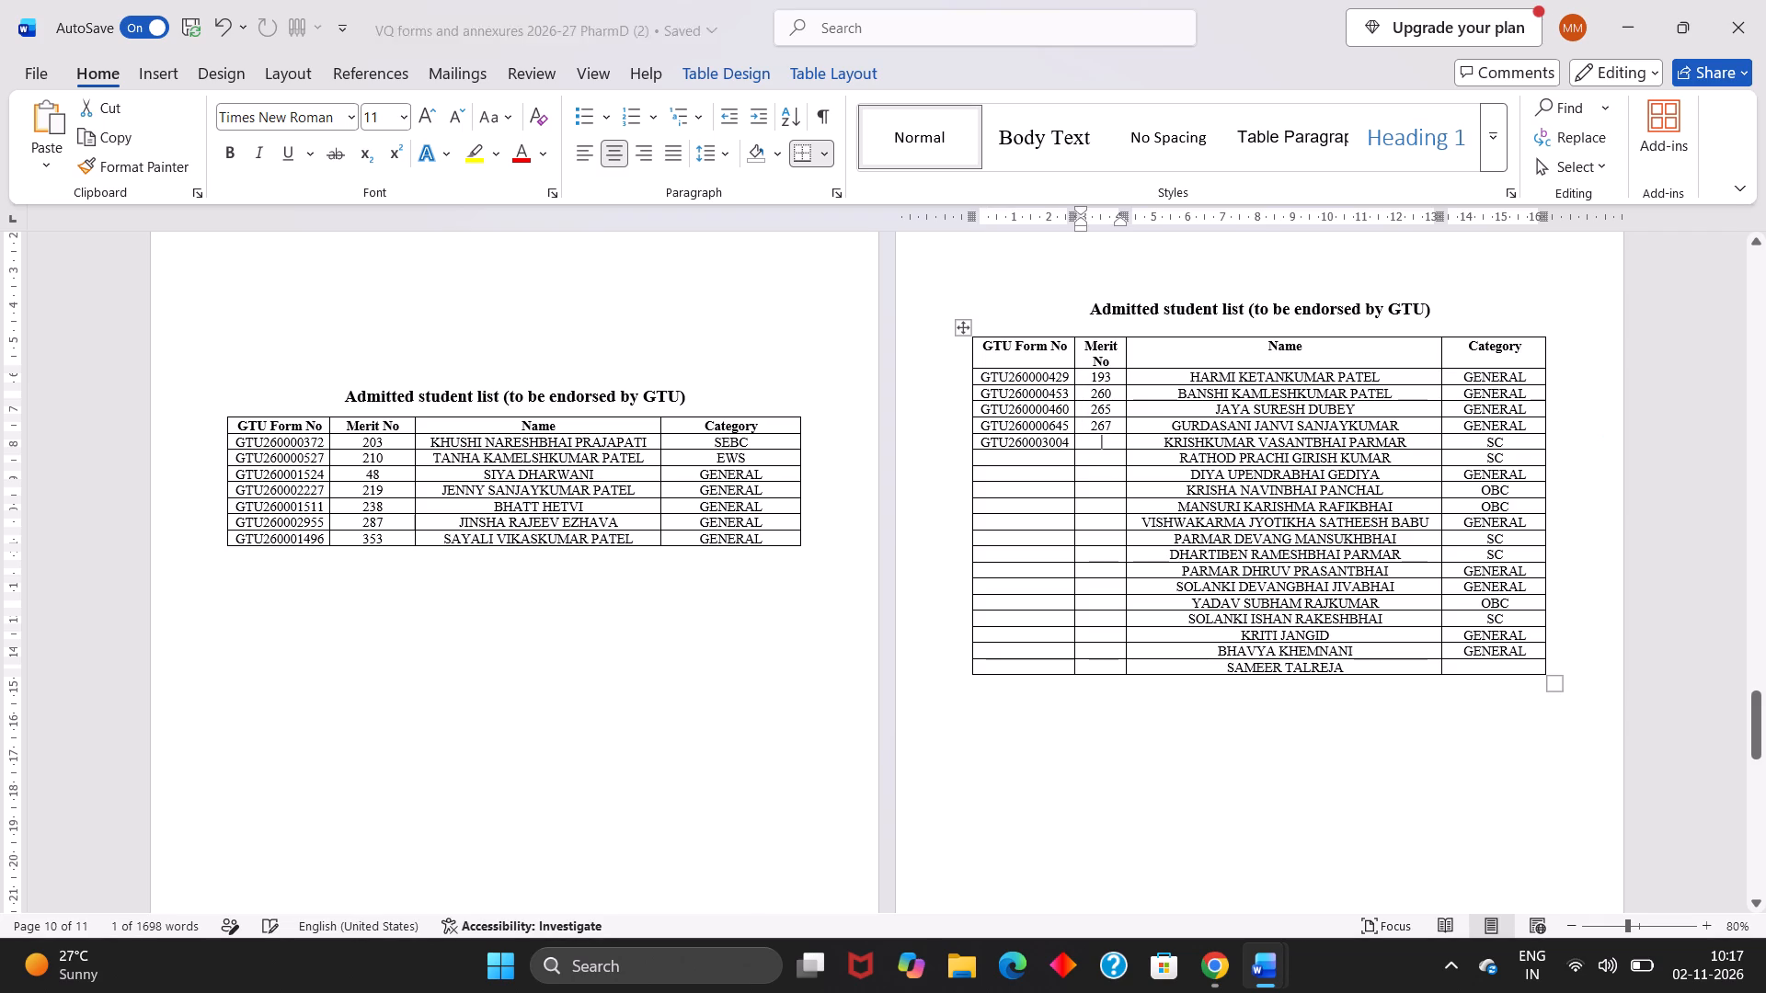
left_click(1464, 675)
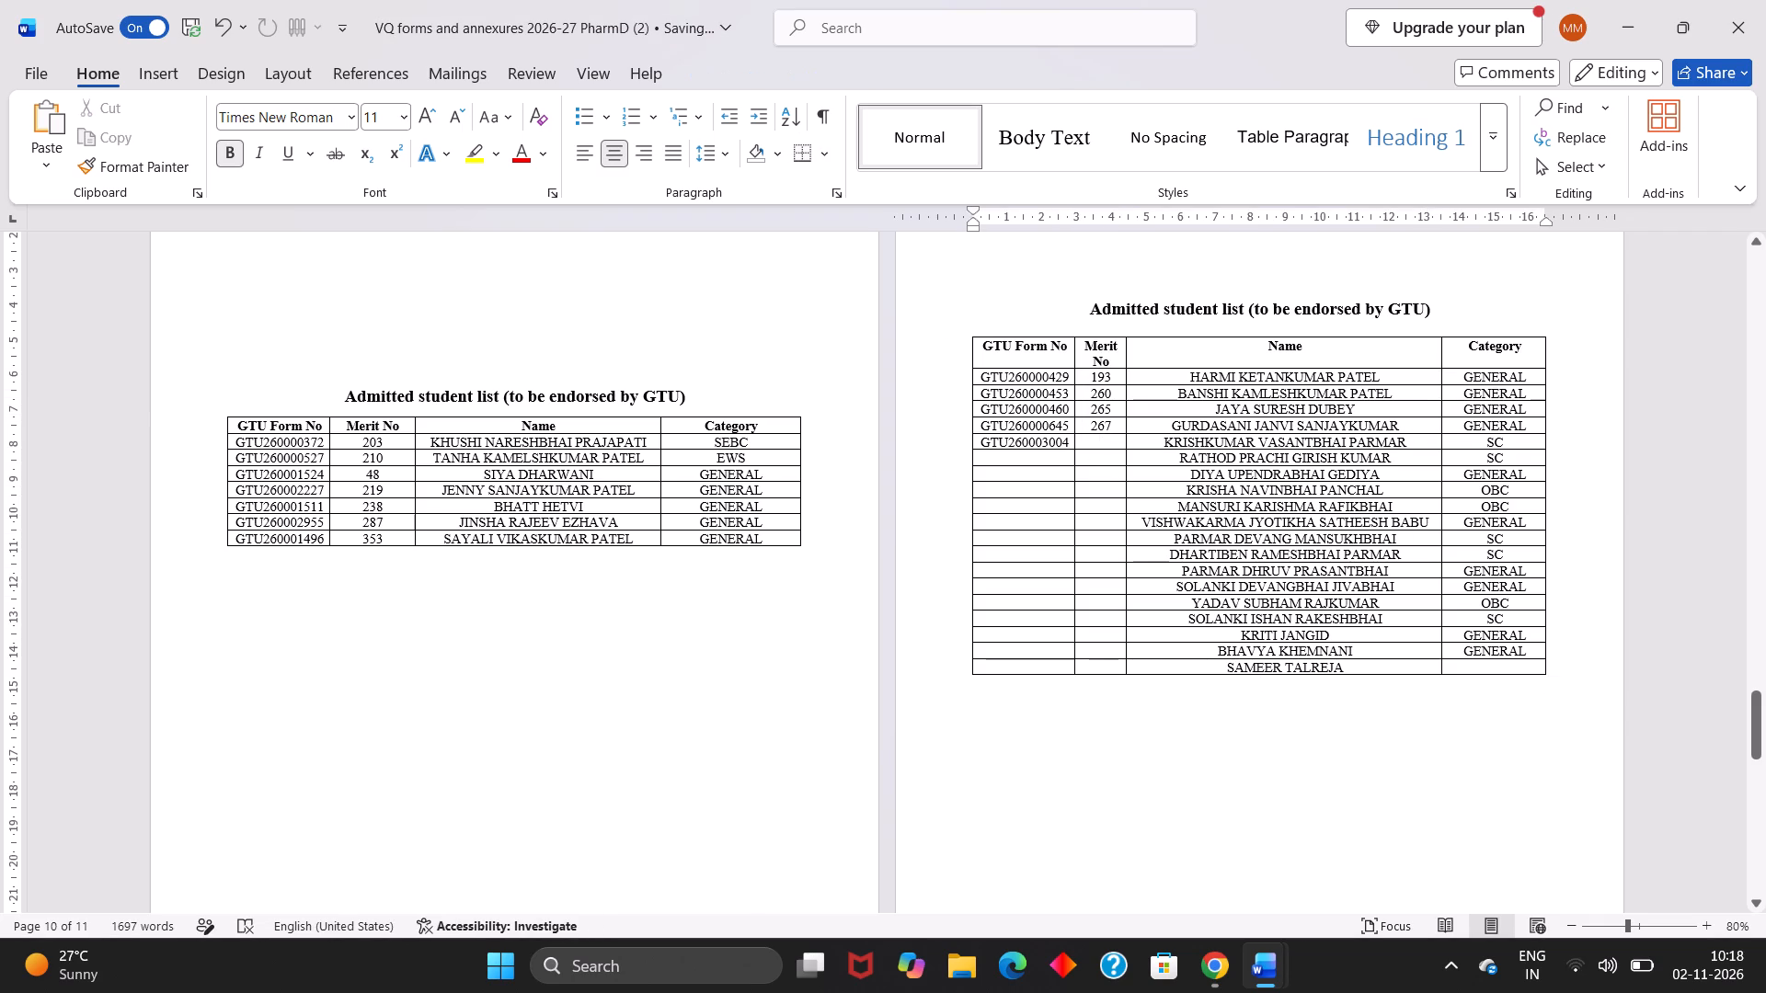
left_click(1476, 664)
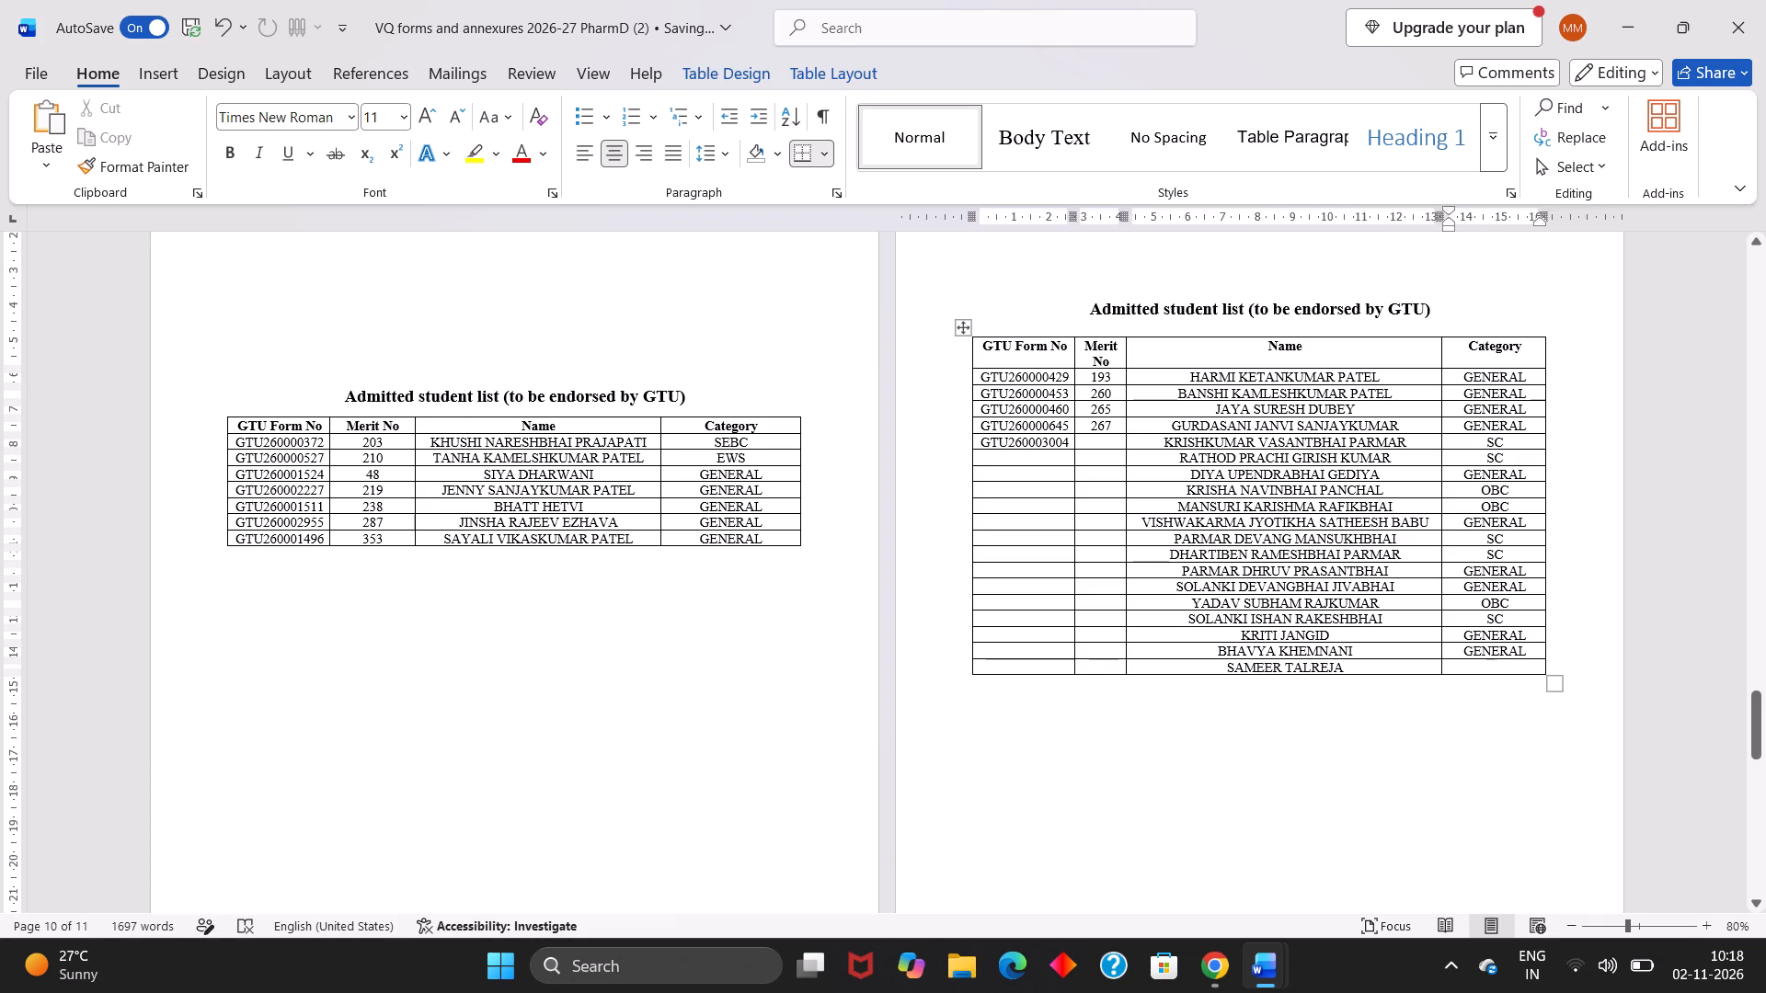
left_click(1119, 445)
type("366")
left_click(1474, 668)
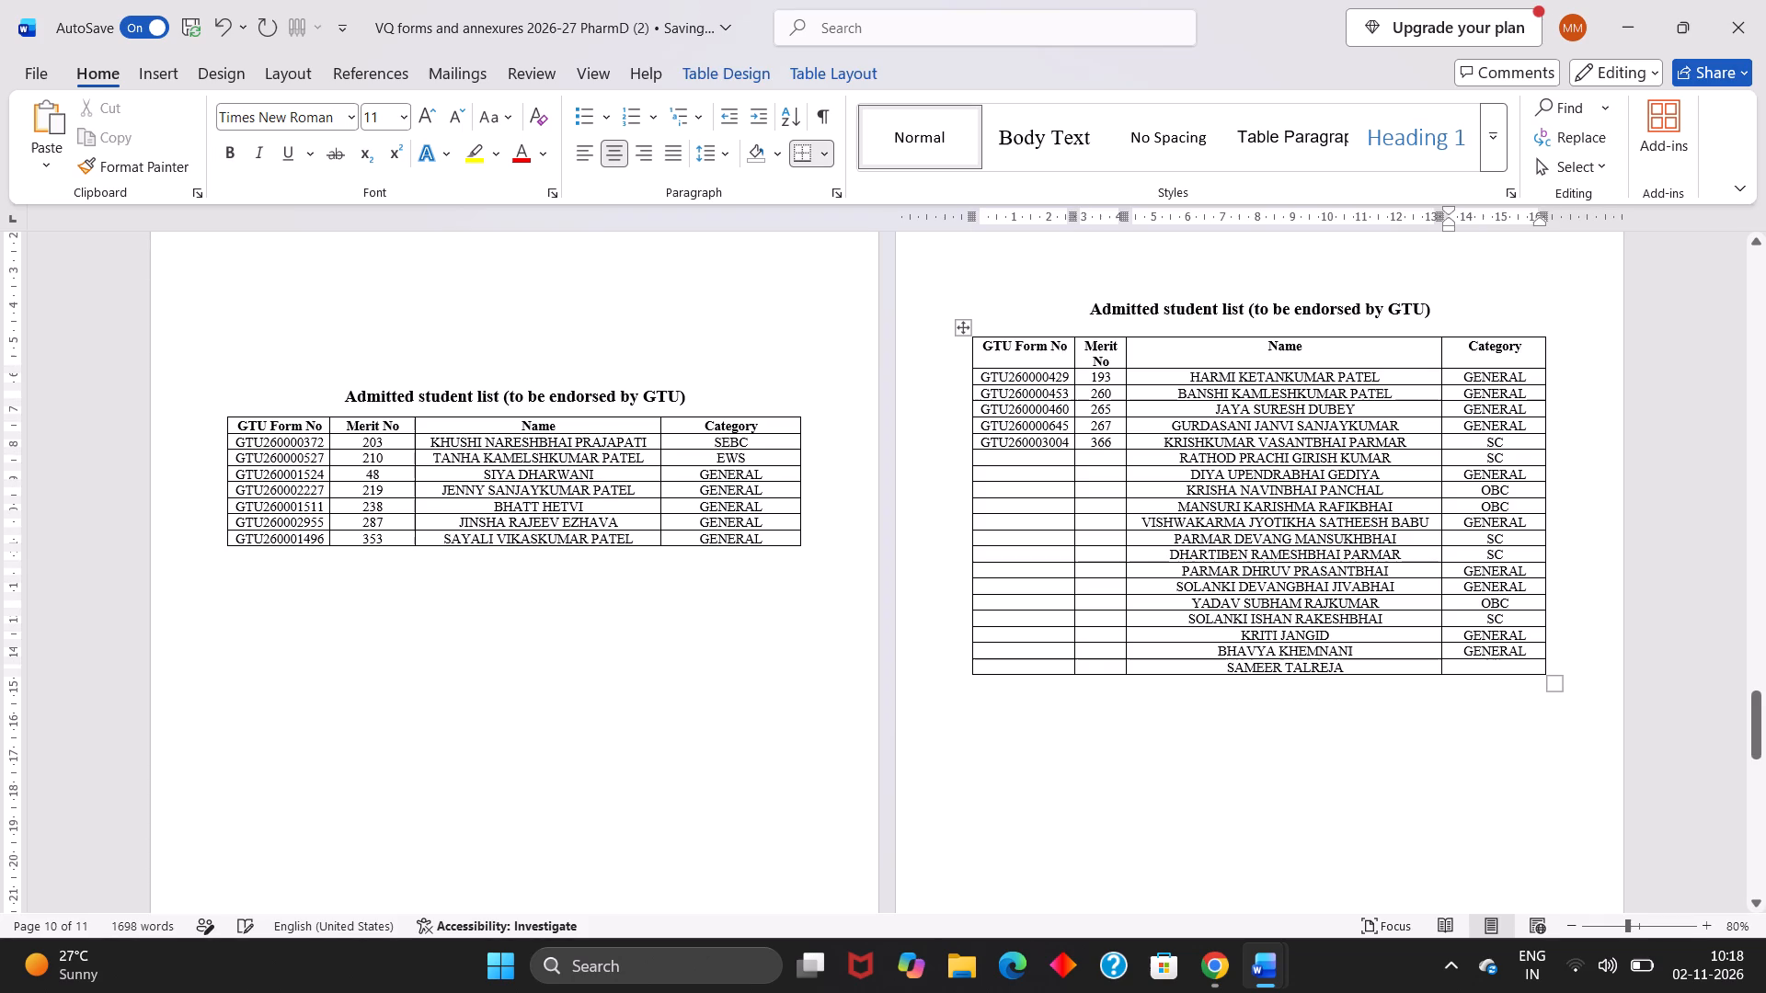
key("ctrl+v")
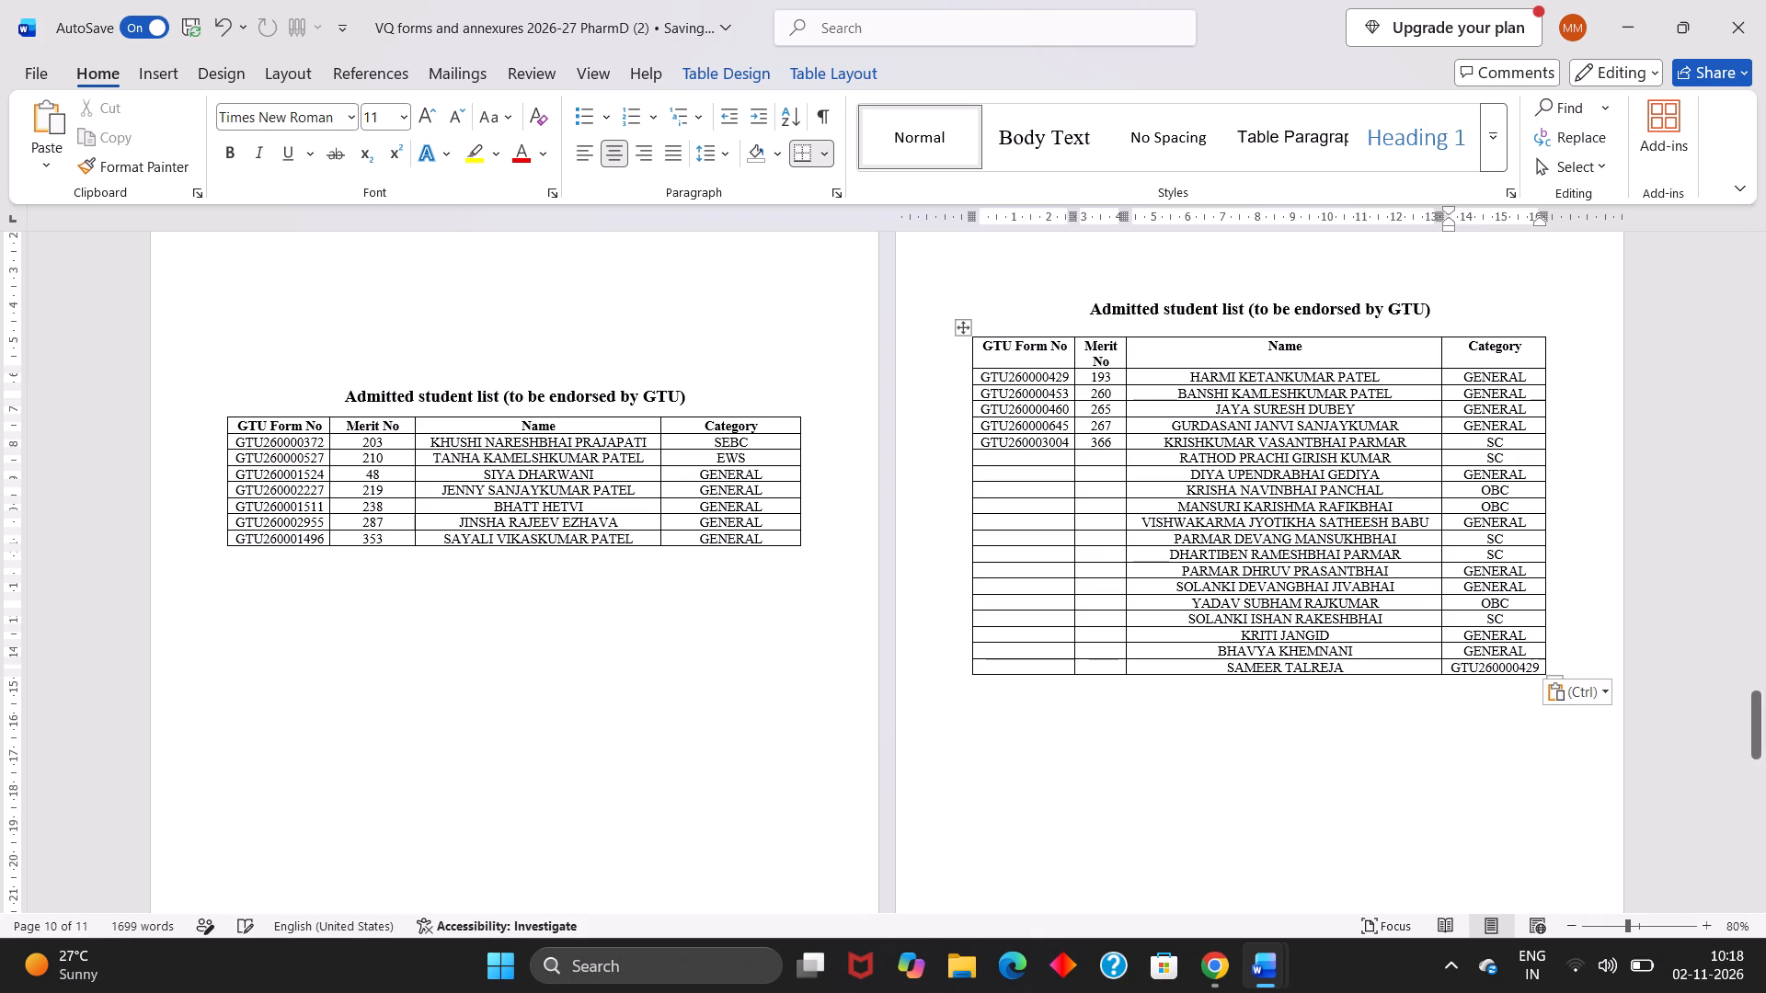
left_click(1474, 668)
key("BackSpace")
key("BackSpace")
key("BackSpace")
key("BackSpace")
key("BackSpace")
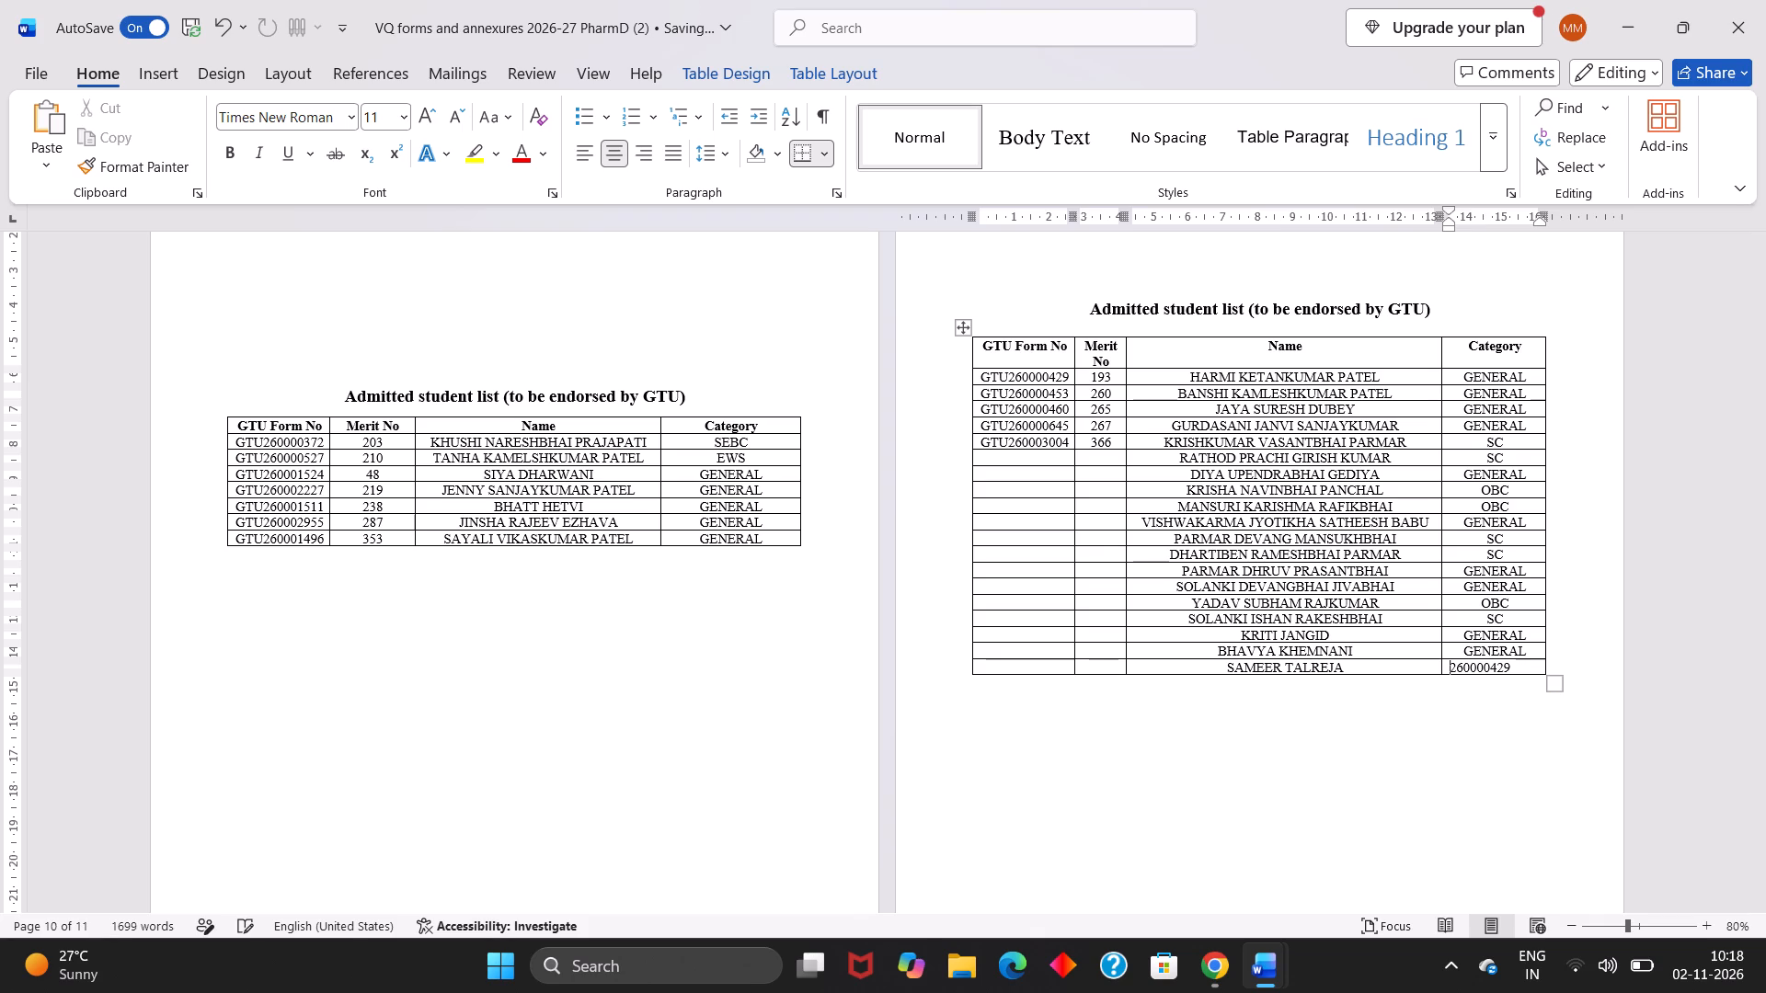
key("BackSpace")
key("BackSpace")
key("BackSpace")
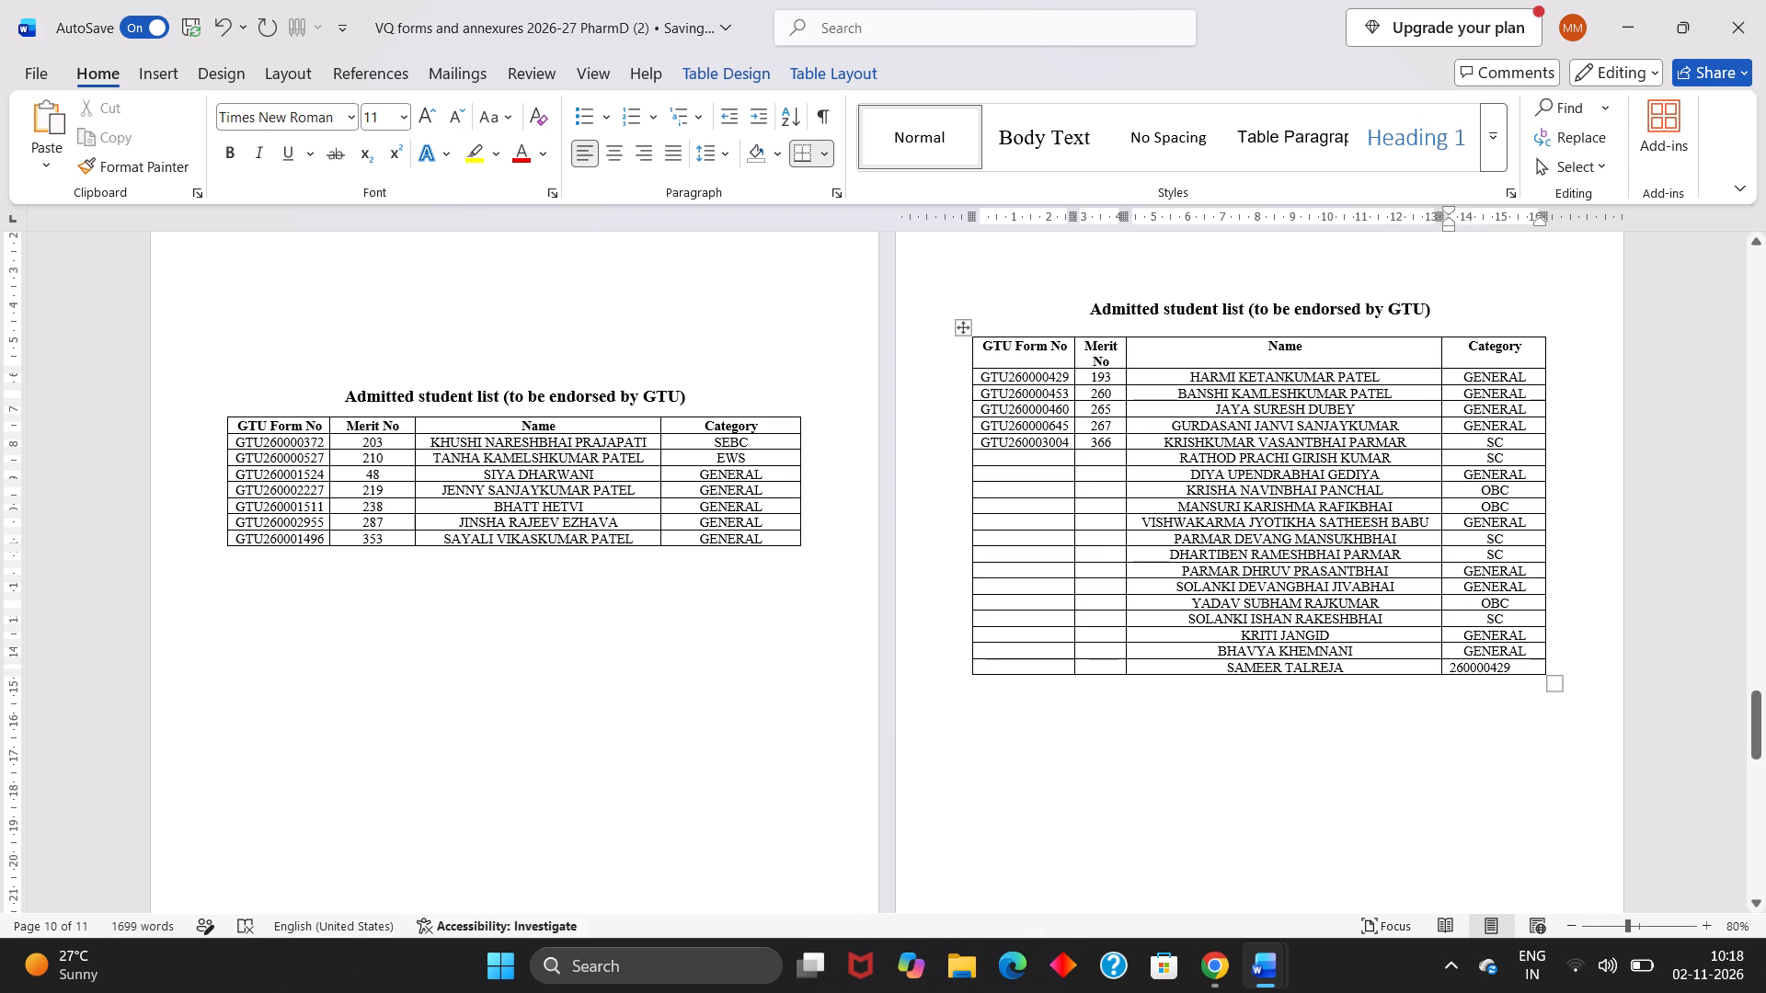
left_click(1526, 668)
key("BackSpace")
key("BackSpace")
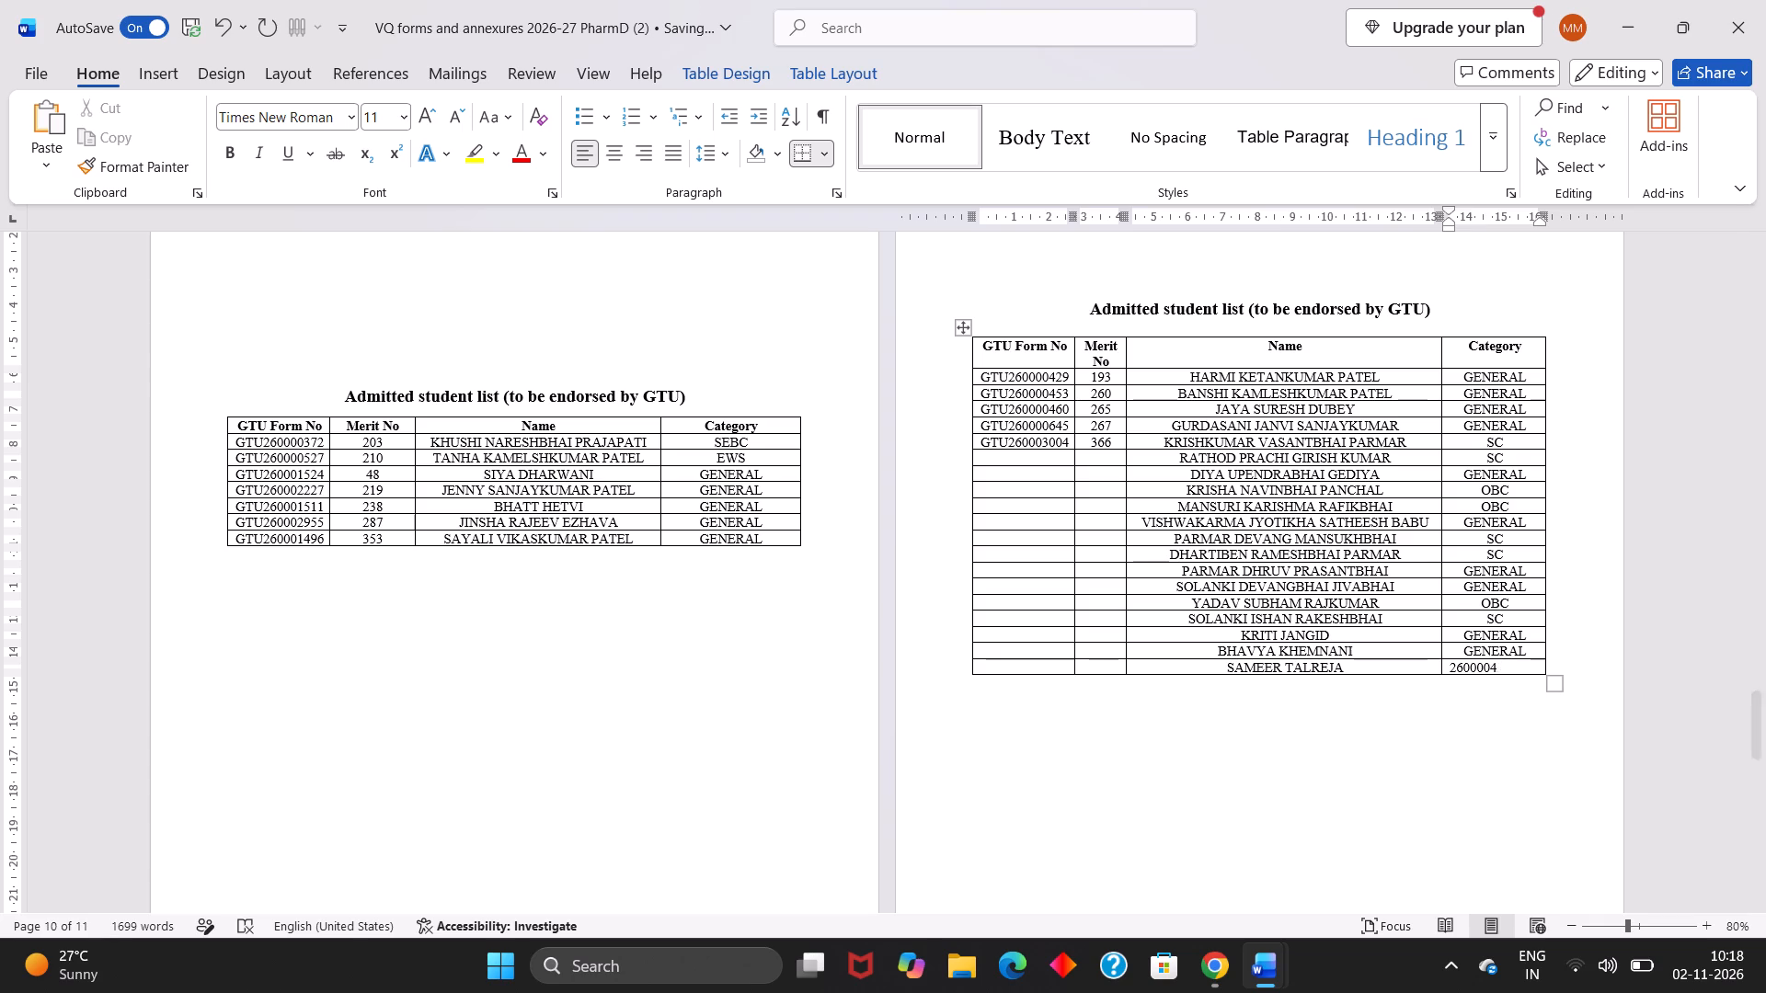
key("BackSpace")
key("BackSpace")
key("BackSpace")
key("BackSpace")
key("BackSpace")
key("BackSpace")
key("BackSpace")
Enter GENERAL as the category in the last student row of the 19-student list and centre it in the cell.
type("GE")
type("NERAL")
left_click(1453, 666)
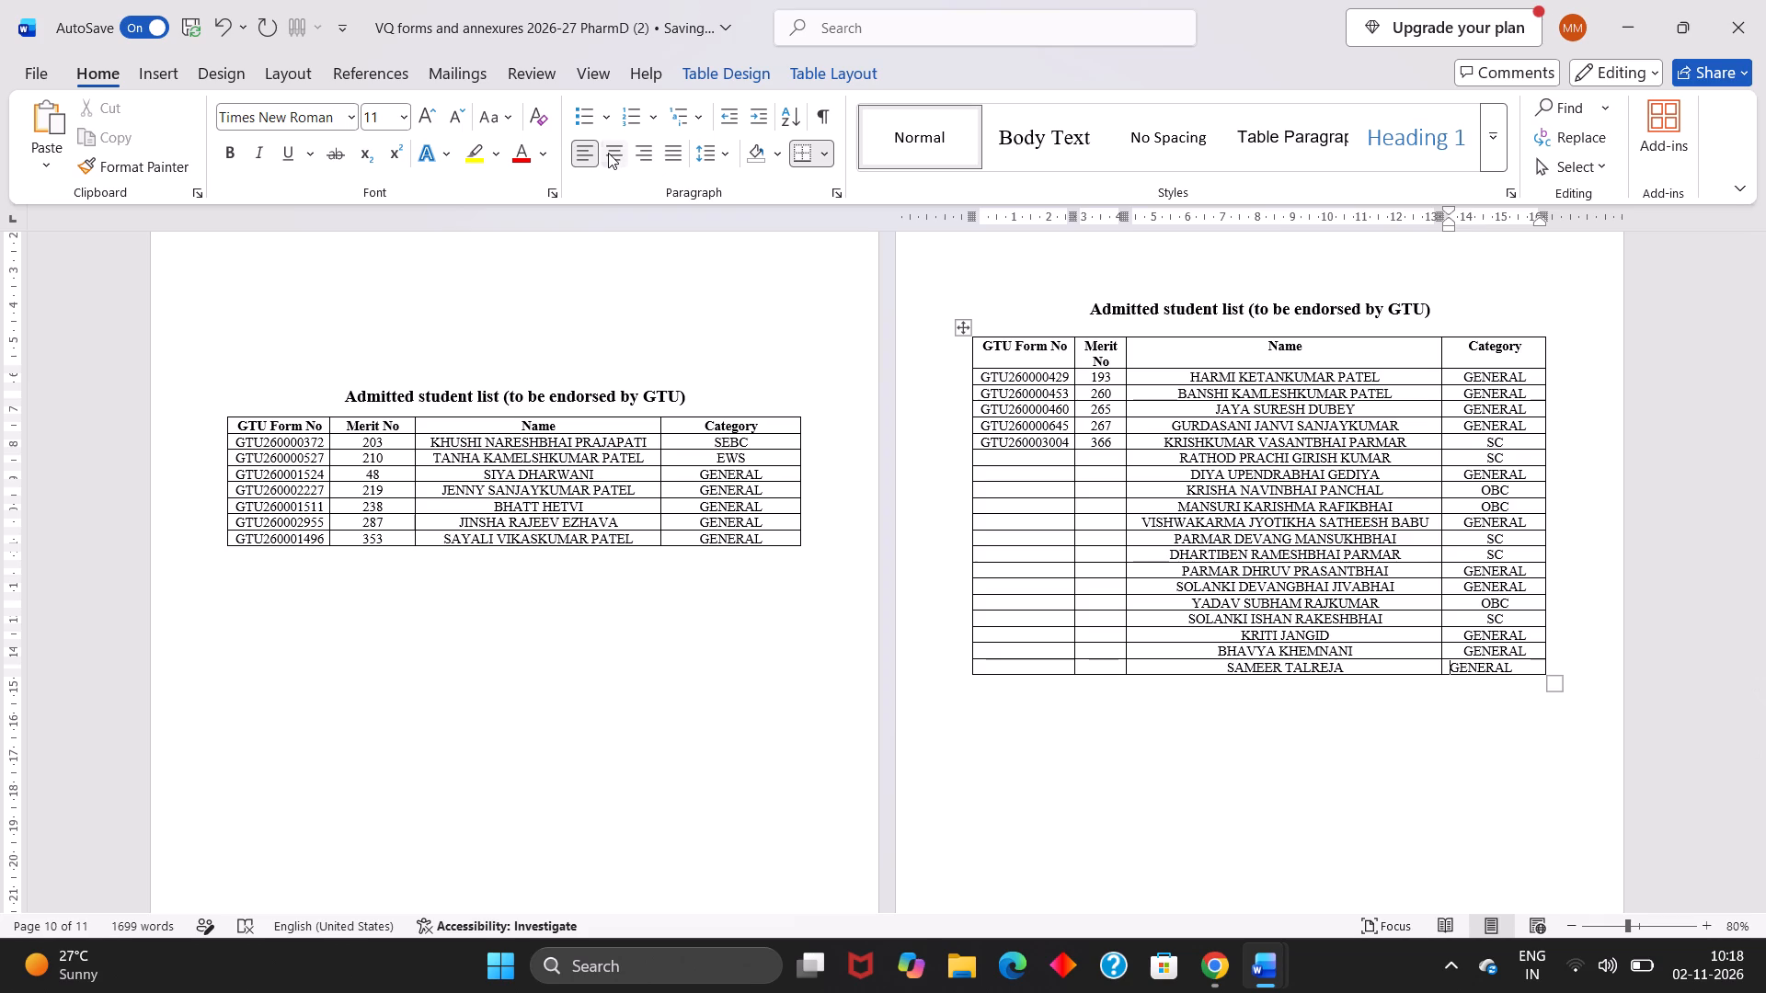
left_click(608, 153)
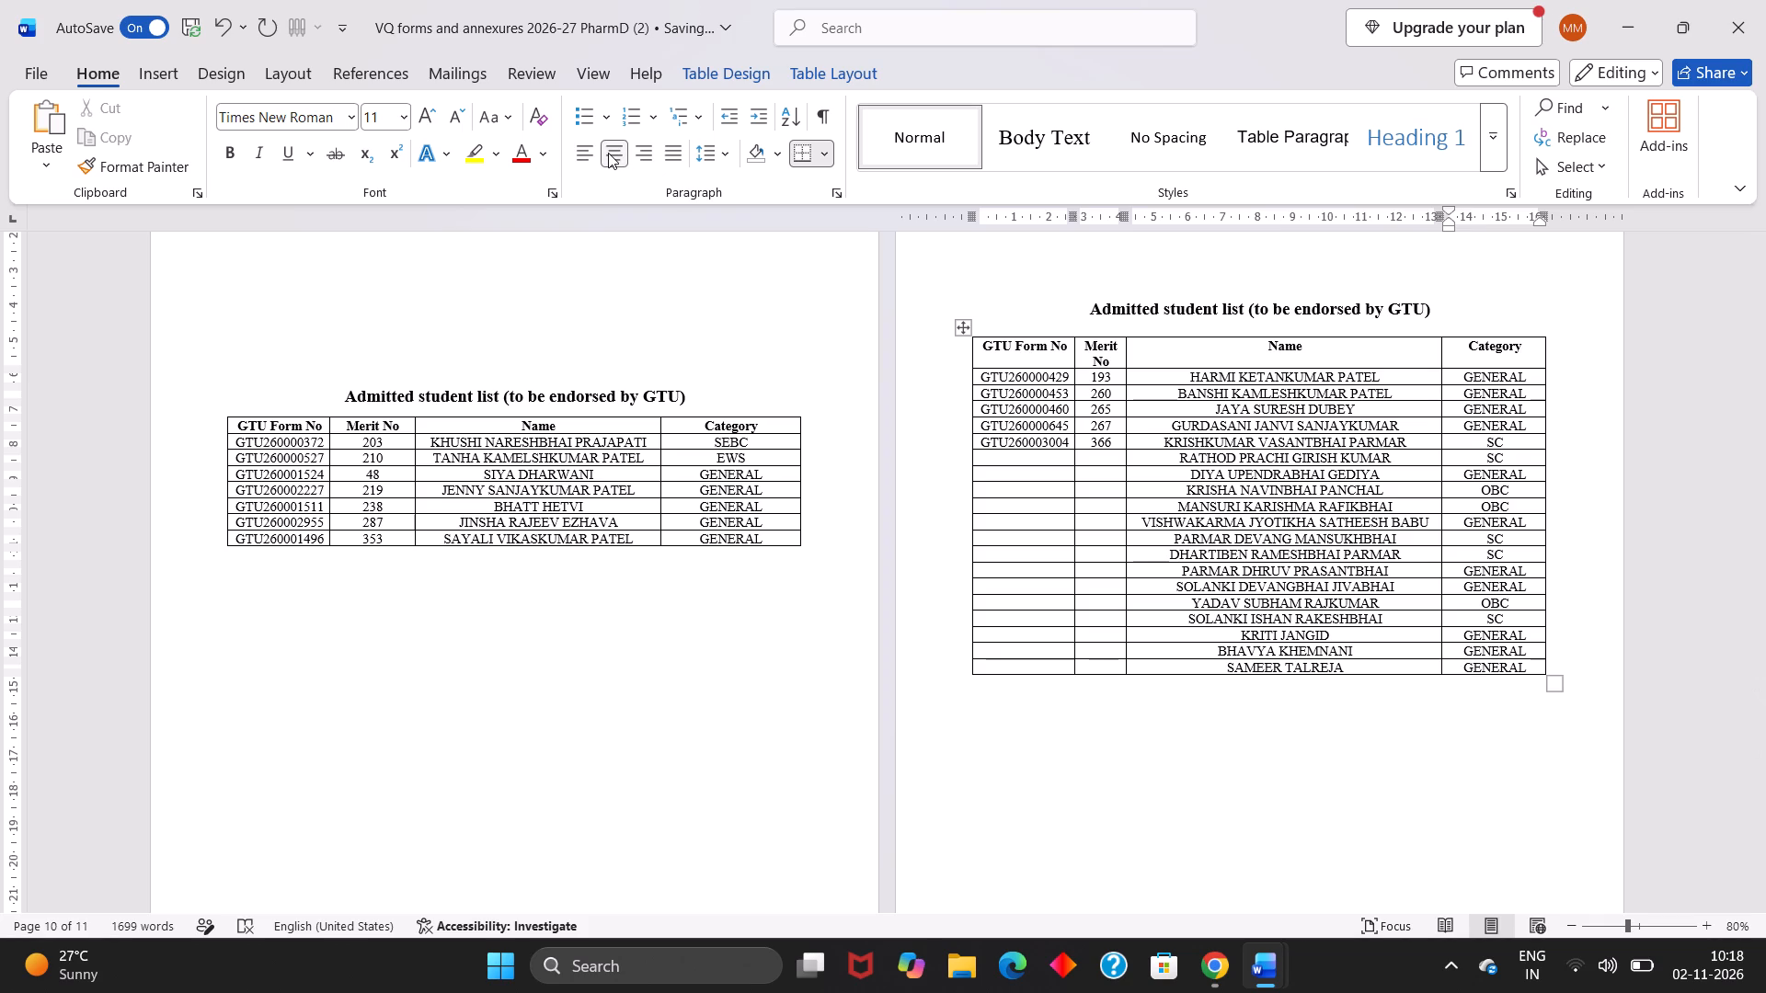
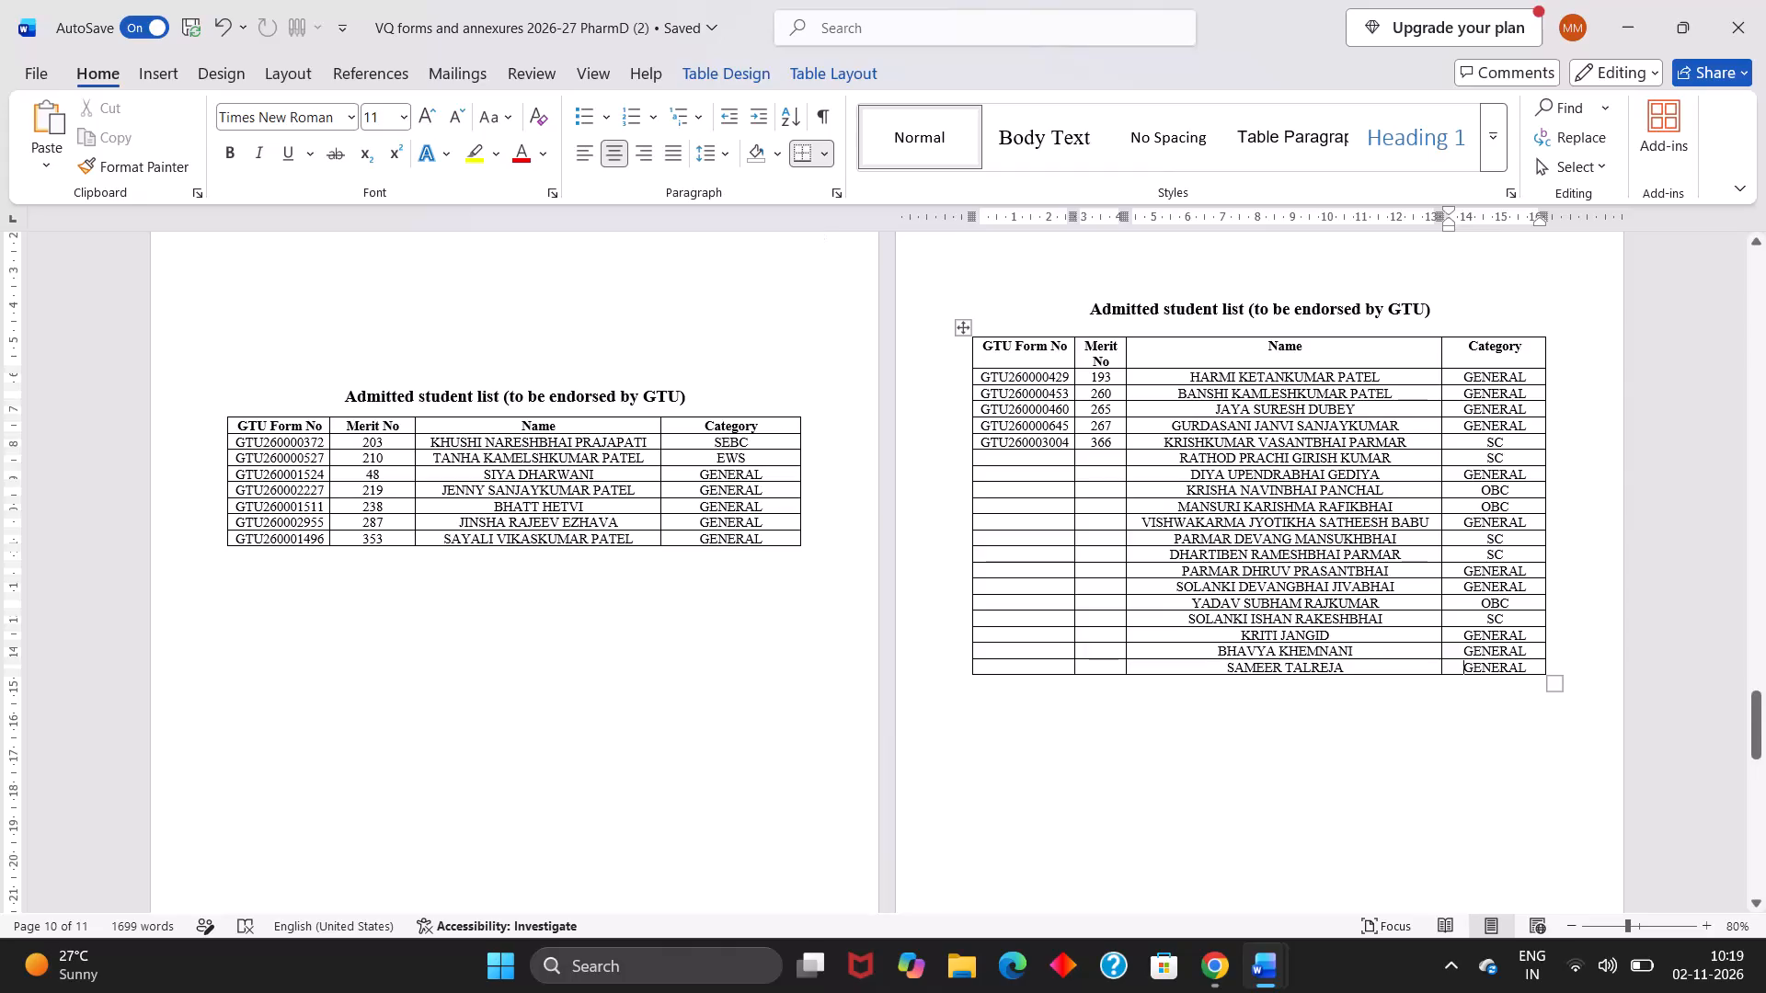
Remove two blank lines above the "Admitted student list (to be endorsed by GTU)" heading of the 19-student list.
scroll(1054, 369, "up", 1)
scroll(1054, 369, "down", 1)
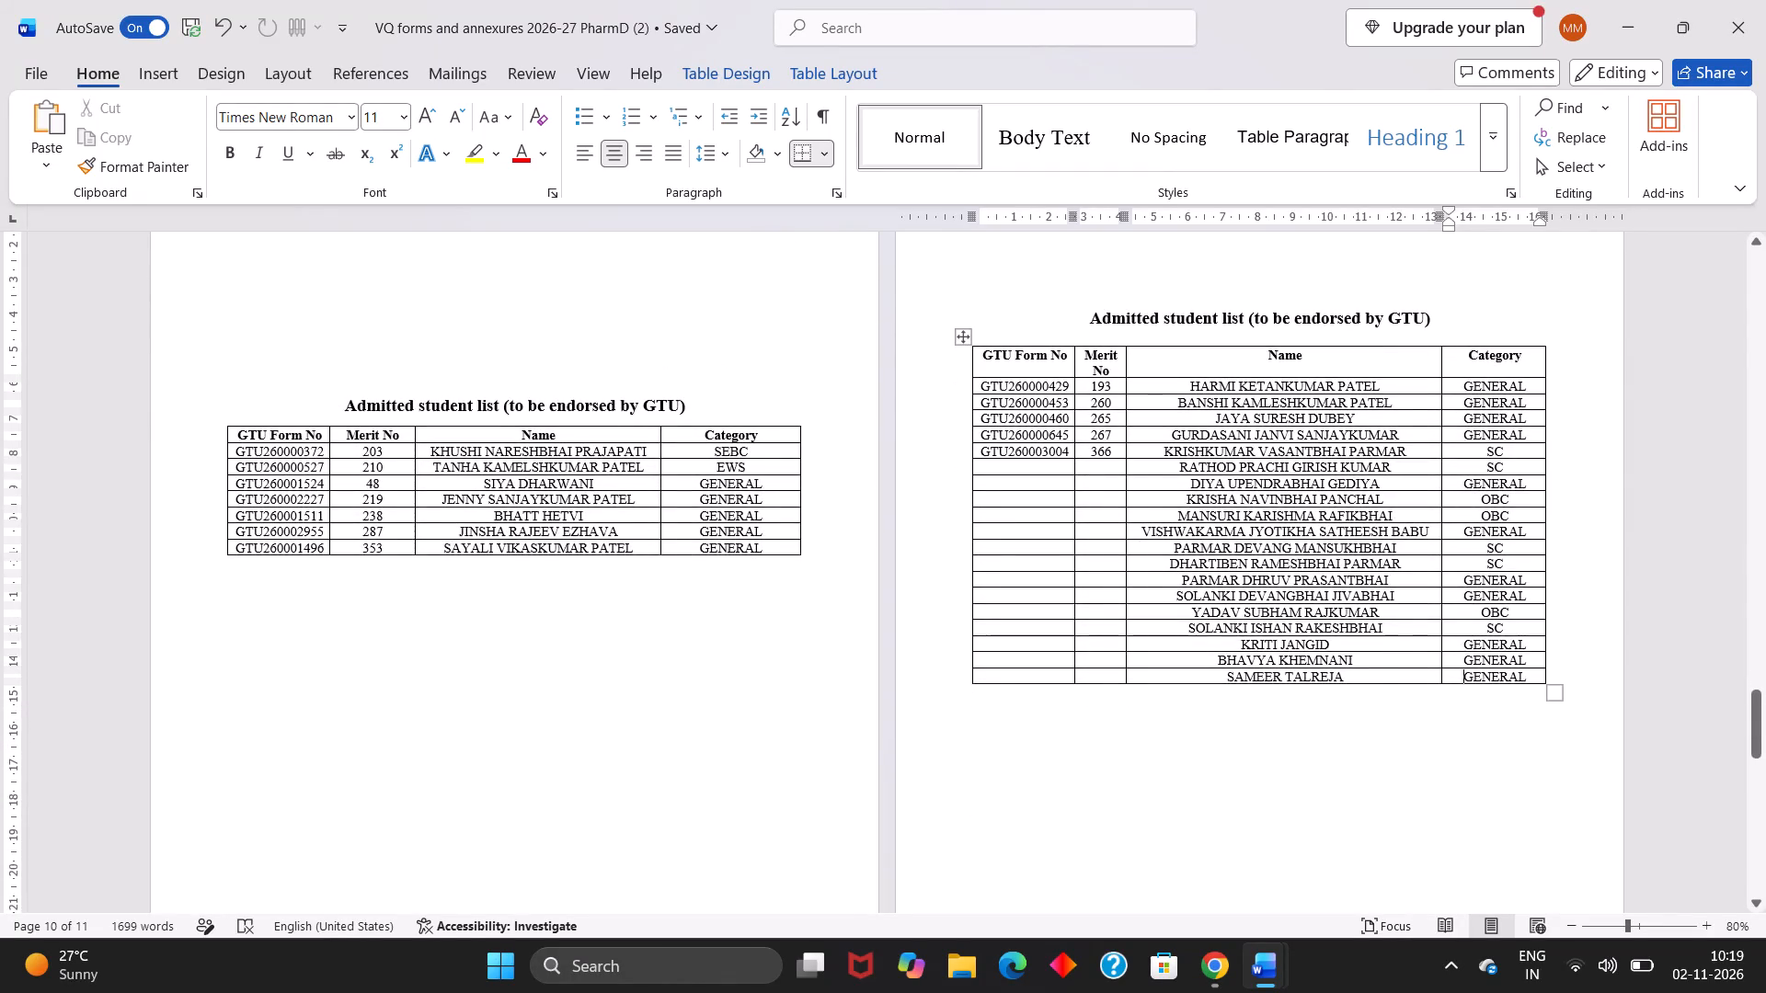
scroll(1054, 369, "up", 1)
left_click(1043, 526)
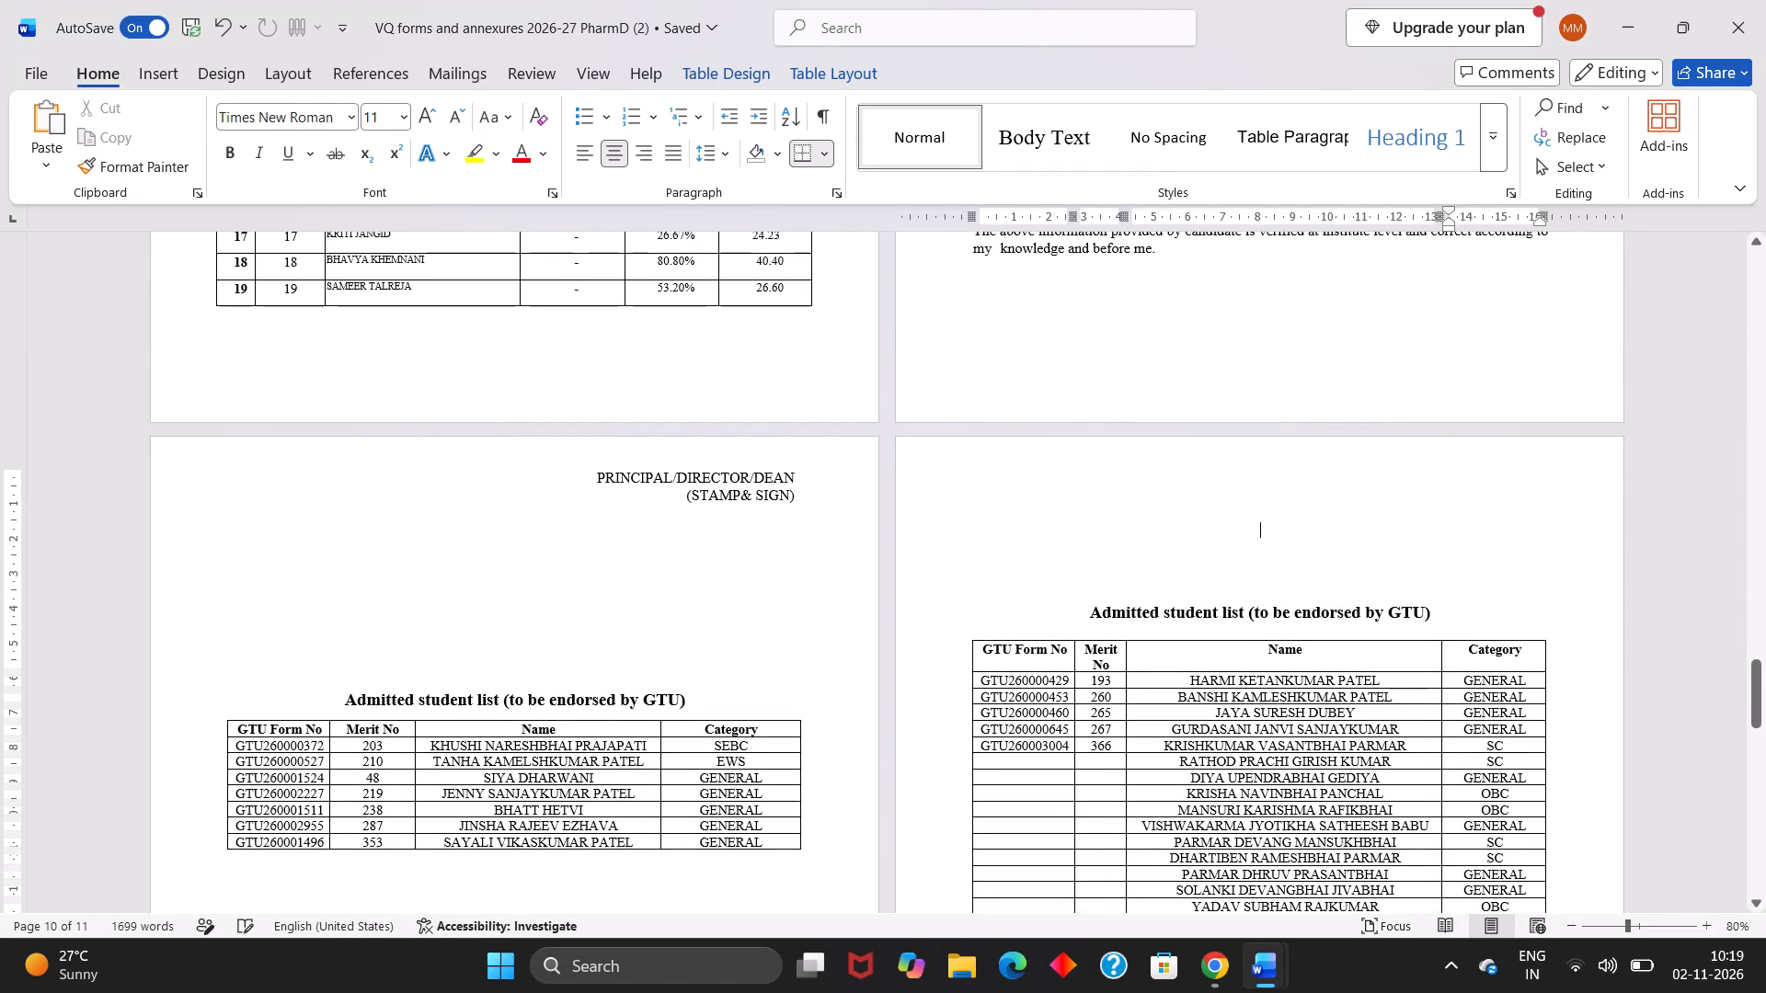
key("Down")
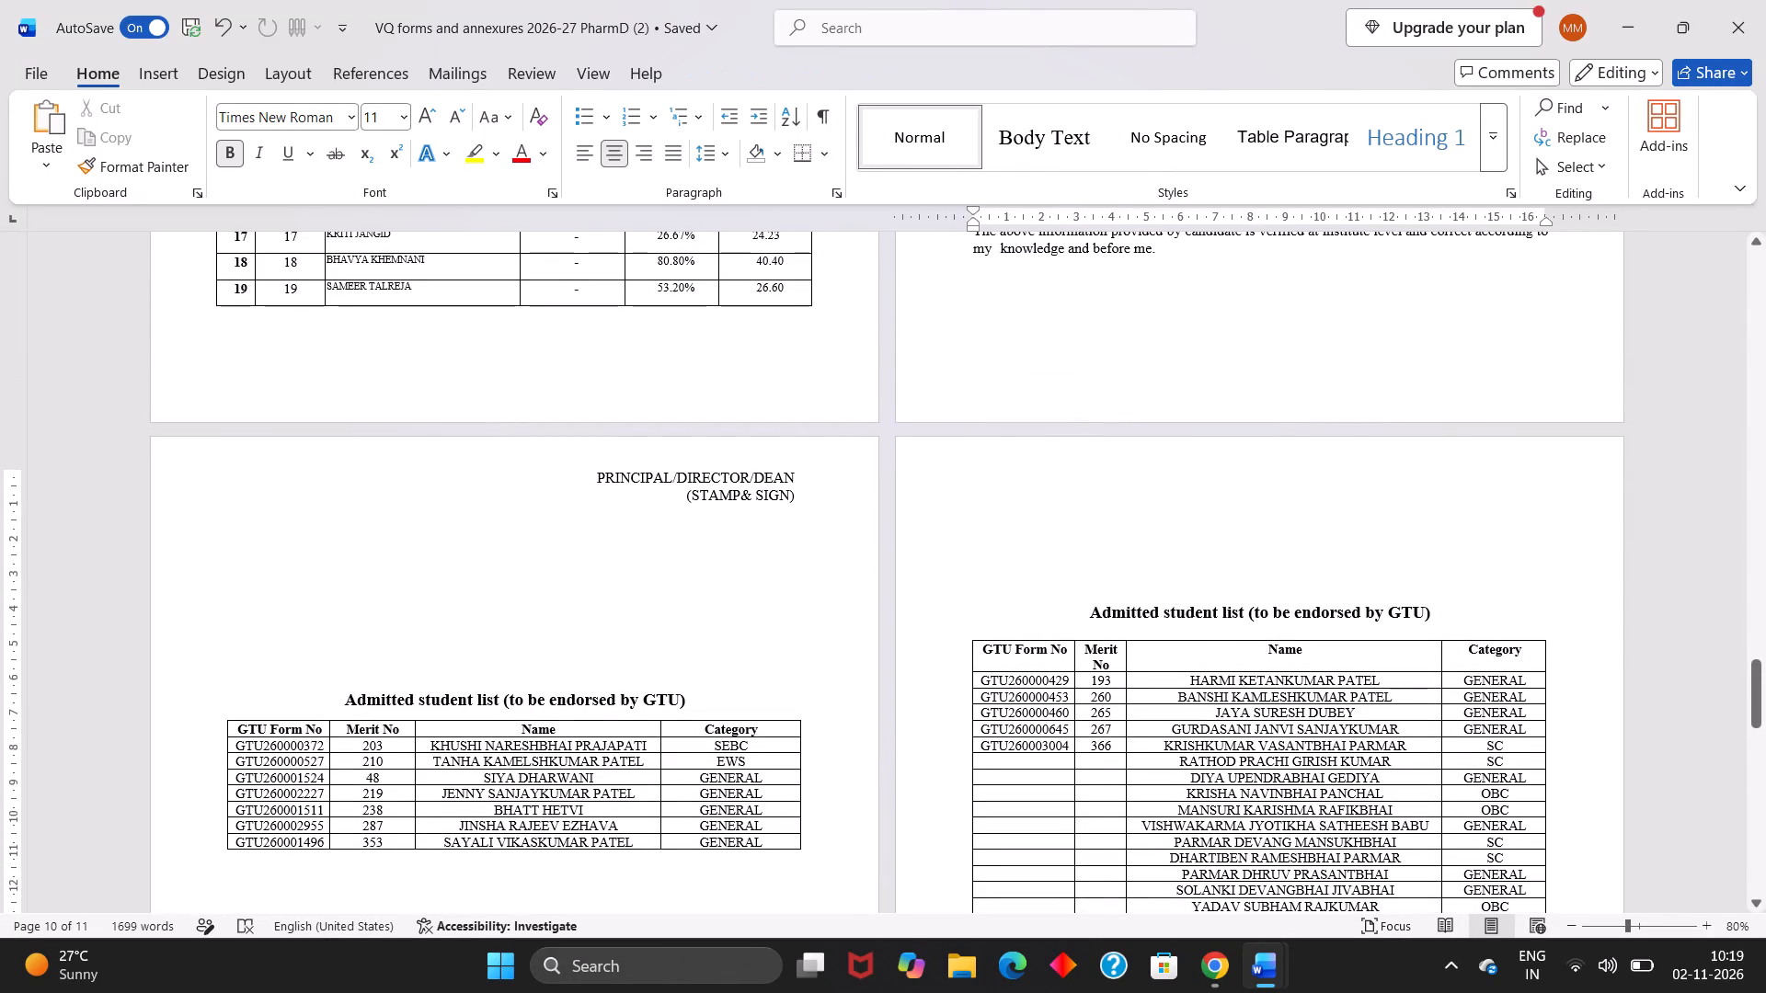
key("Down")
key("BackSpace")
key("BackSpace")
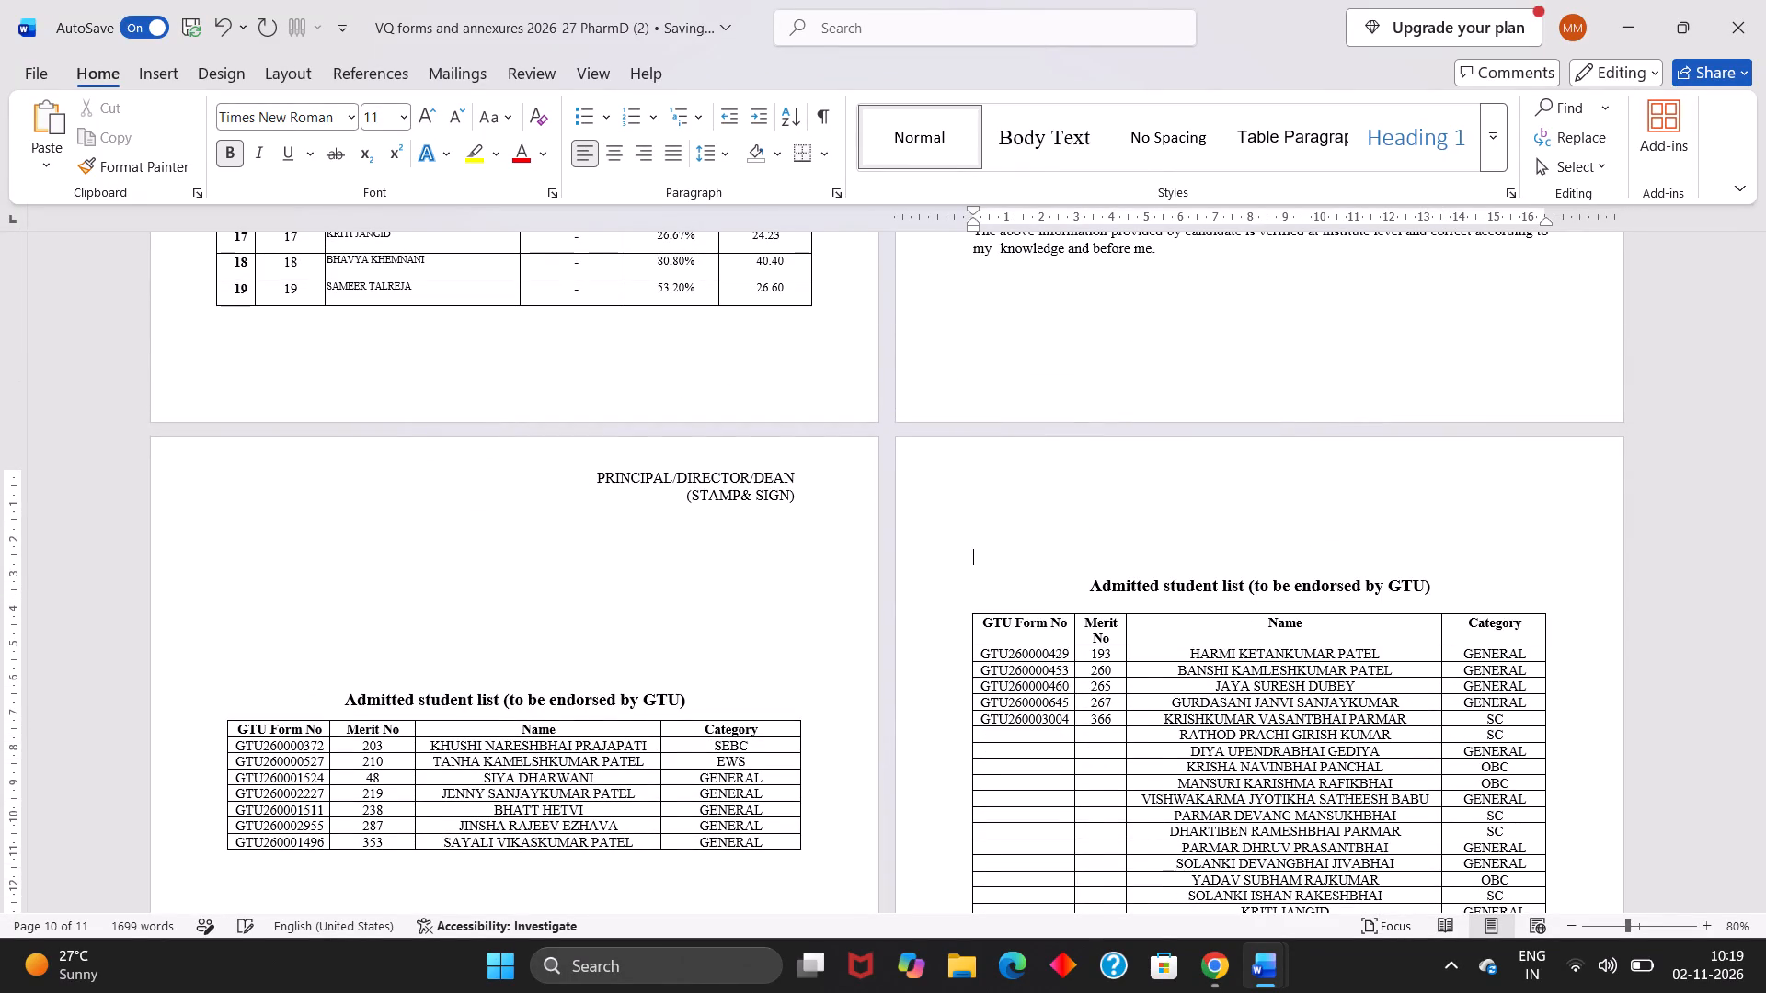
key("BackSpace")
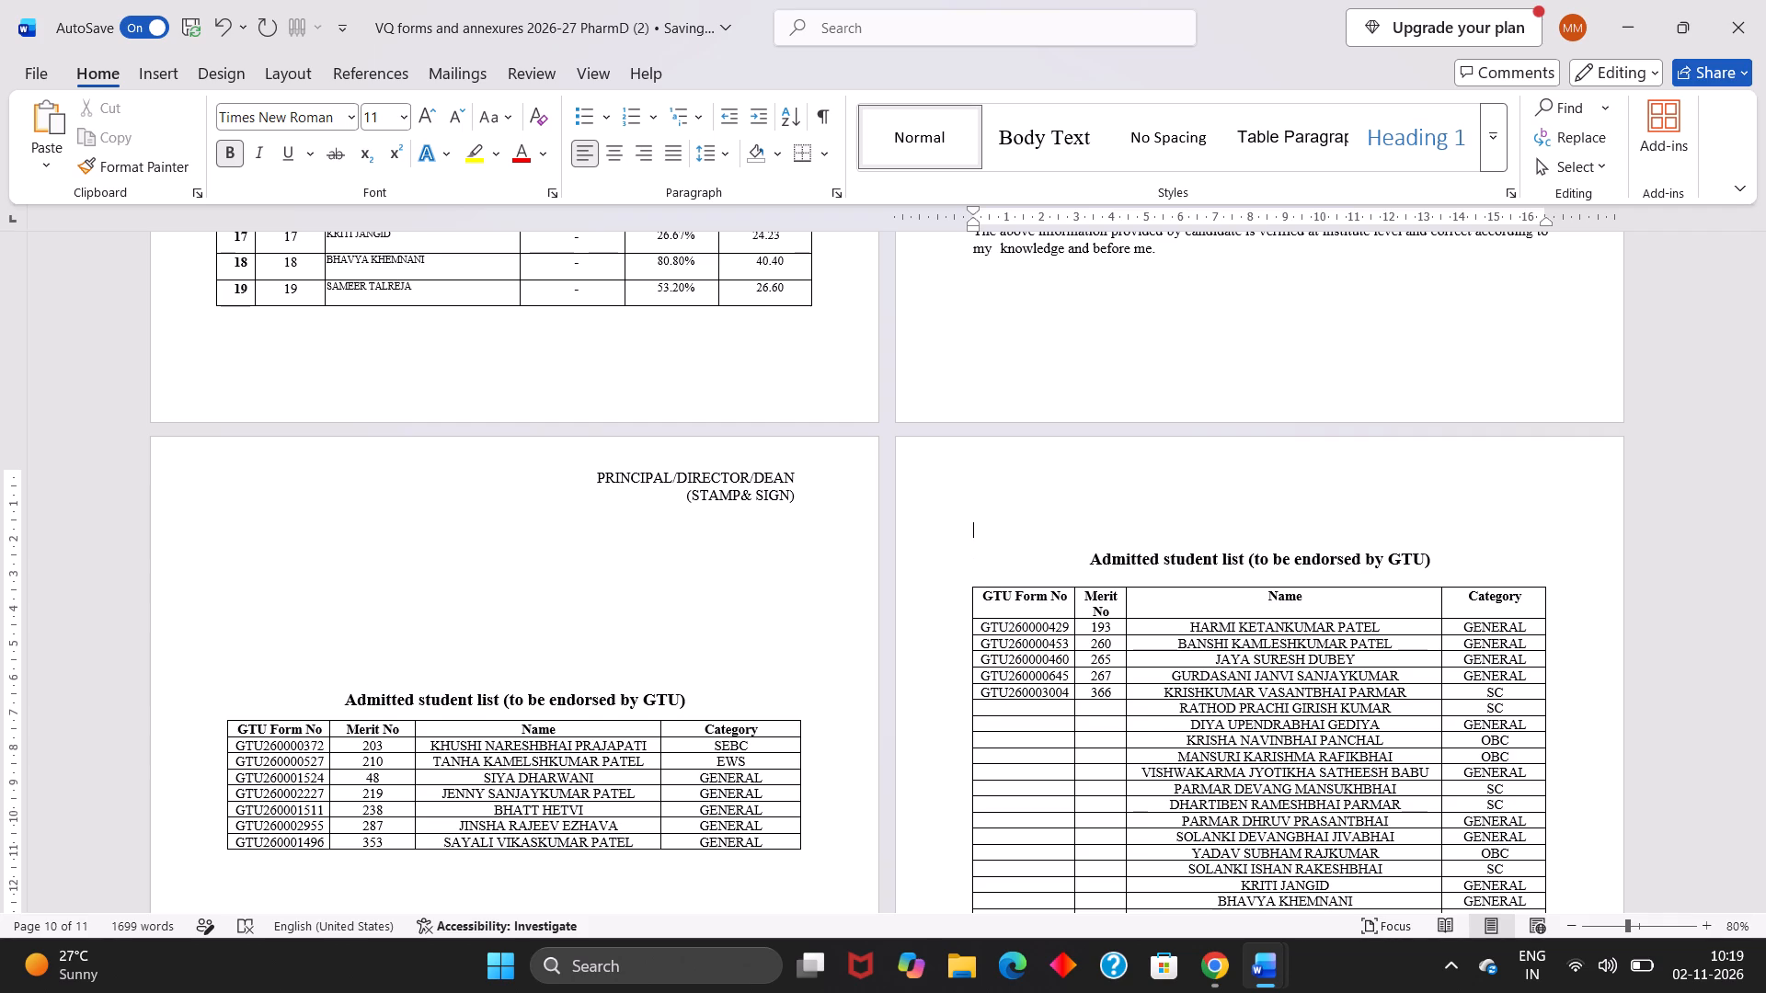
Insert three blank lines above the "Admitted student list (to be endorsed by GTU)" heading of the 19-student list.
scroll(1043, 526, "down", 1)
key("Return")
key("Return")
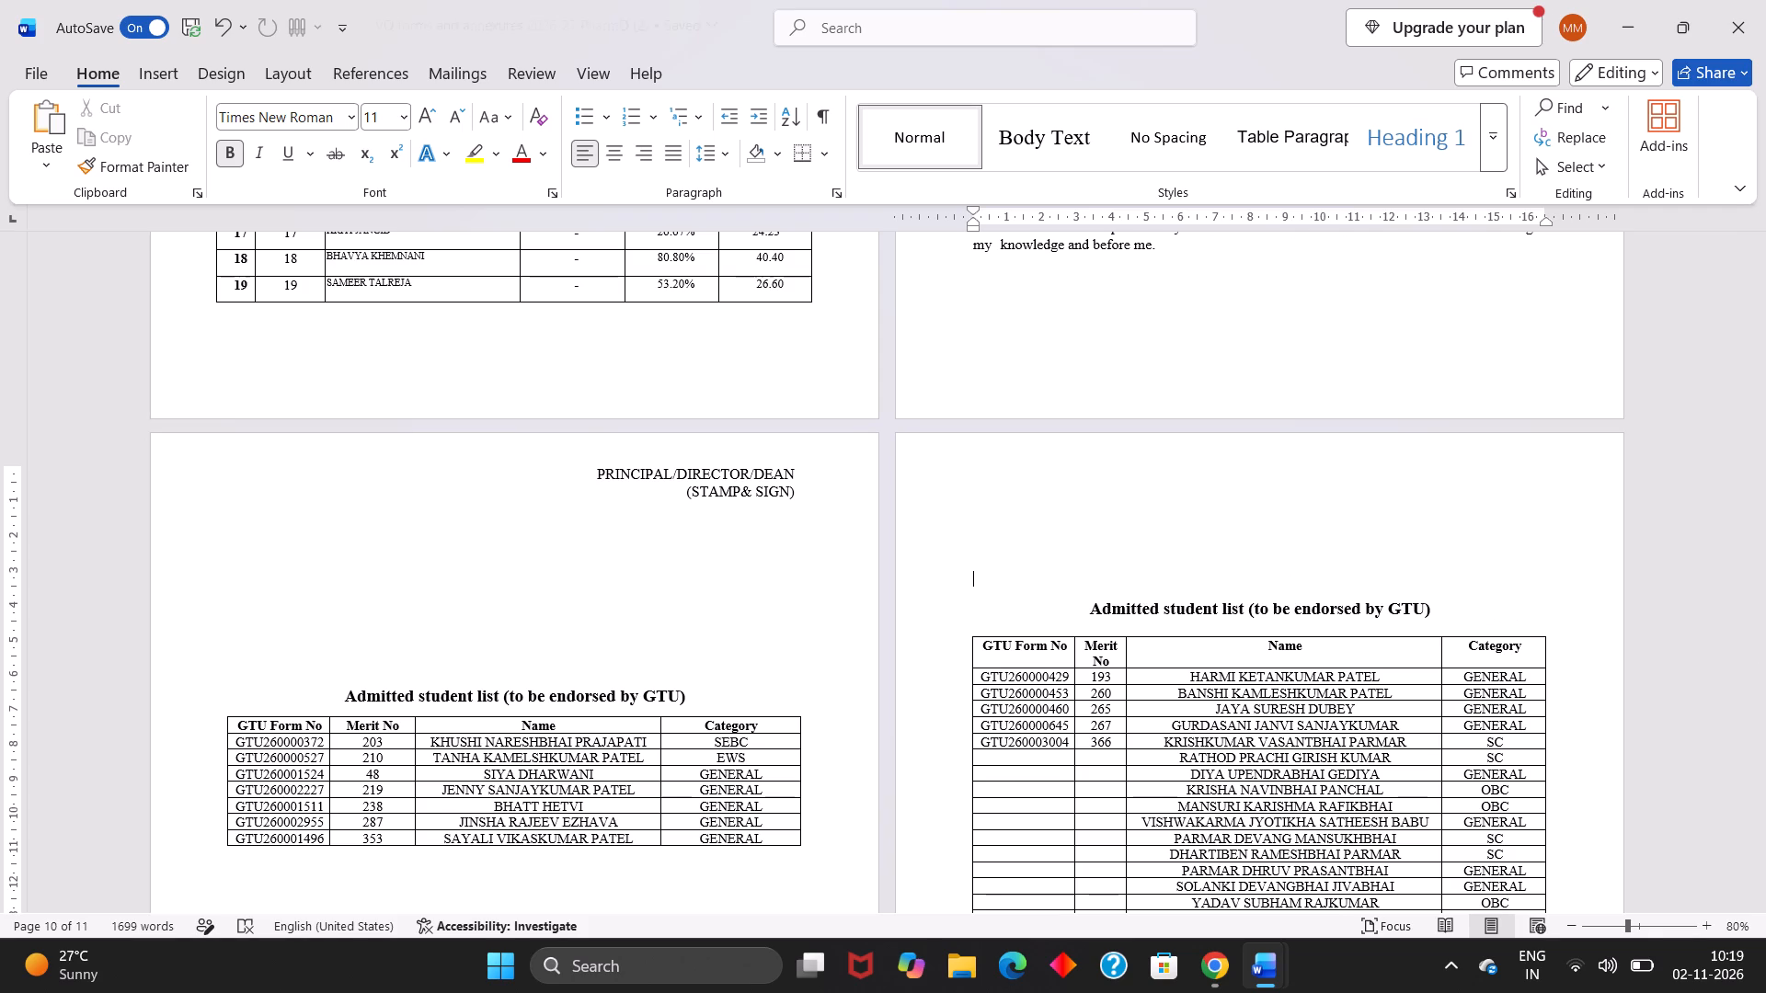
key("Return")
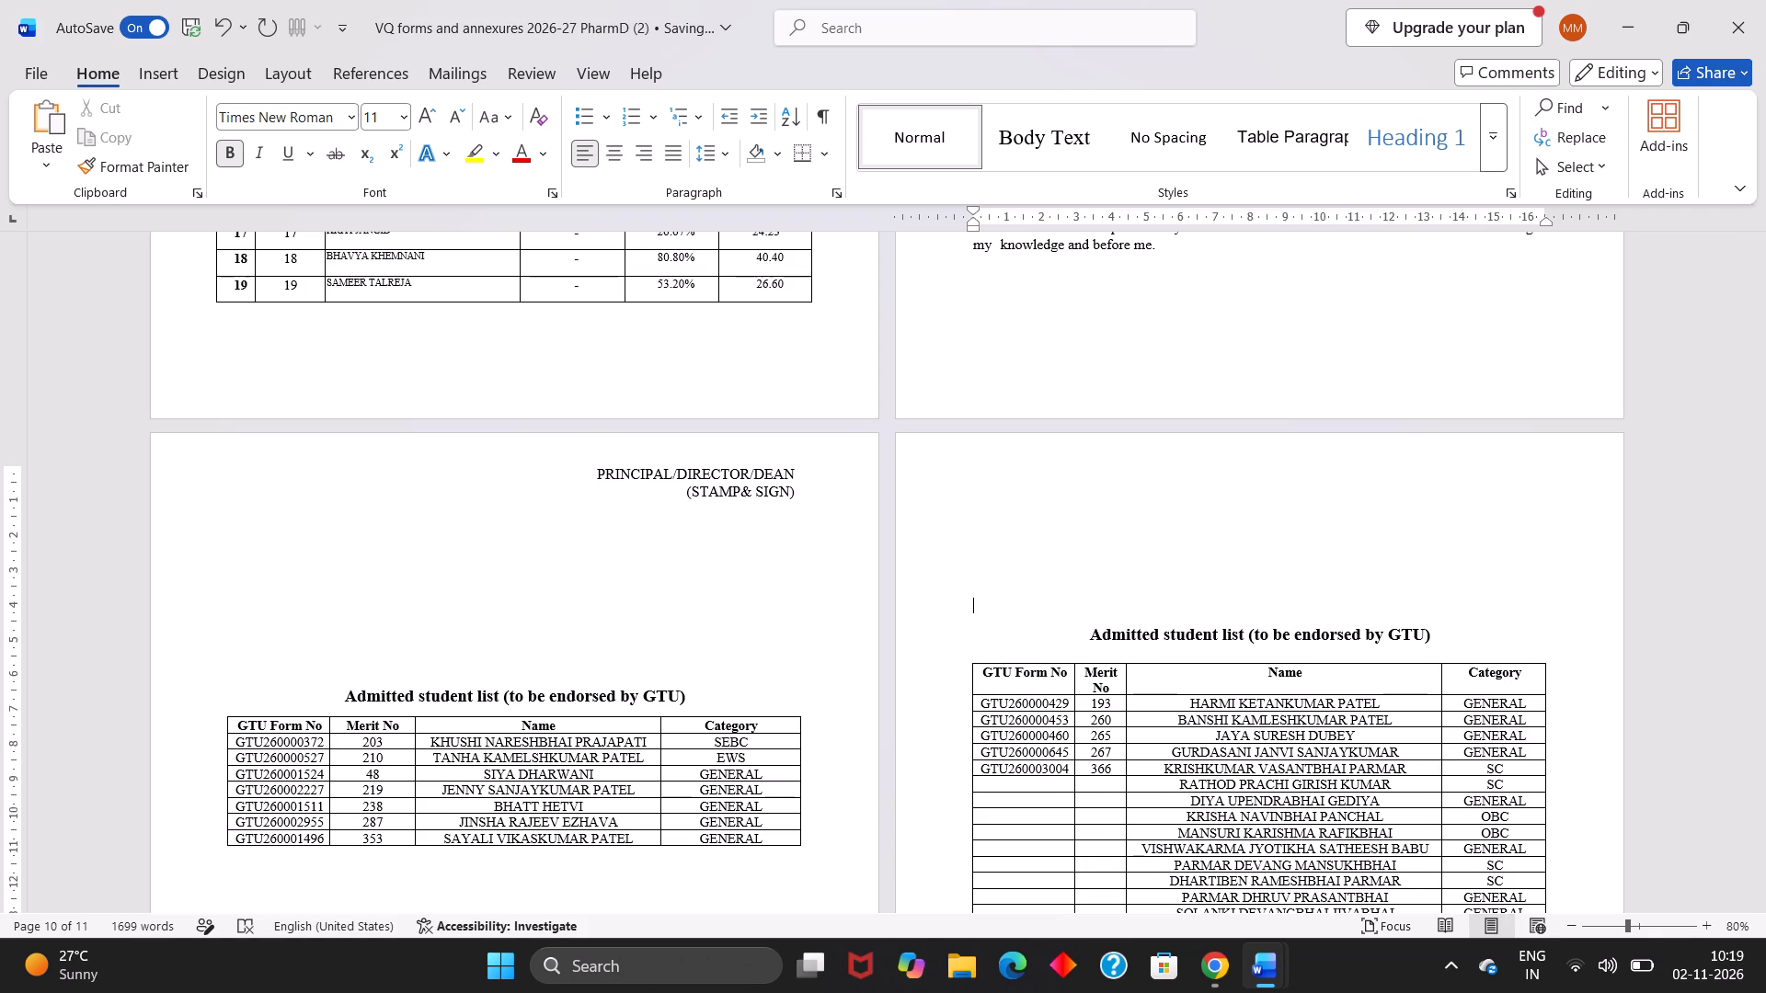